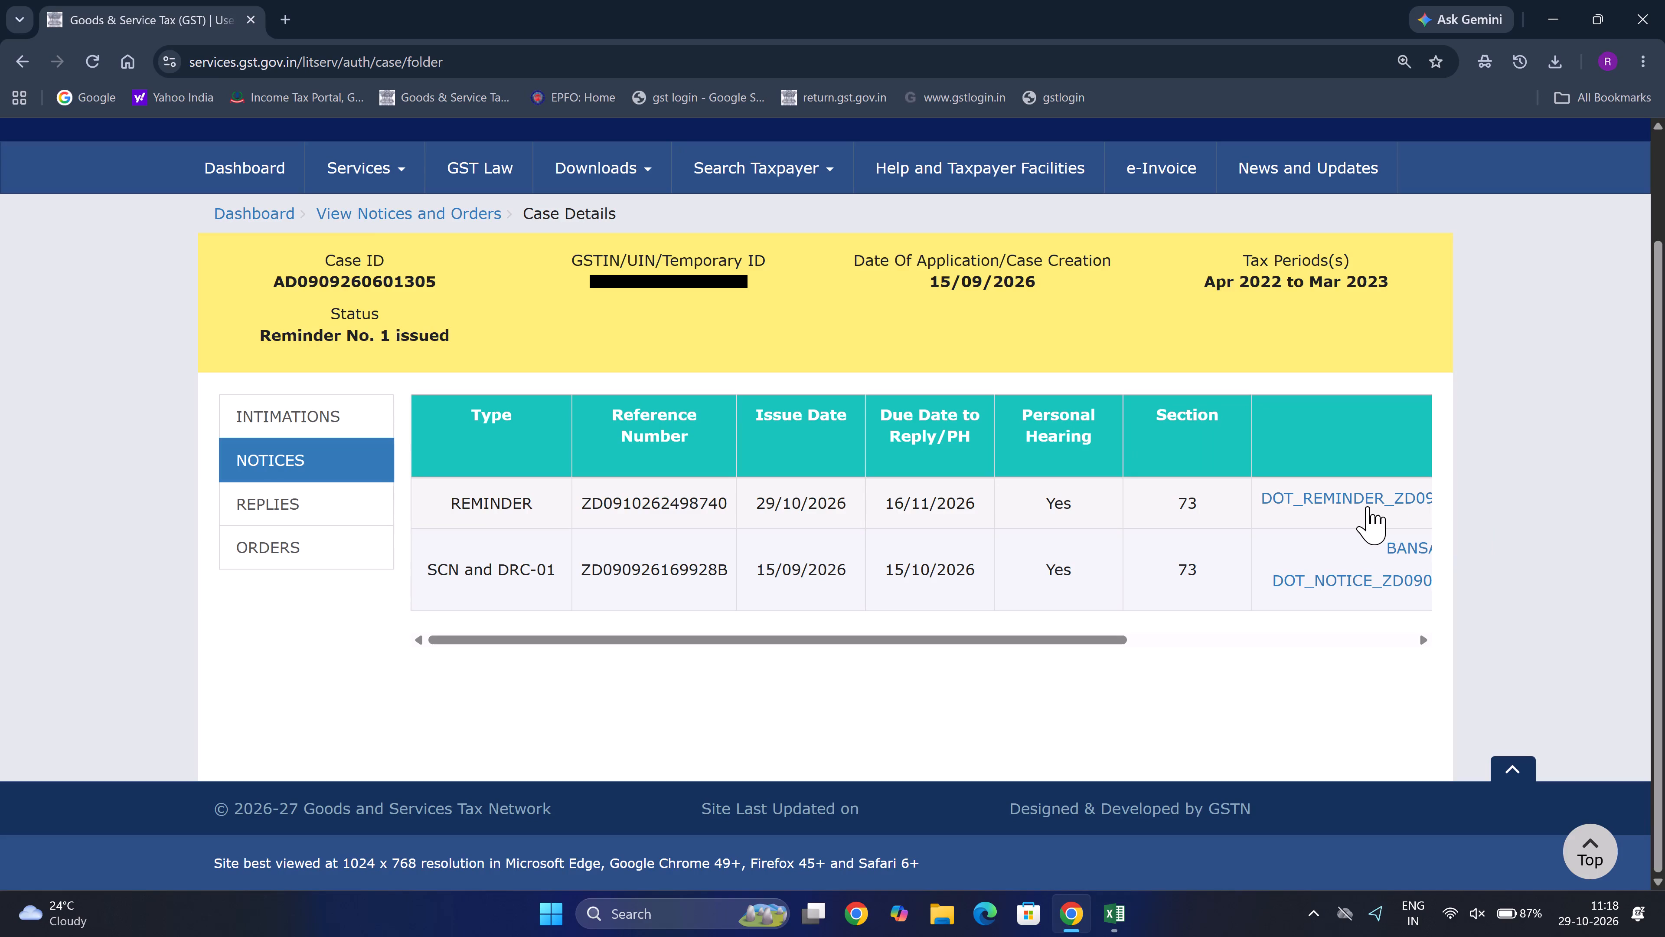
# Save the show cause notice attachment BANSAL ENTERPRISES as a PDF on the Desktop and open it.
pyautogui.click(1398, 551)
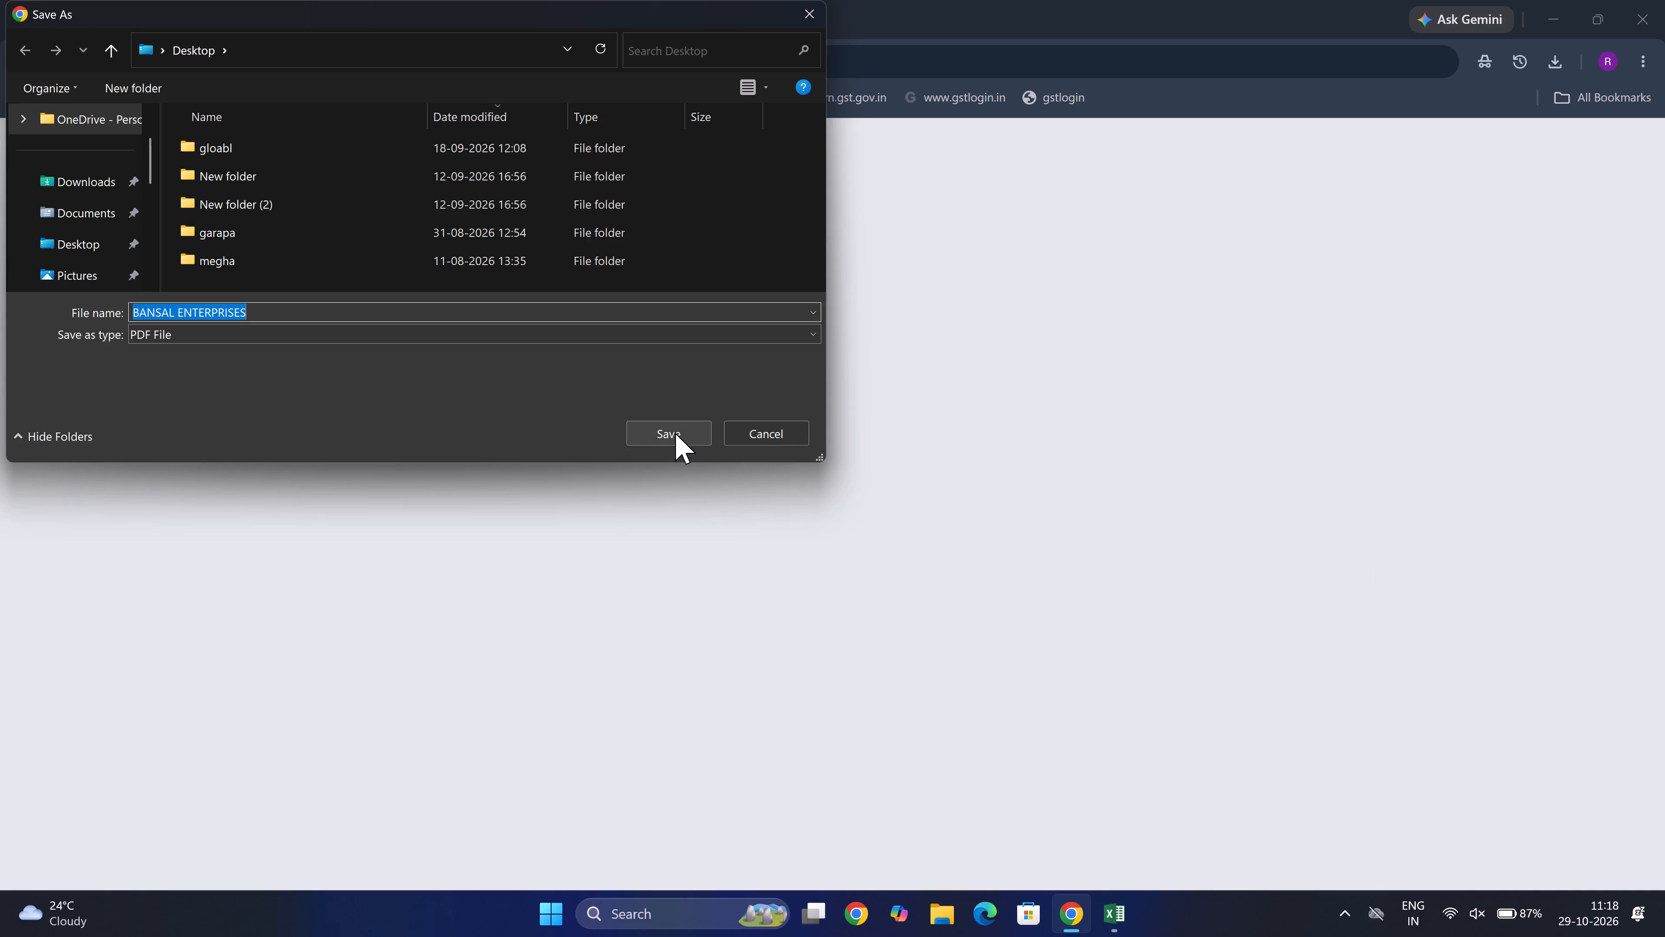
pyautogui.click(675, 432)
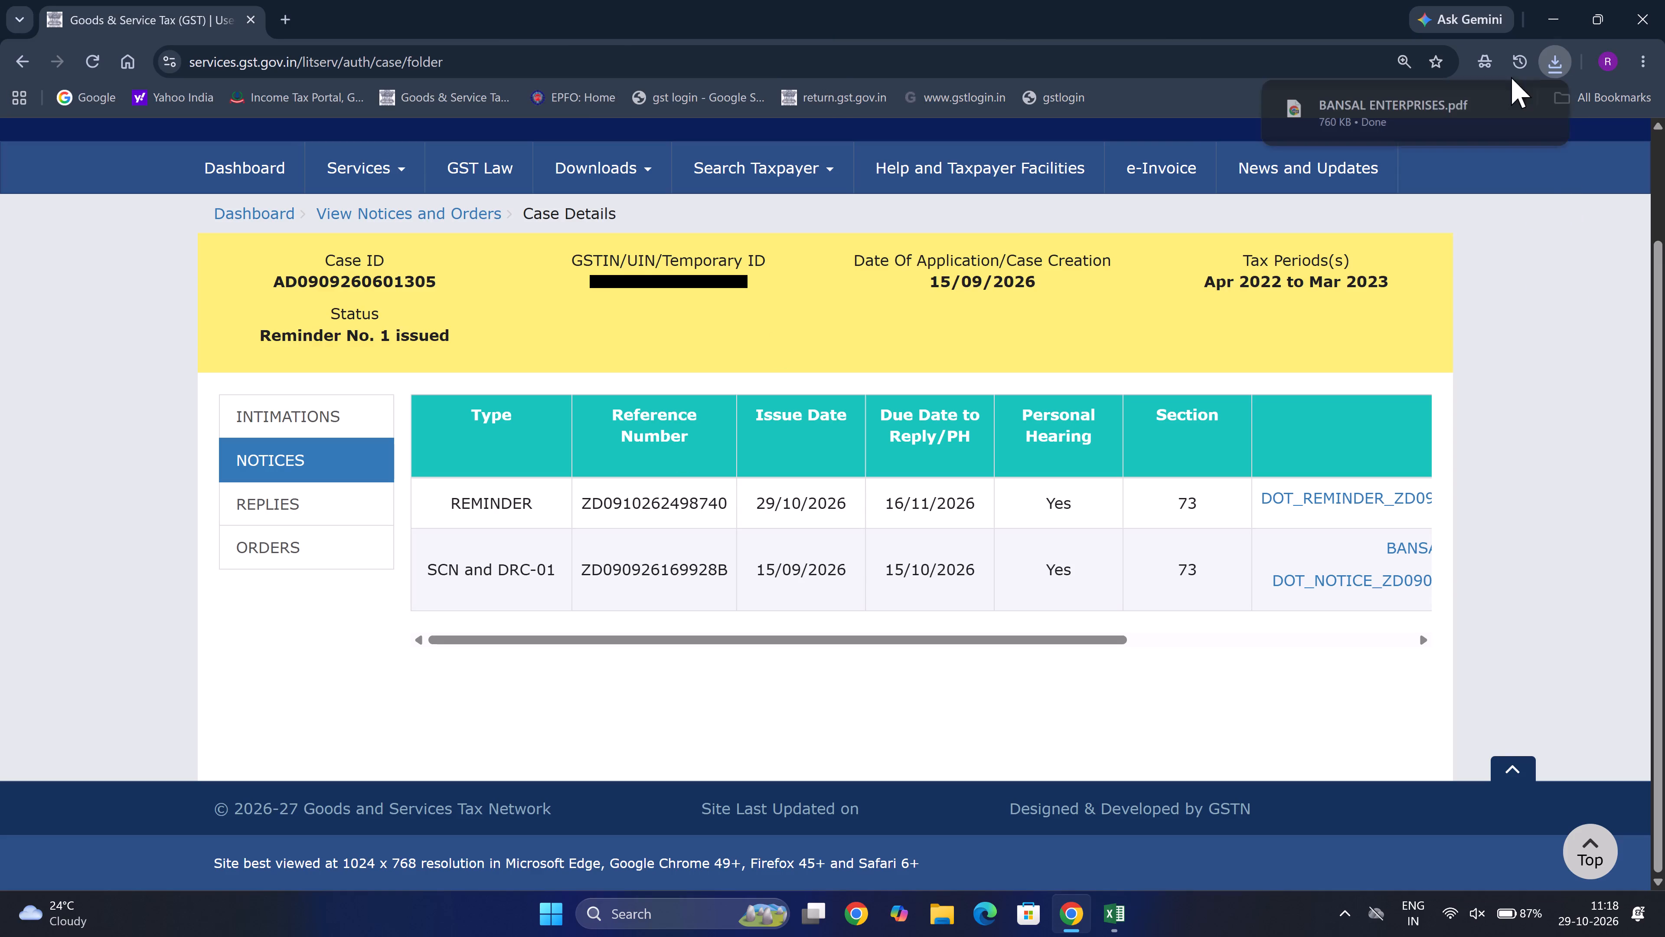
pyautogui.click(1329, 110)
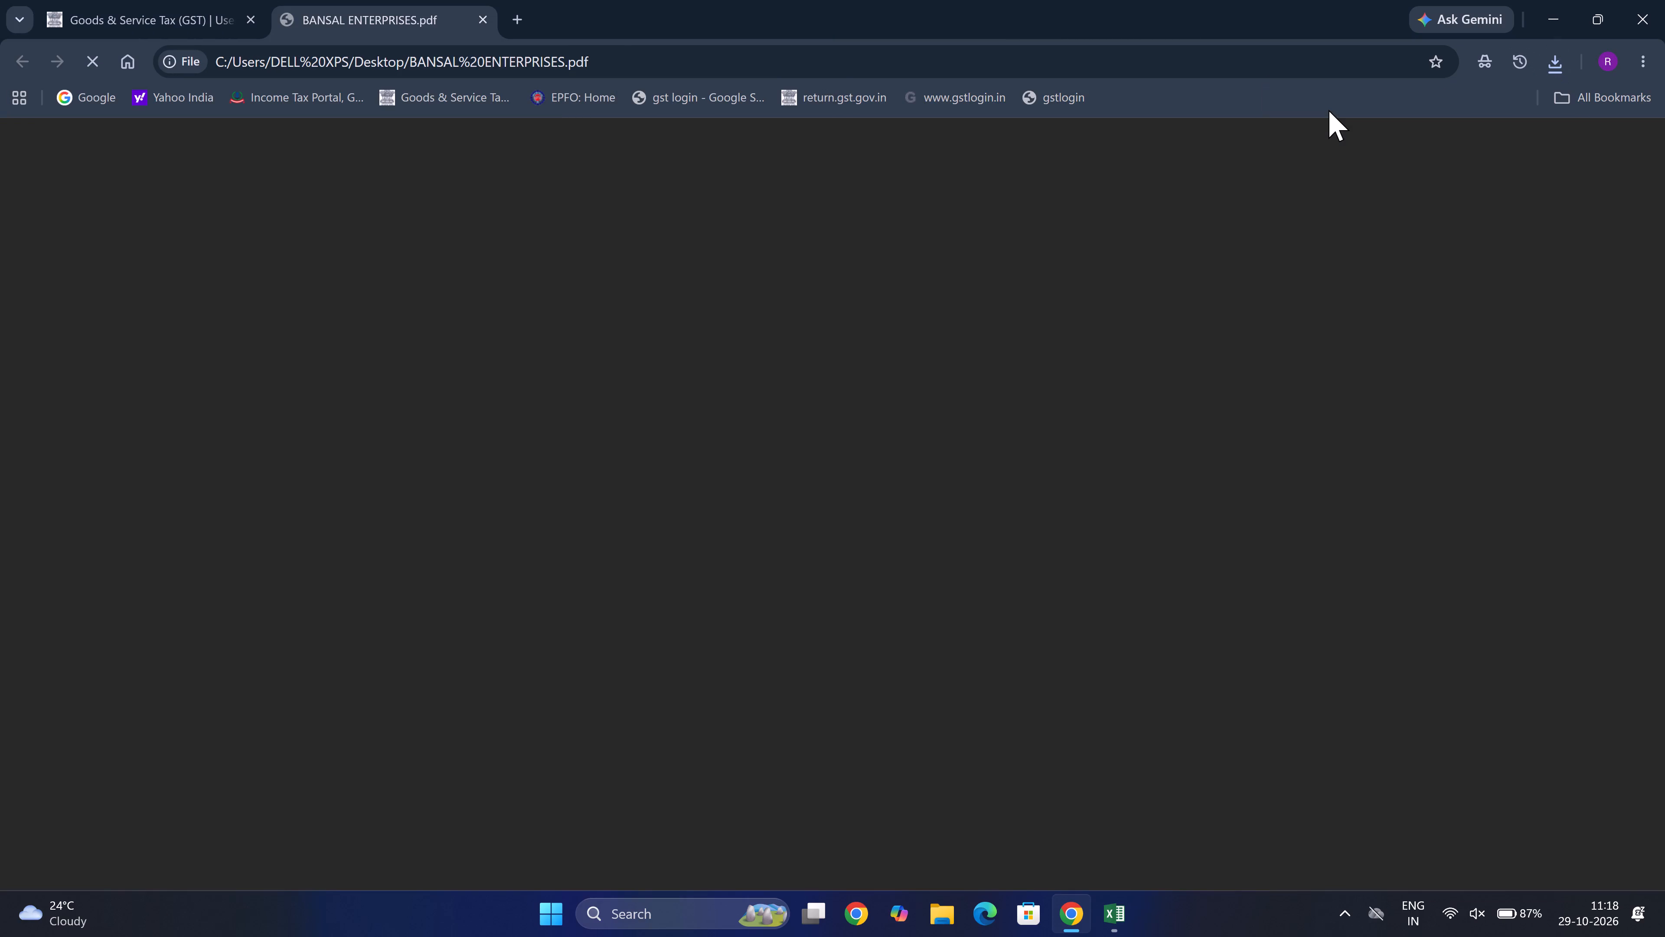
# Read through the DRC-01 notice, examining its grounds, ITC difference table, tax and penalty dues, and reply and hearing dates.
pyautogui.scroll(-3, 1074, 434)
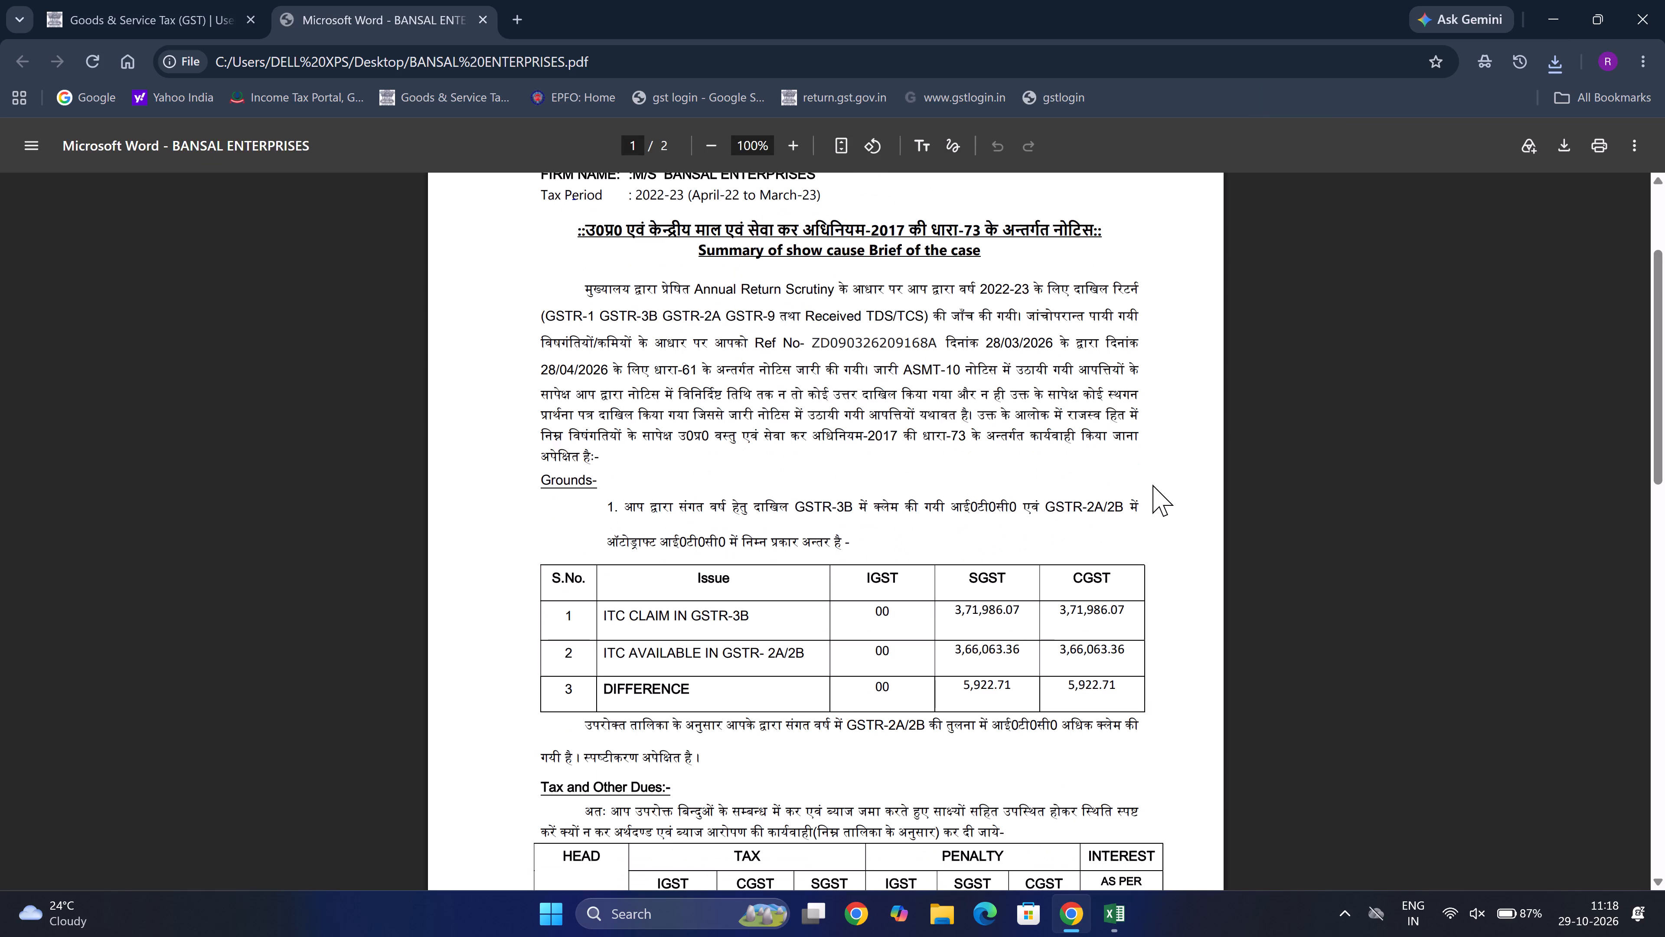
pyautogui.scroll(-1, 1152, 485)
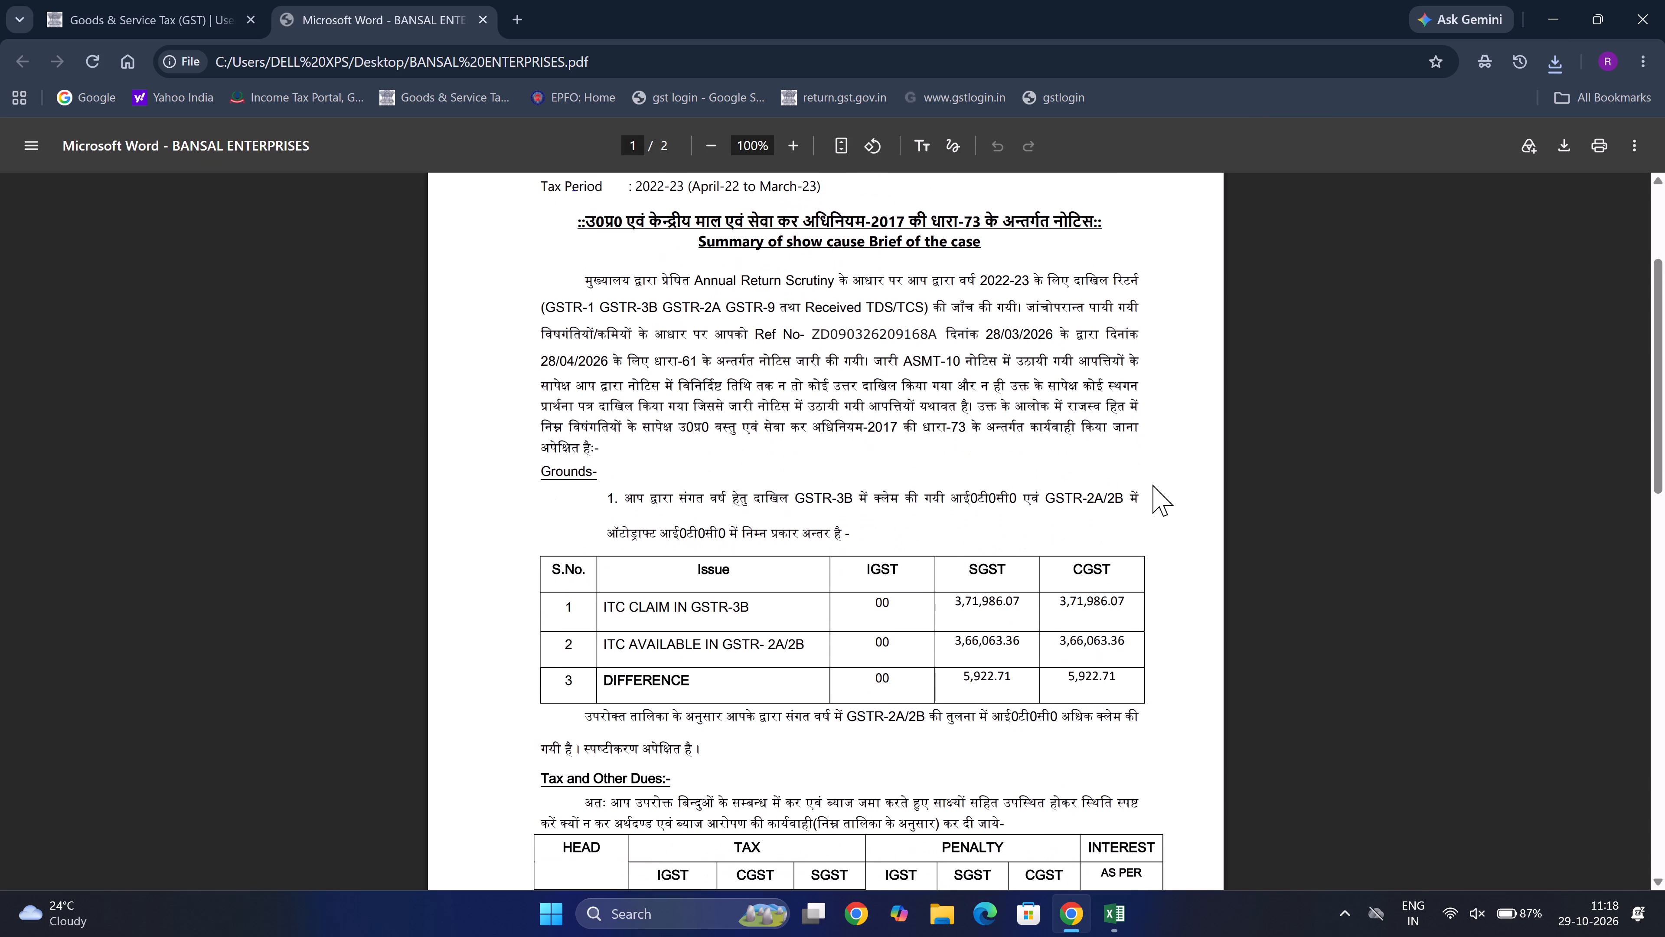
pyautogui.scroll(-2, 1152, 485)
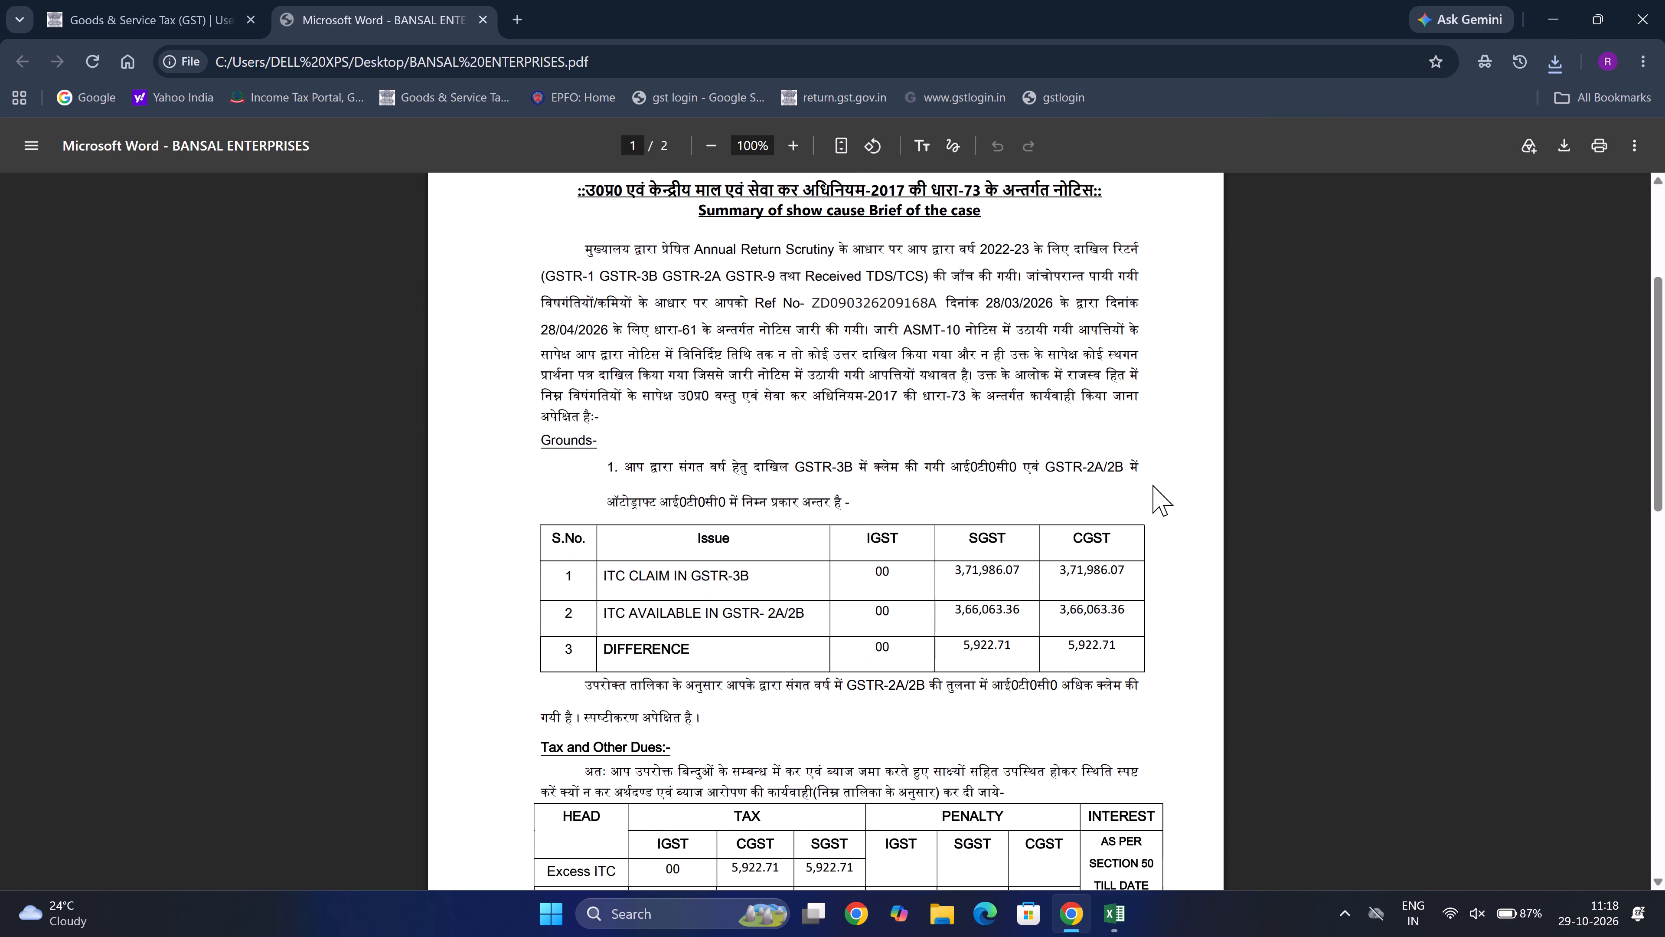
pyautogui.scroll(-1, 1152, 485)
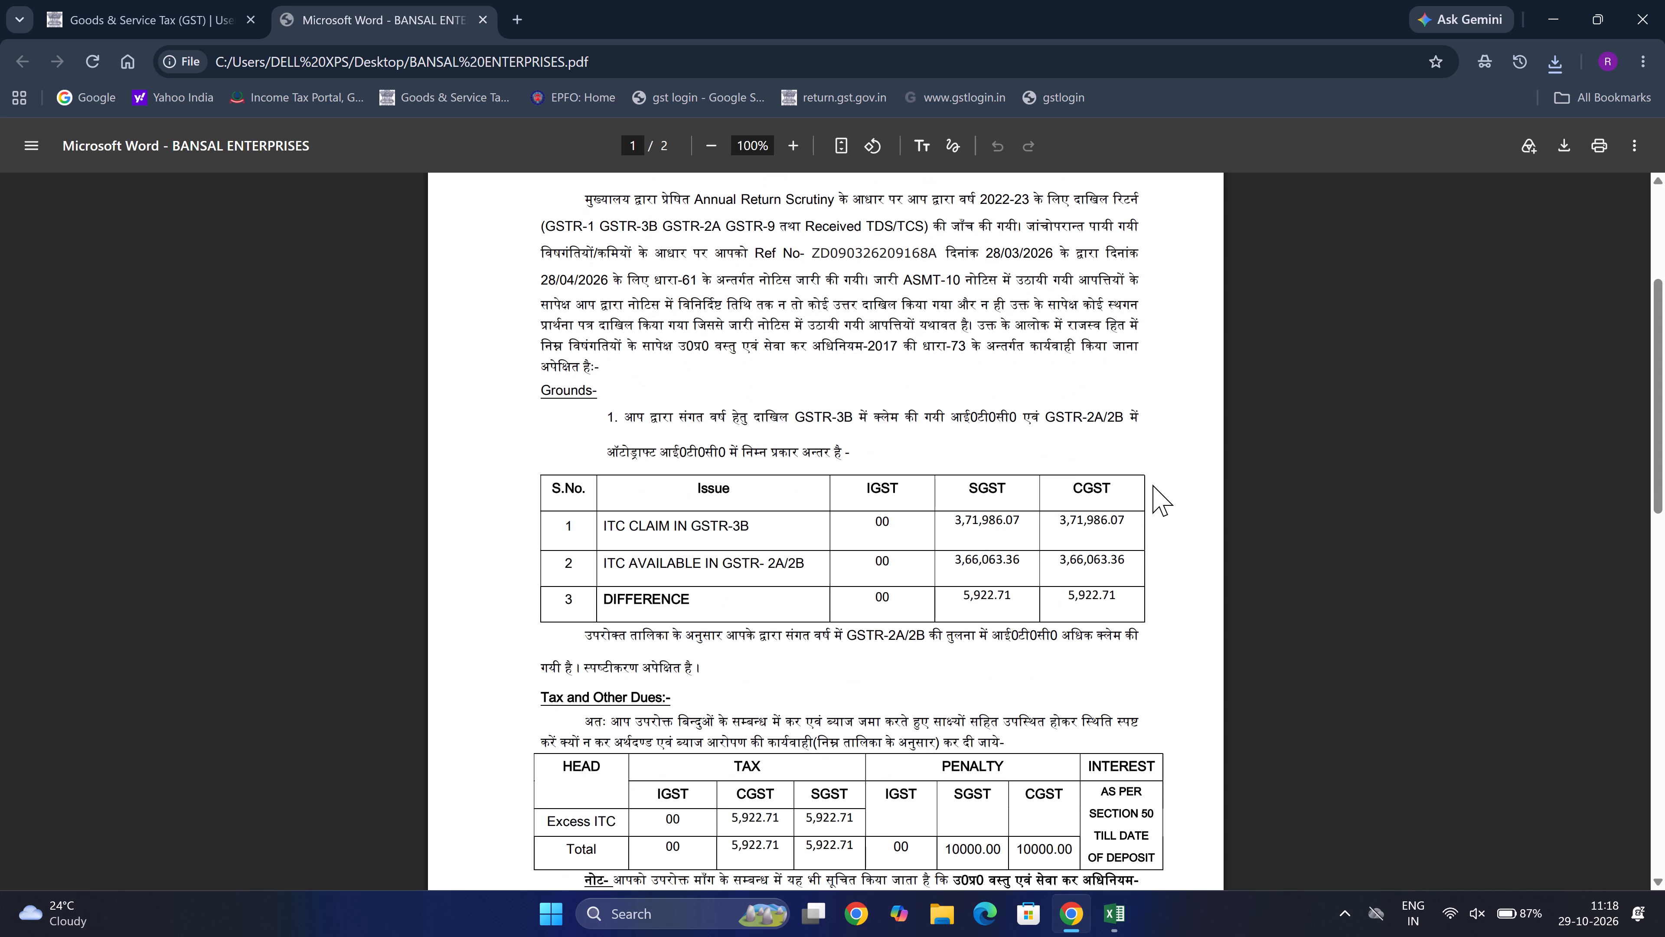
pyautogui.scroll(-1, 1152, 485)
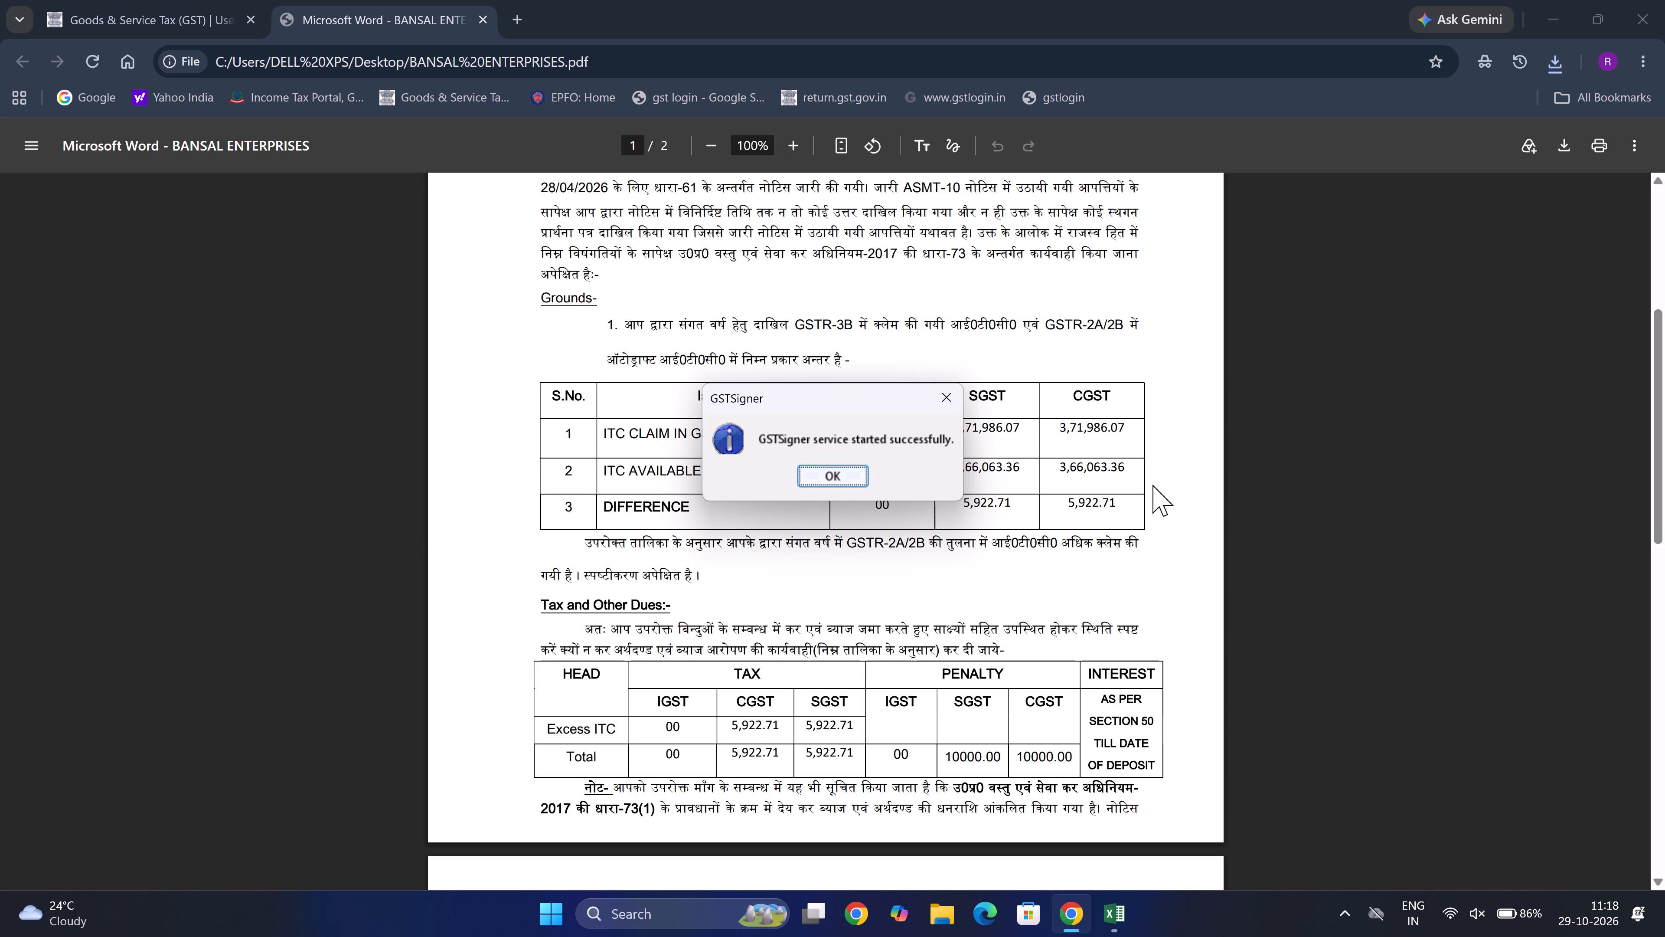
pyautogui.click(822, 481)
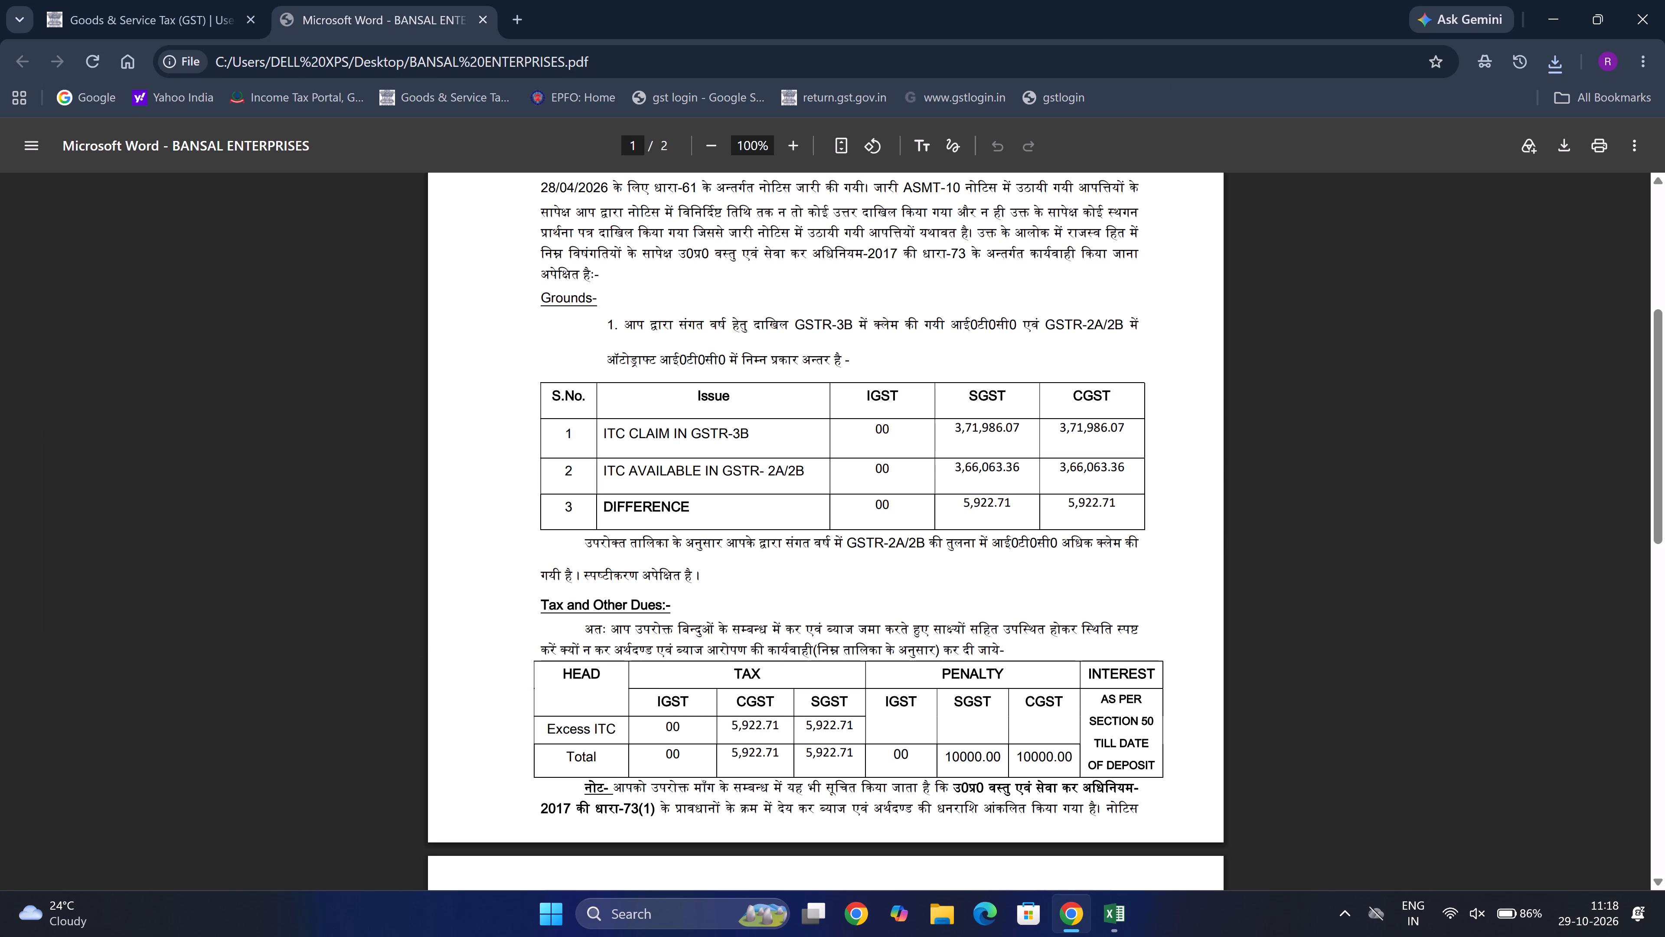
pyautogui.scroll(-4, 824, 265)
pyautogui.scroll(-3, 1034, 380)
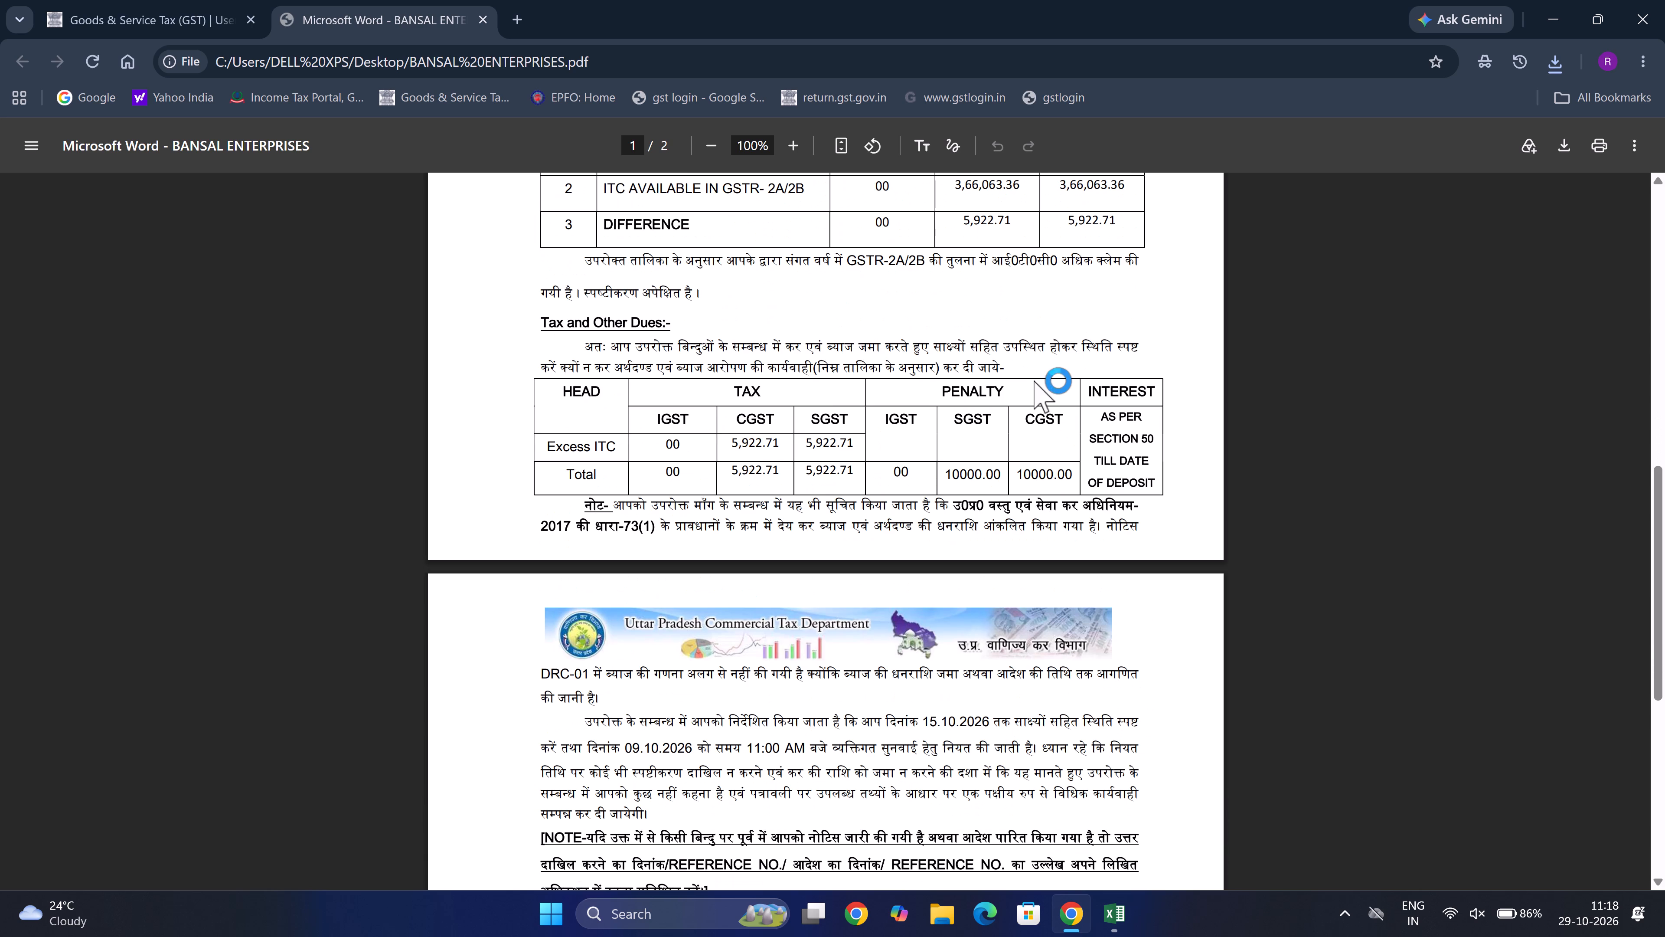
pyautogui.scroll(-3, 1034, 380)
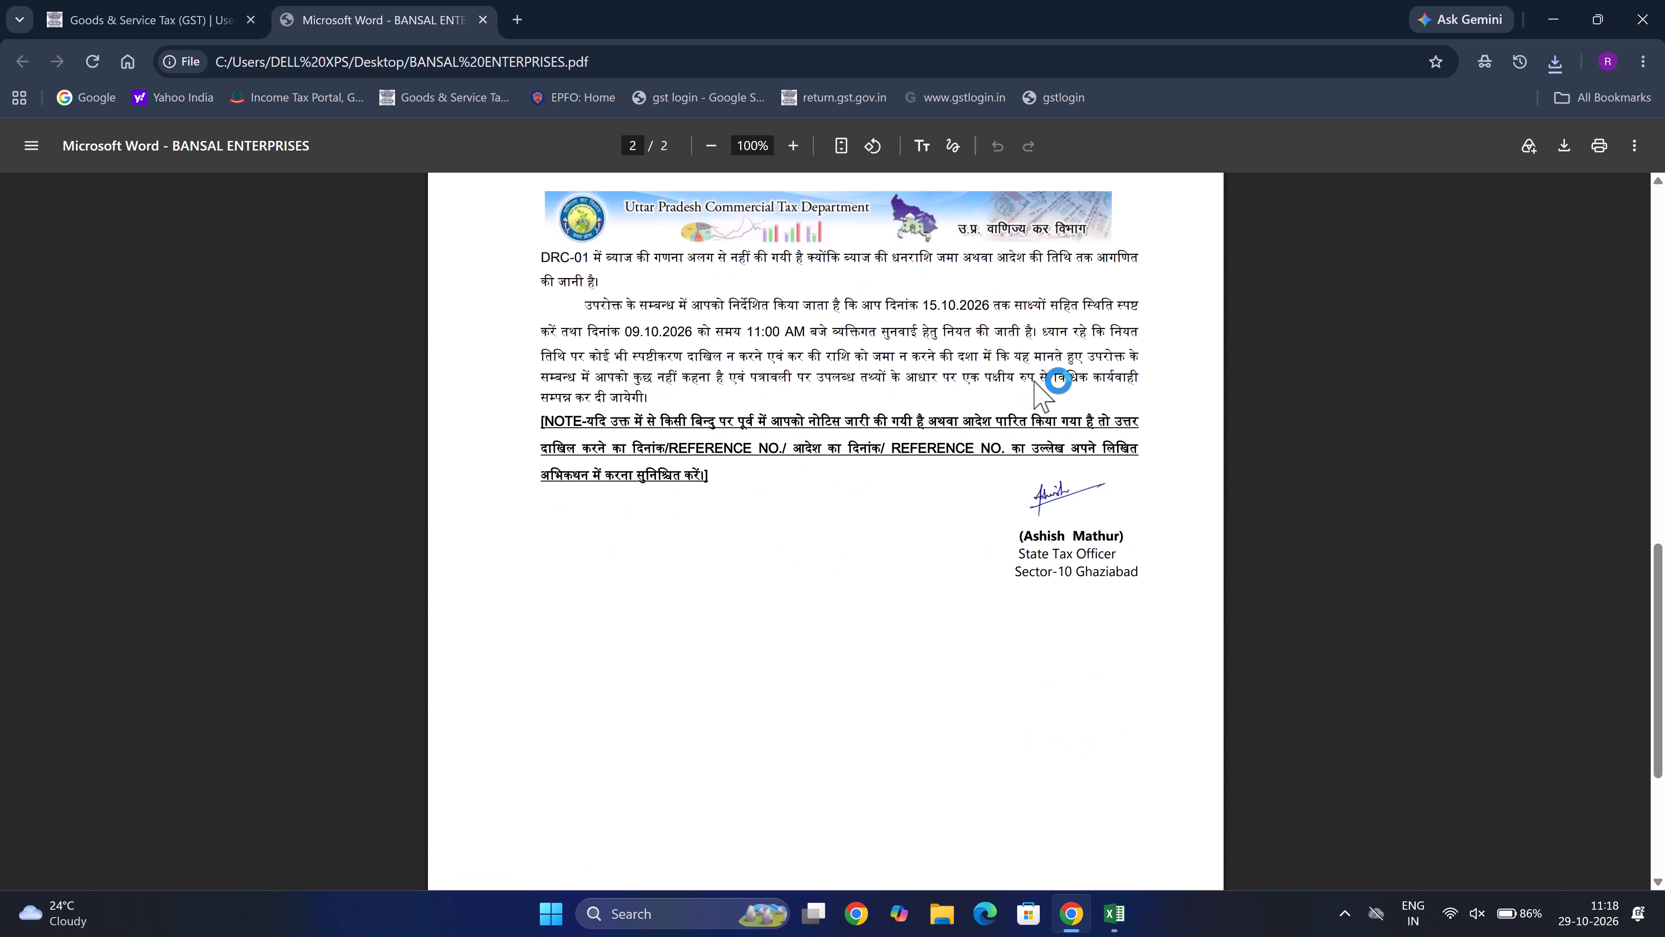
pyautogui.scroll(2, 1034, 380)
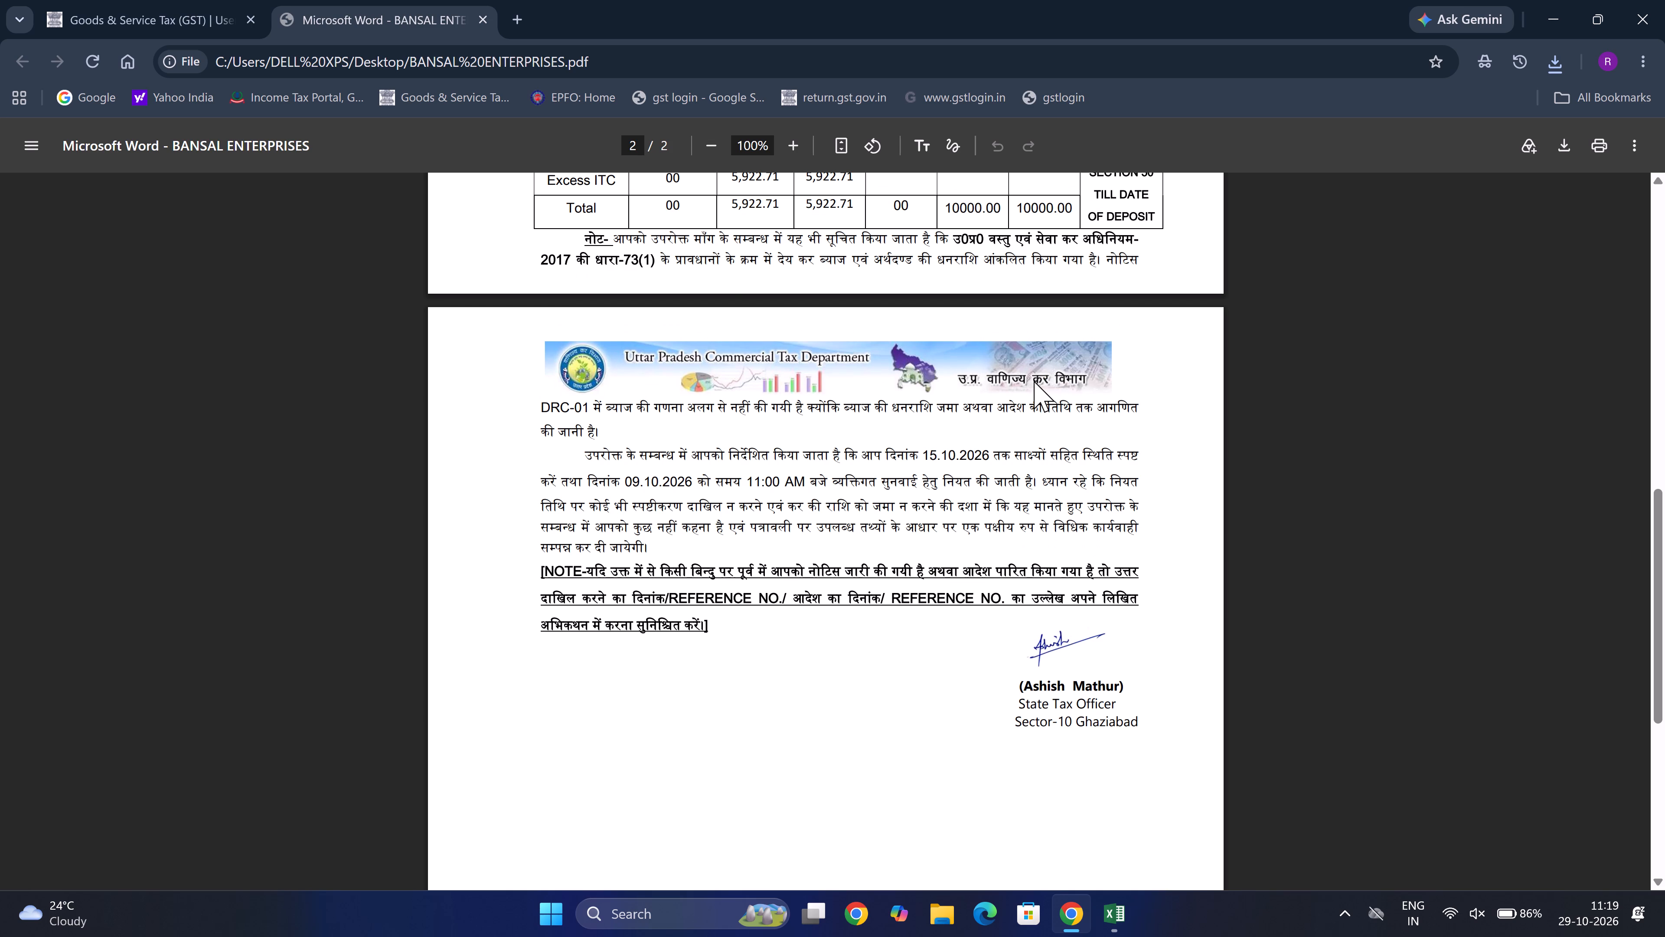
# Return to the GST portal's case details and close the Tomcat console window covering the notices list.
pyautogui.click(189, 31)
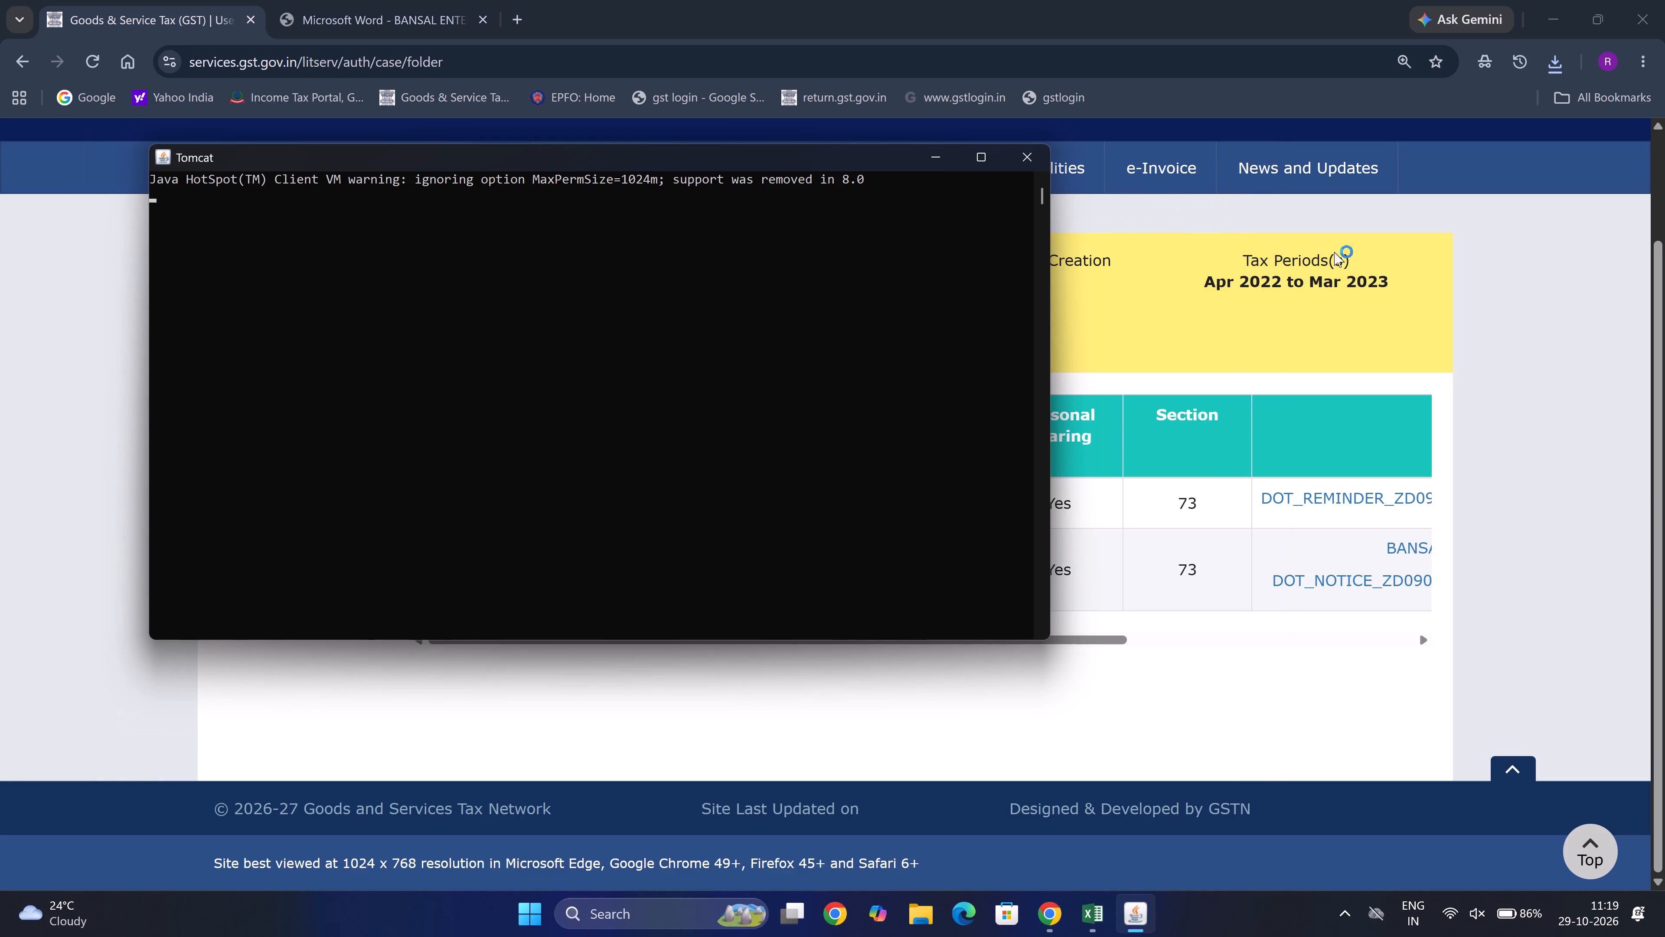
pyautogui.click(1028, 150)
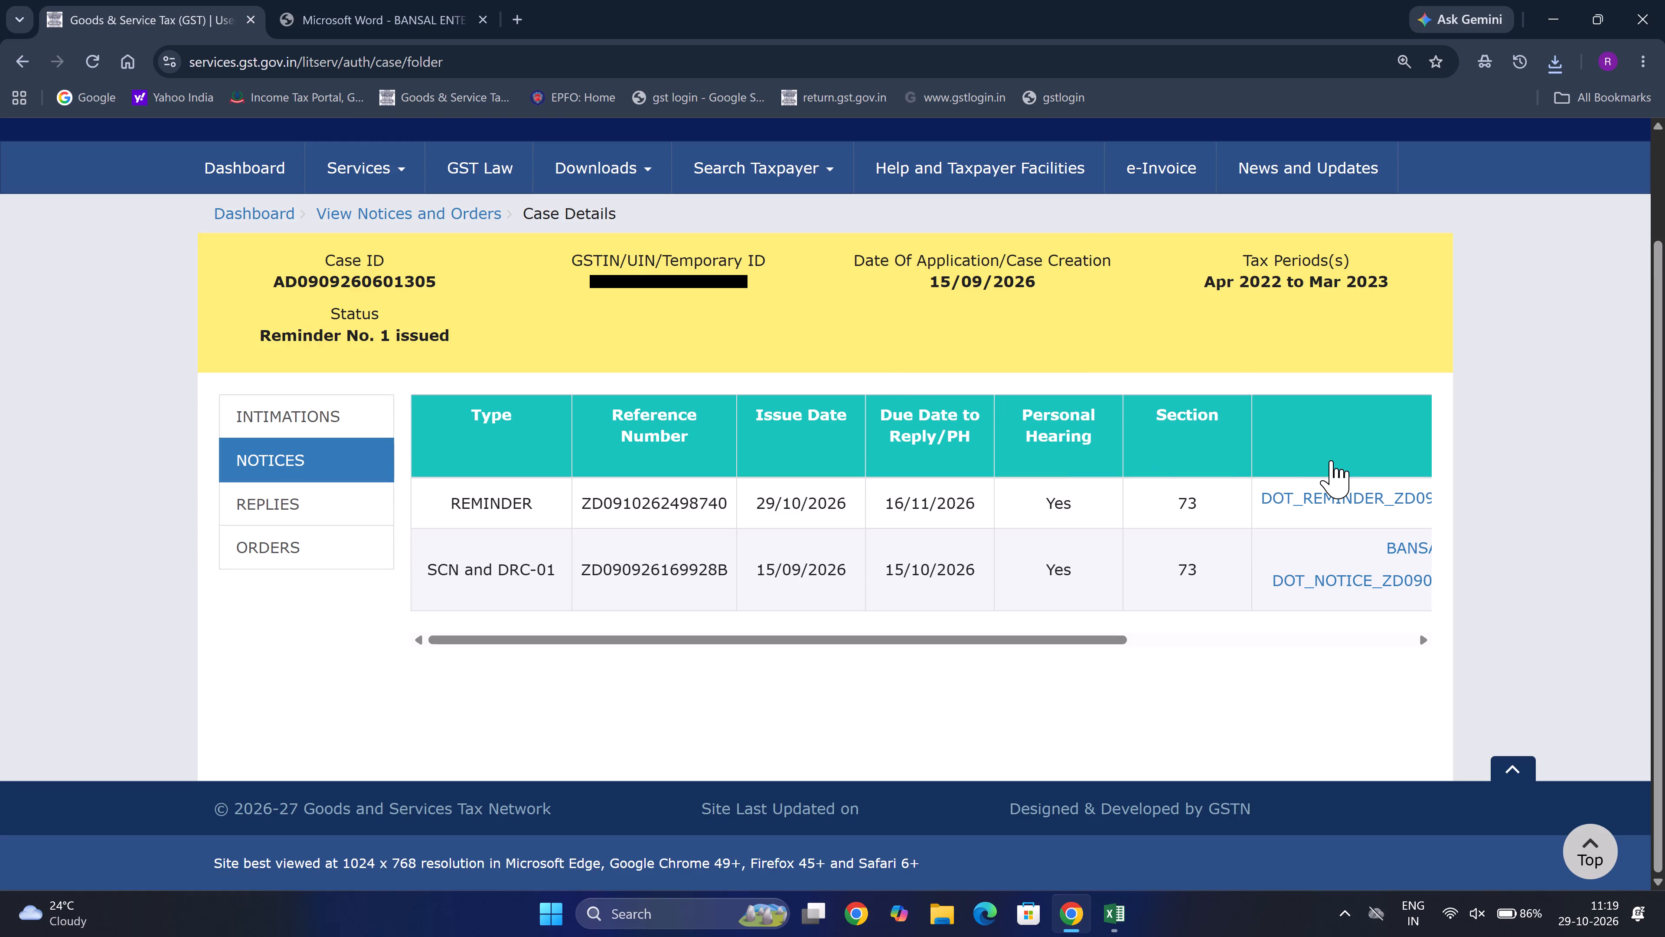
pyautogui.scroll(-1, 1331, 460)
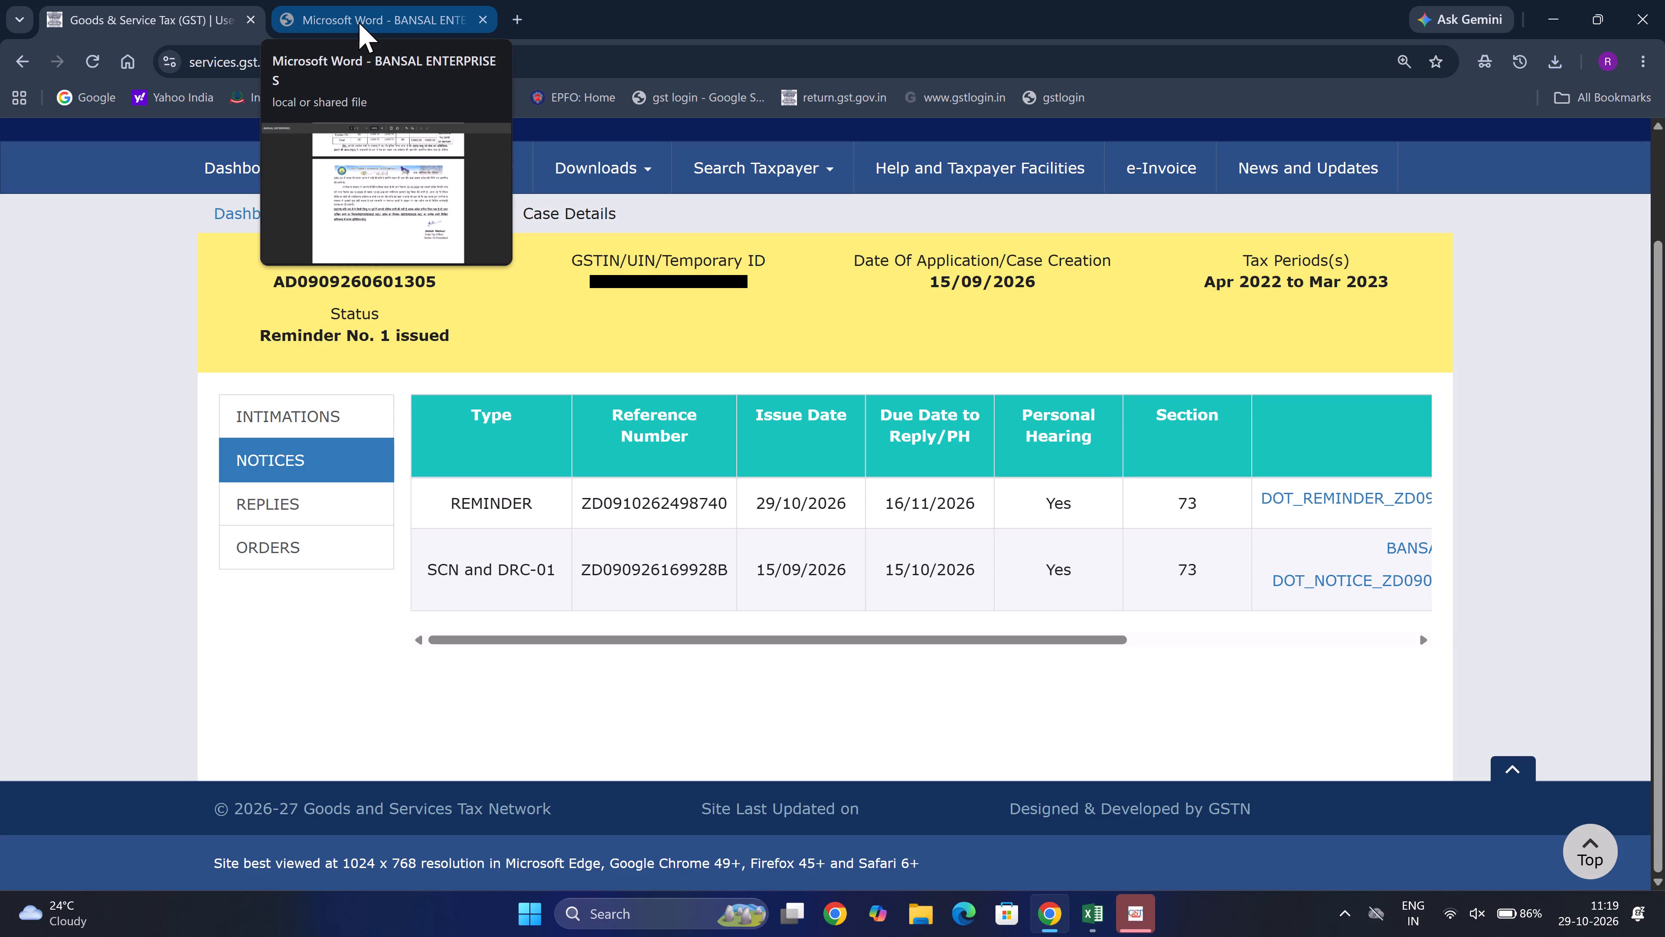
# Save the DOT_REMINDER document from the reminder row as a PDF on the Desktop and open it.
pyautogui.click(1371, 492)
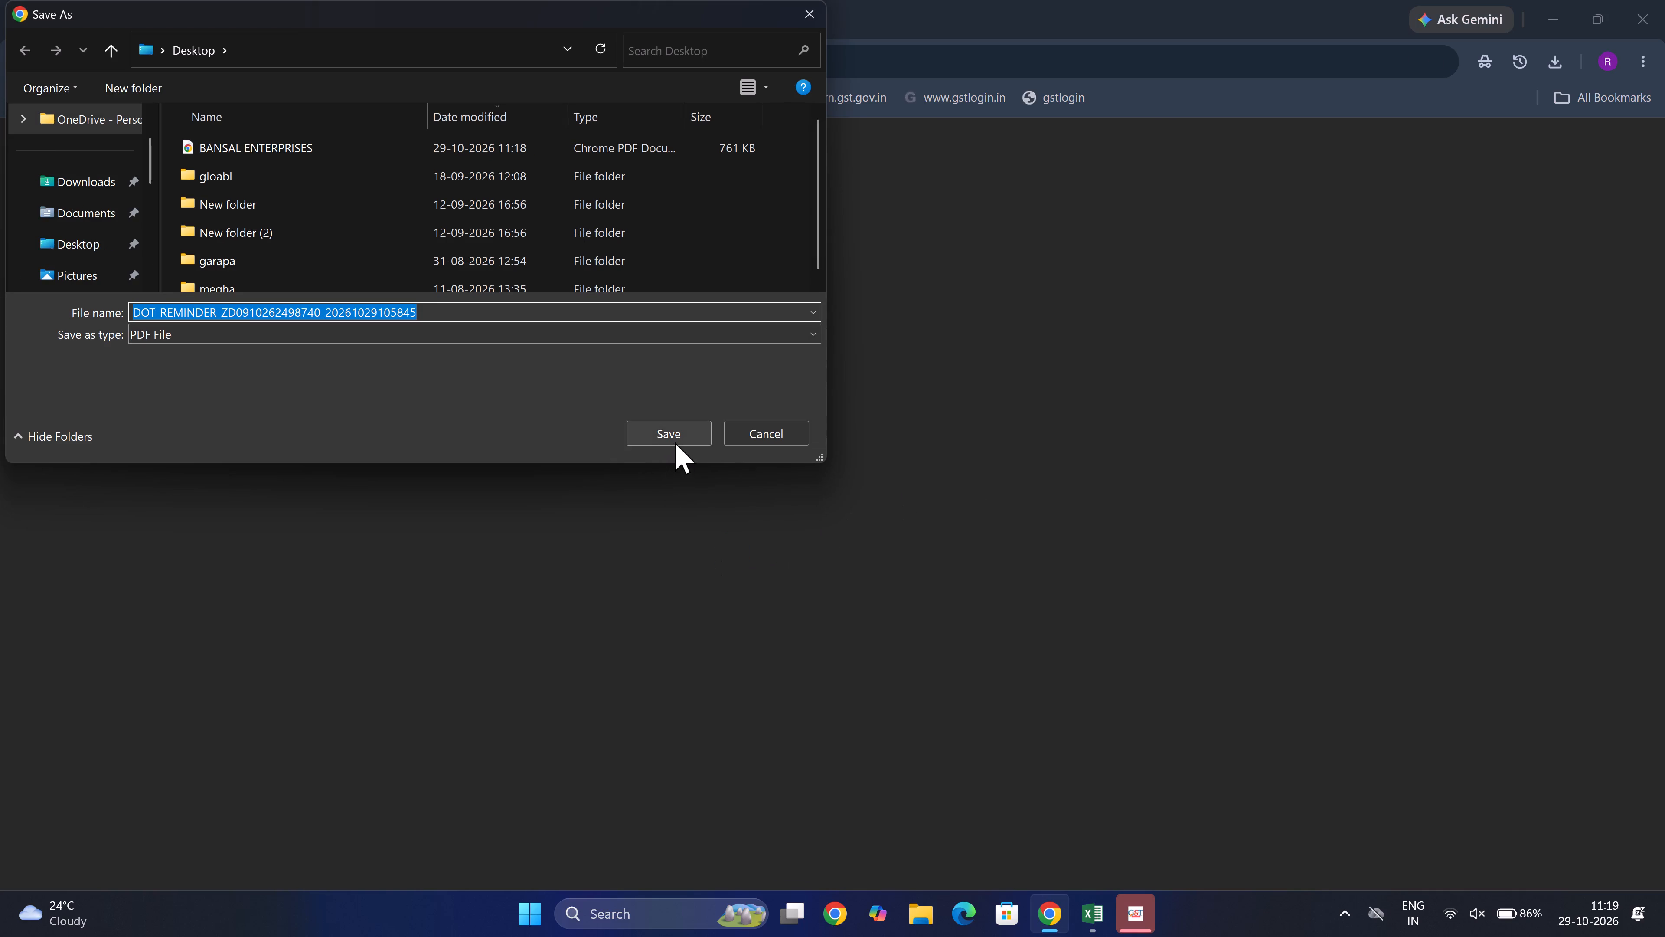
pyautogui.click(675, 442)
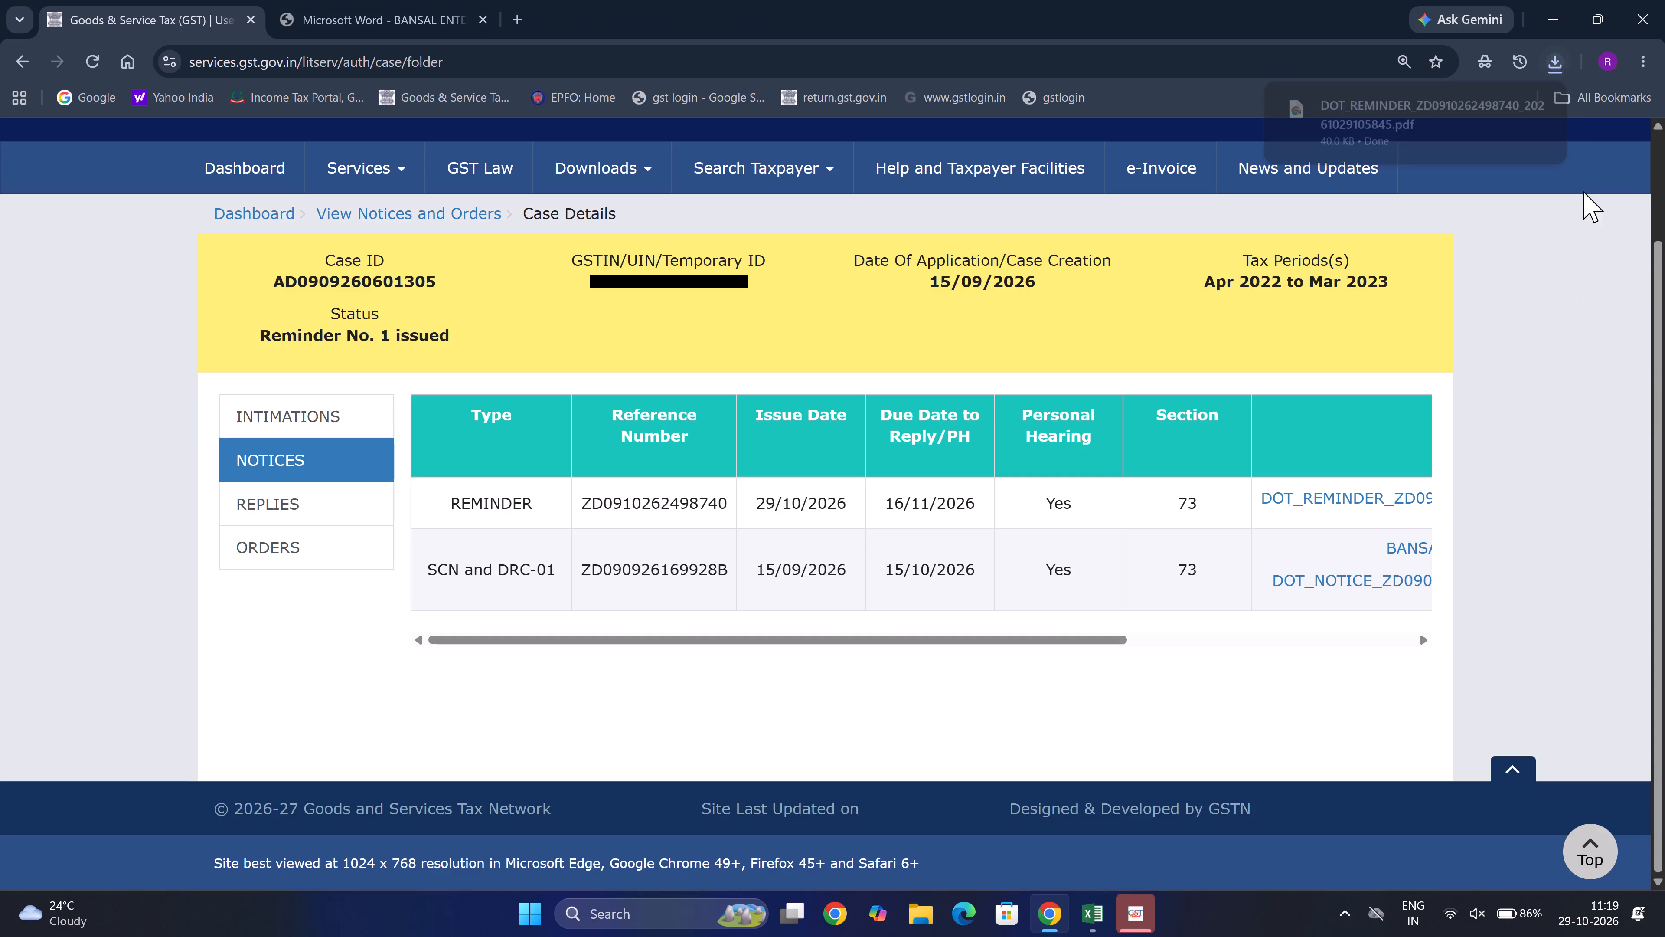
pyautogui.click(1427, 119)
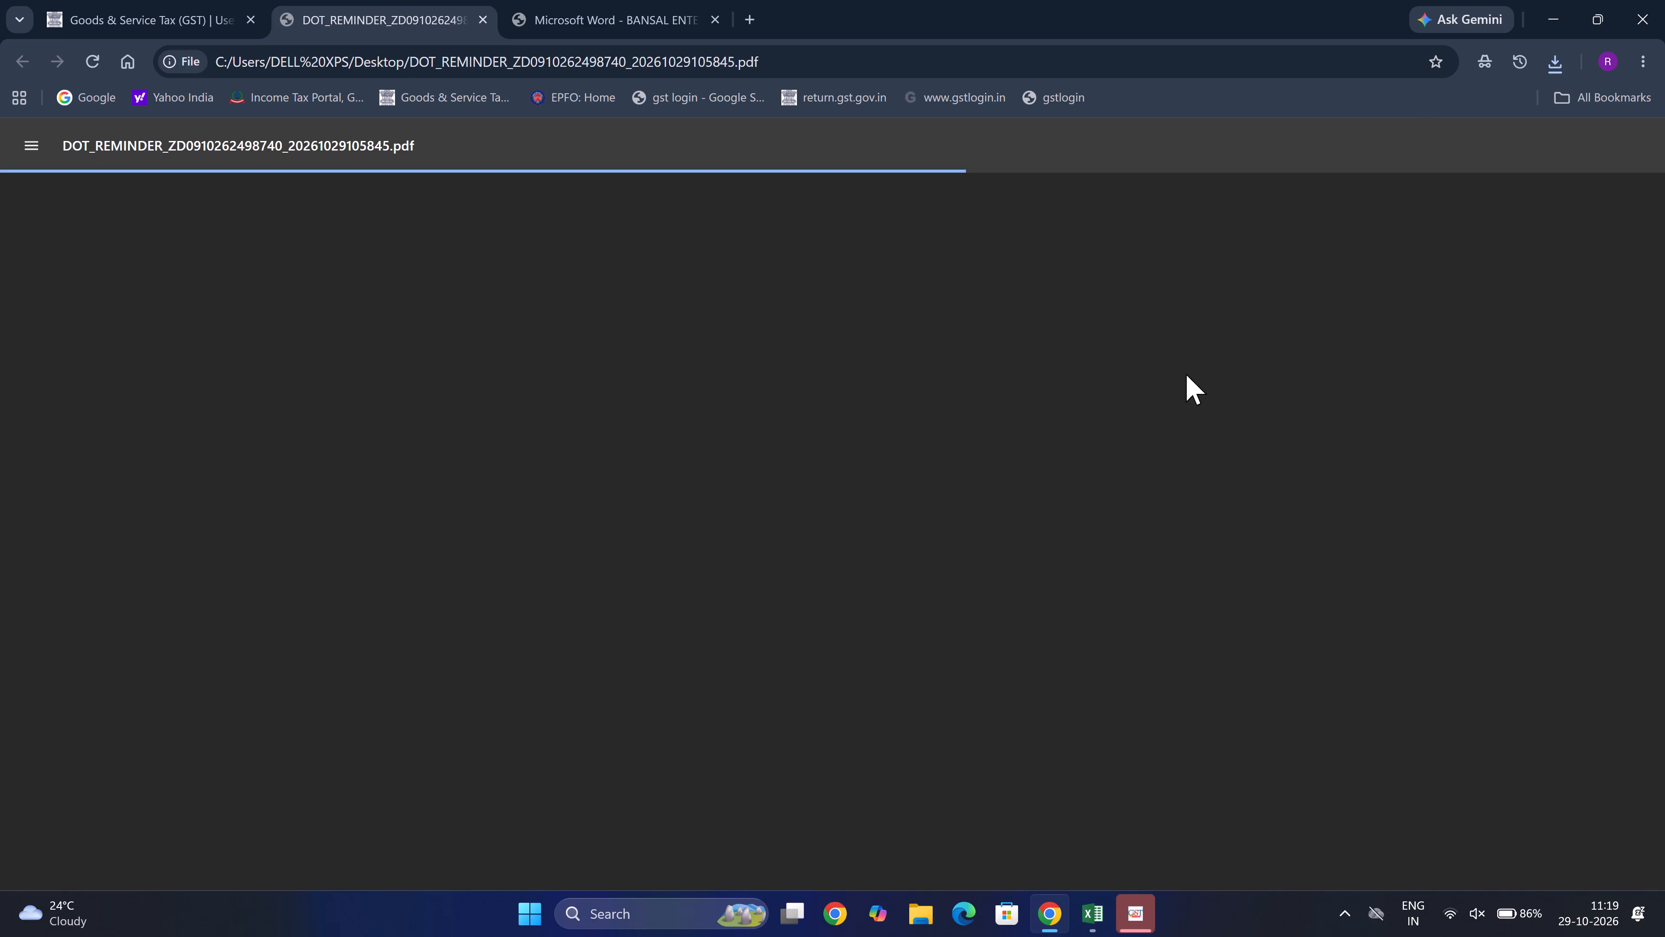
# Read the reminder letter, checking the reply deadline and the personal hearing date, time and venue against the case details.
pyautogui.scroll(-3, 1106, 506)
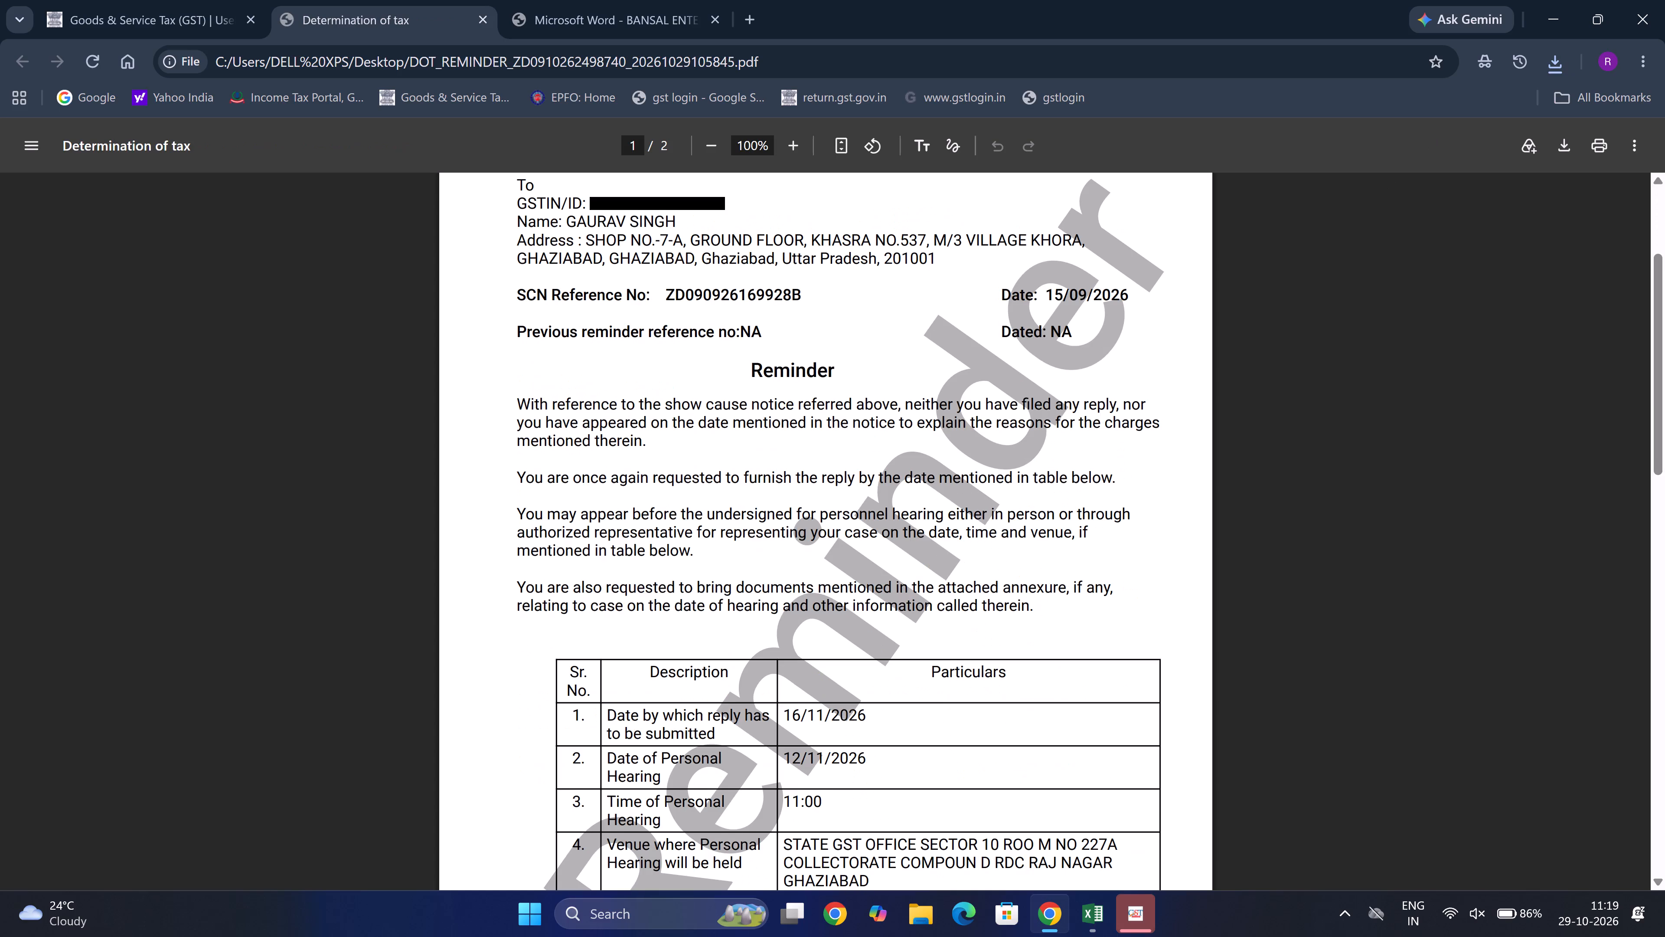
pyautogui.scroll(-1, 1106, 506)
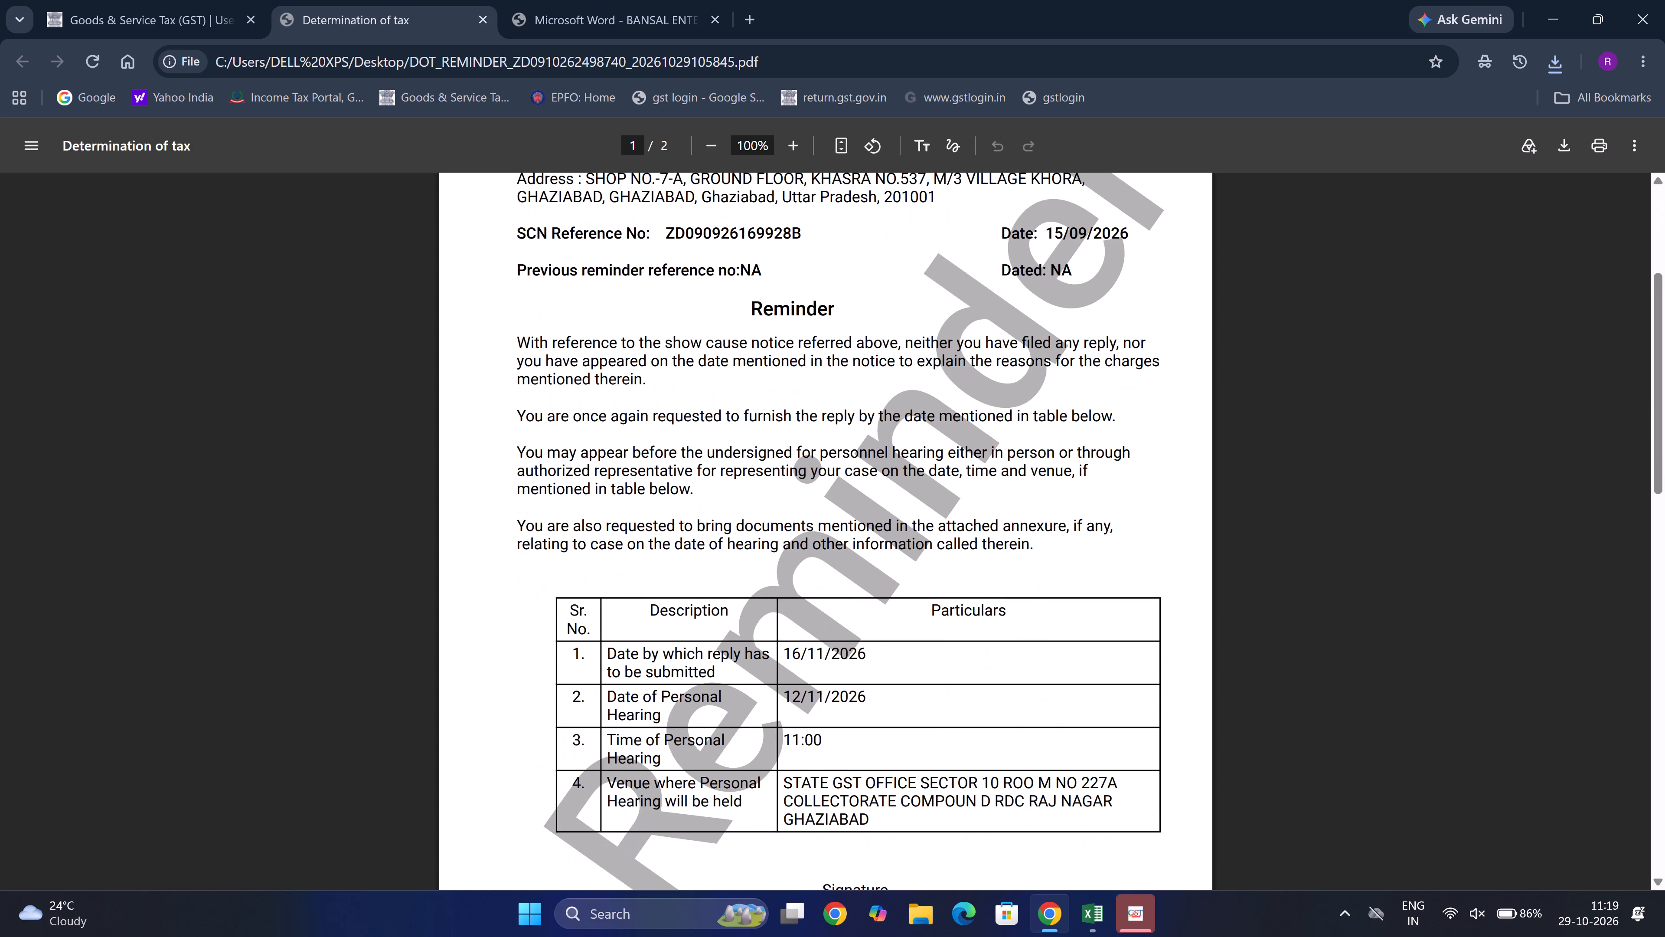
pyautogui.click(196, 5)
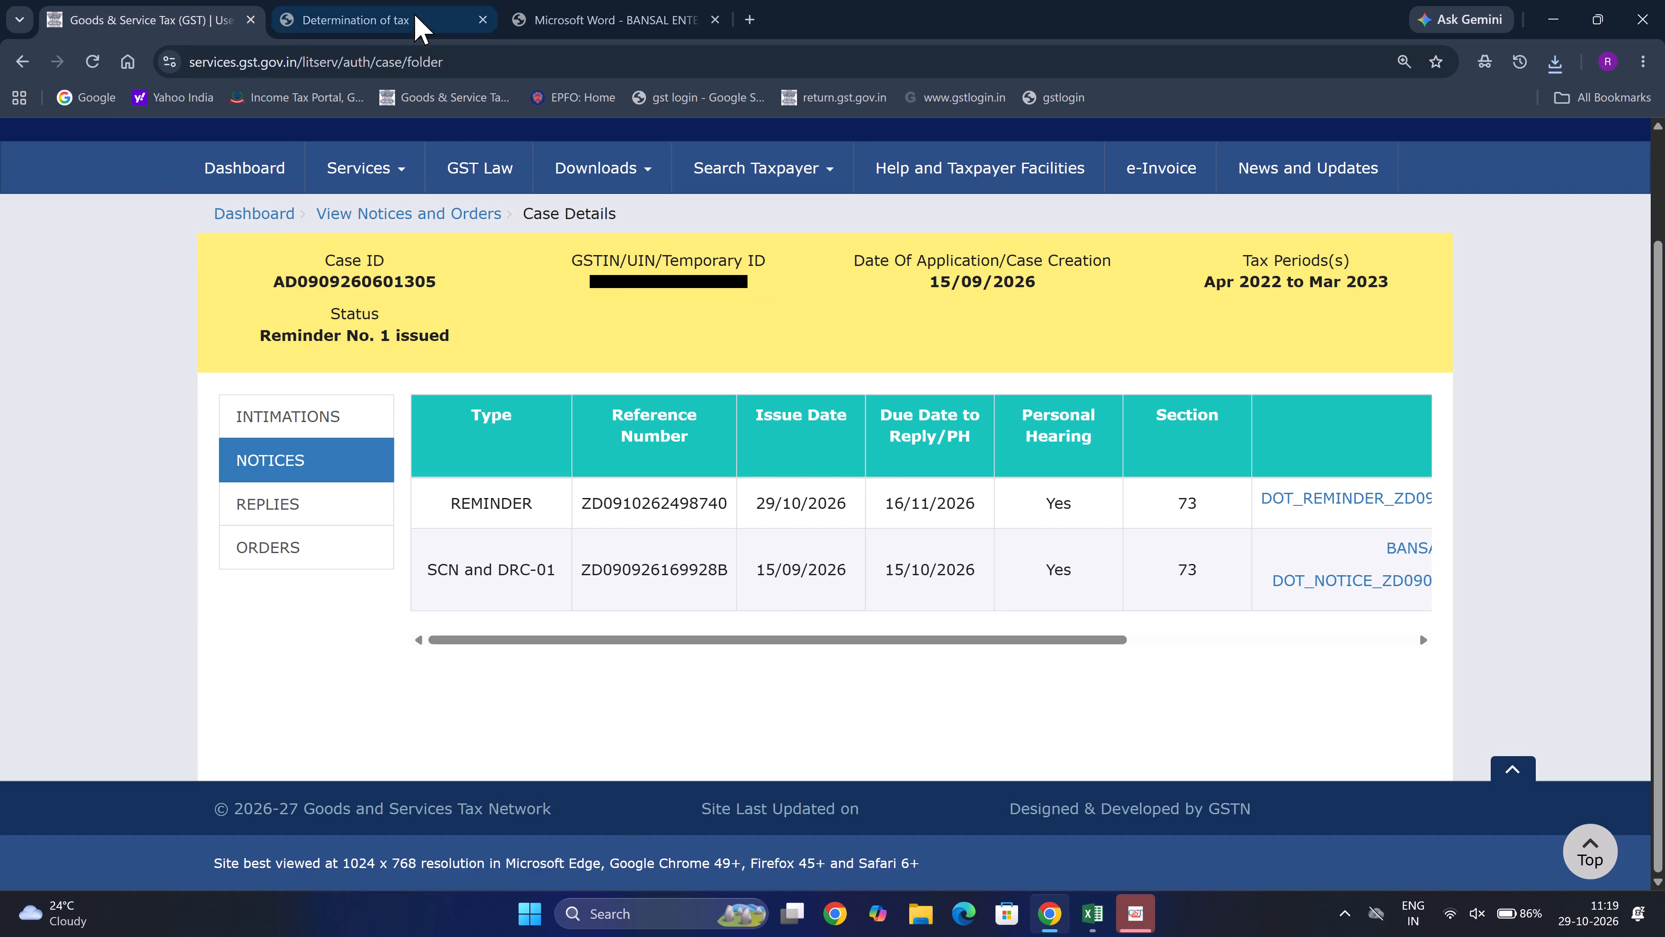
pyautogui.click(413, 13)
pyautogui.scroll(-1, 1070, 431)
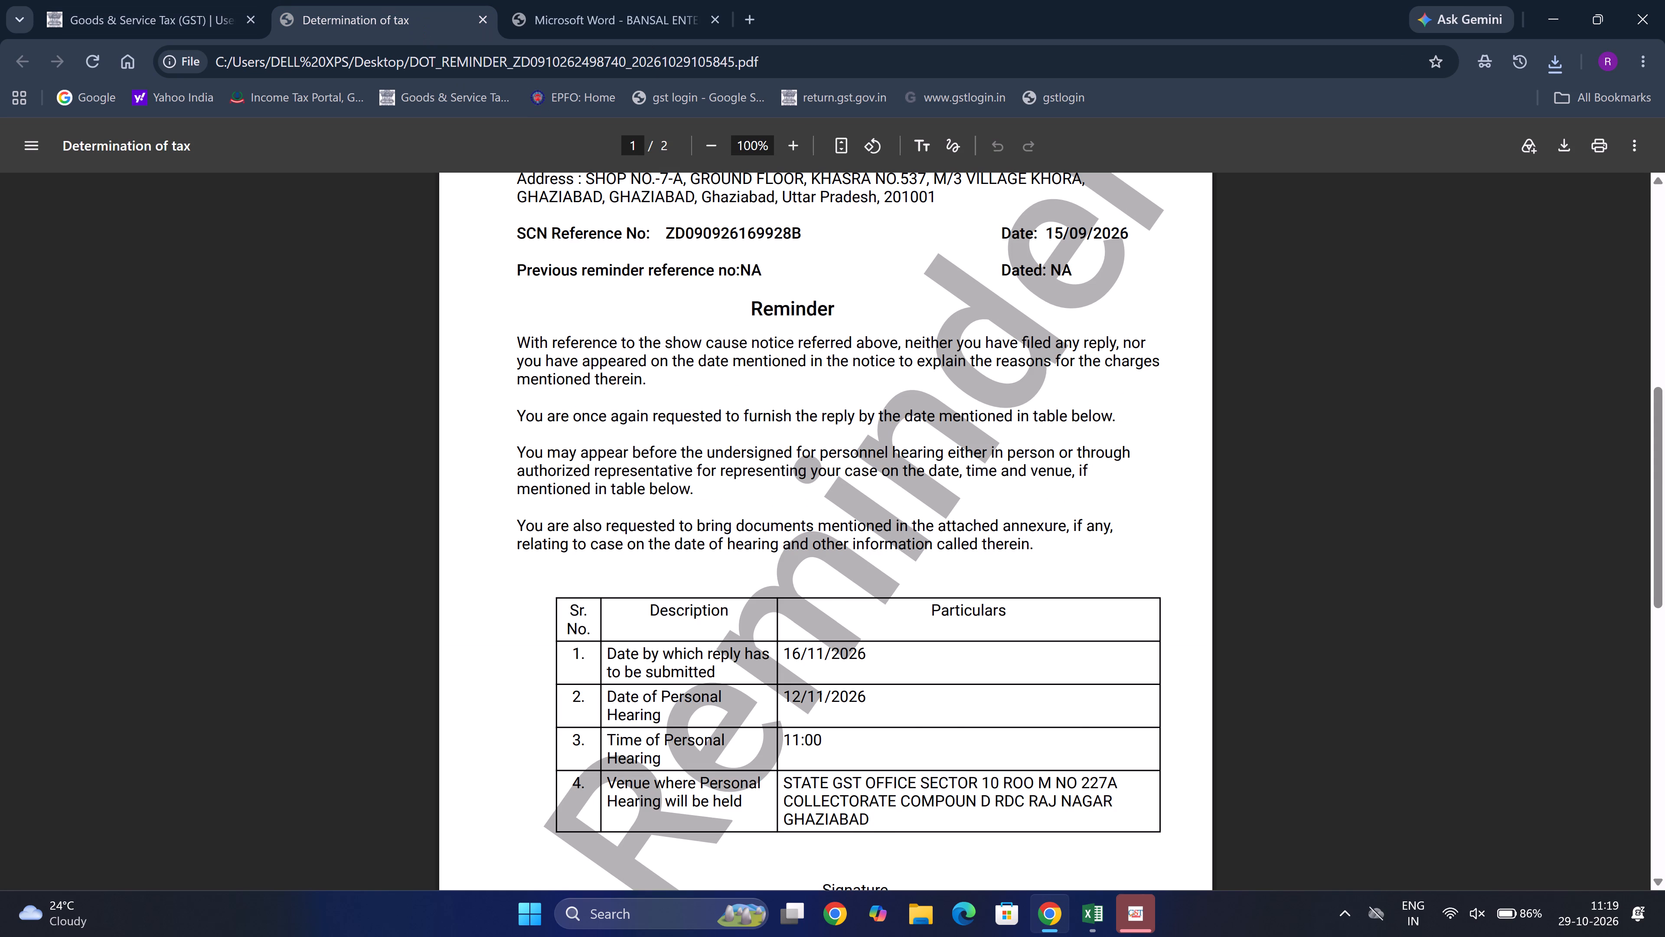
pyautogui.scroll(-1, 1070, 431)
# Review the BANSAL ENTERPRISES notice again, from the dues and hearing paragraphs back to its heading and tax period.
pyautogui.click(614, 20)
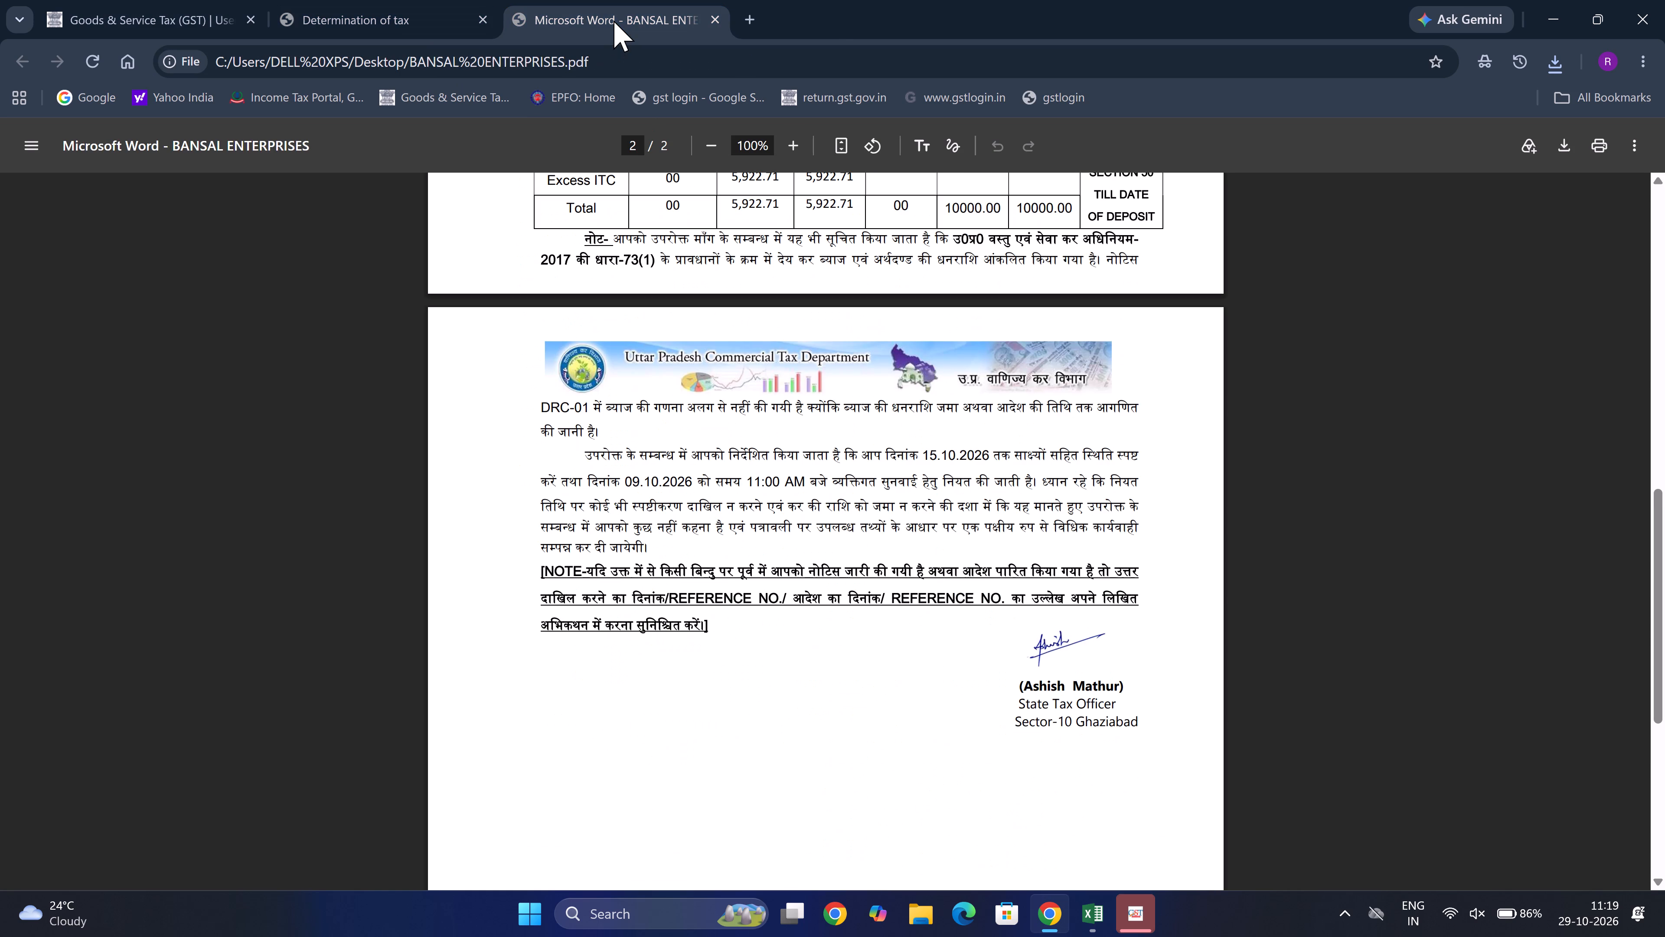
pyautogui.scroll(1, 738, 400)
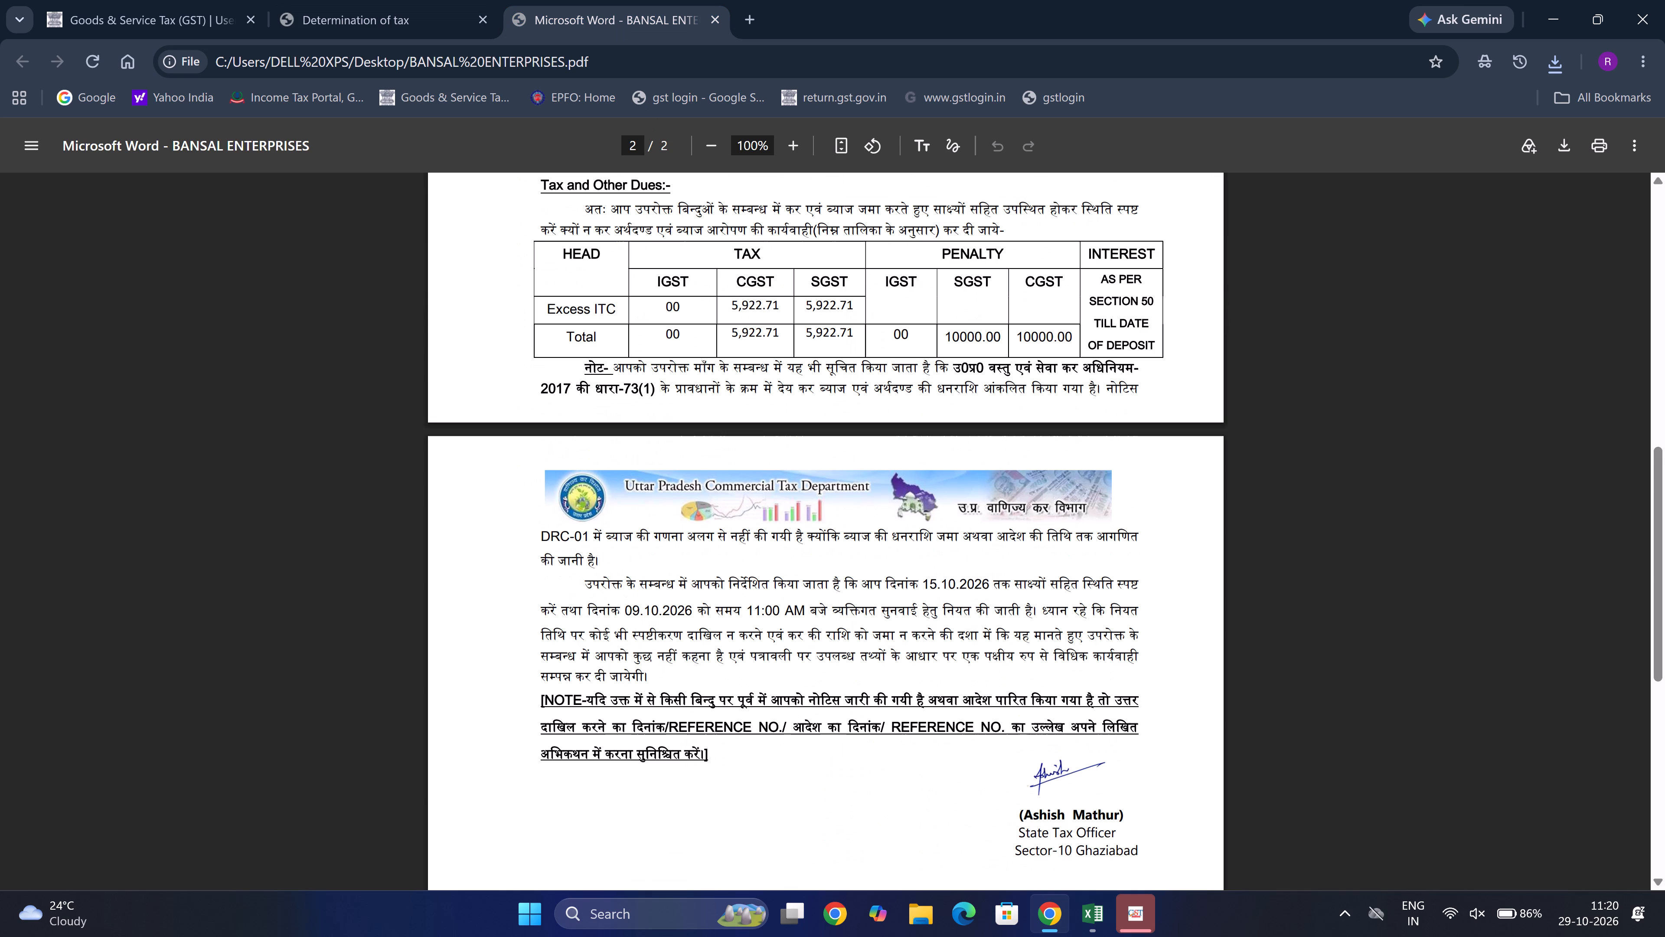
pyautogui.scroll(1, 738, 400)
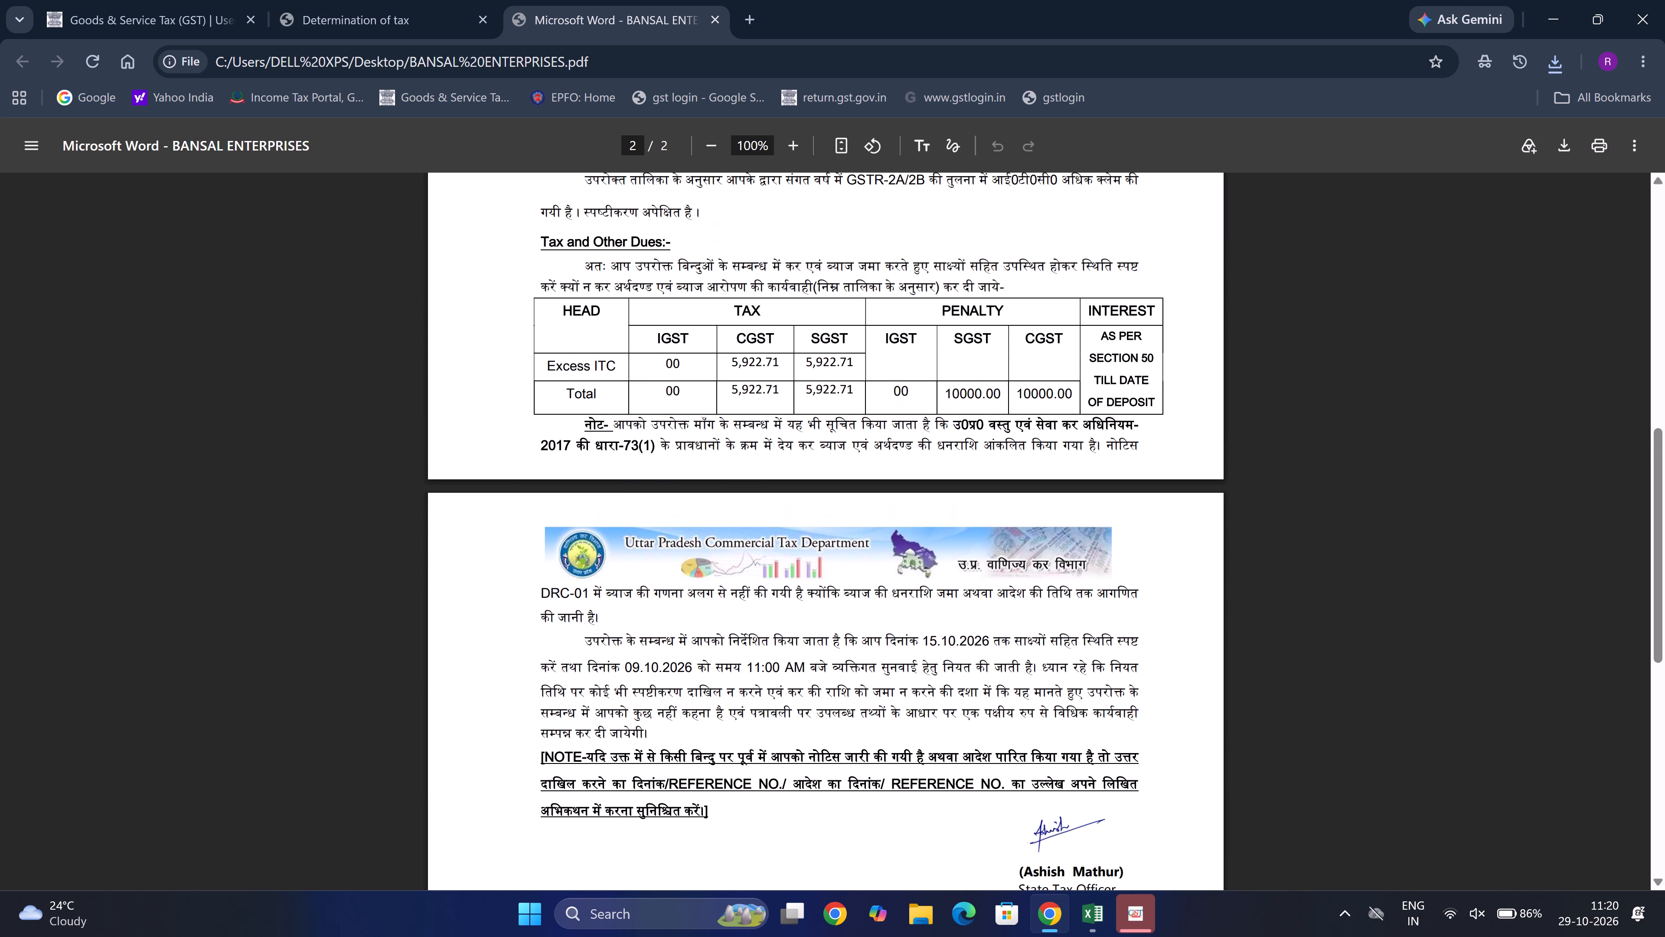
pyautogui.click(136, 0)
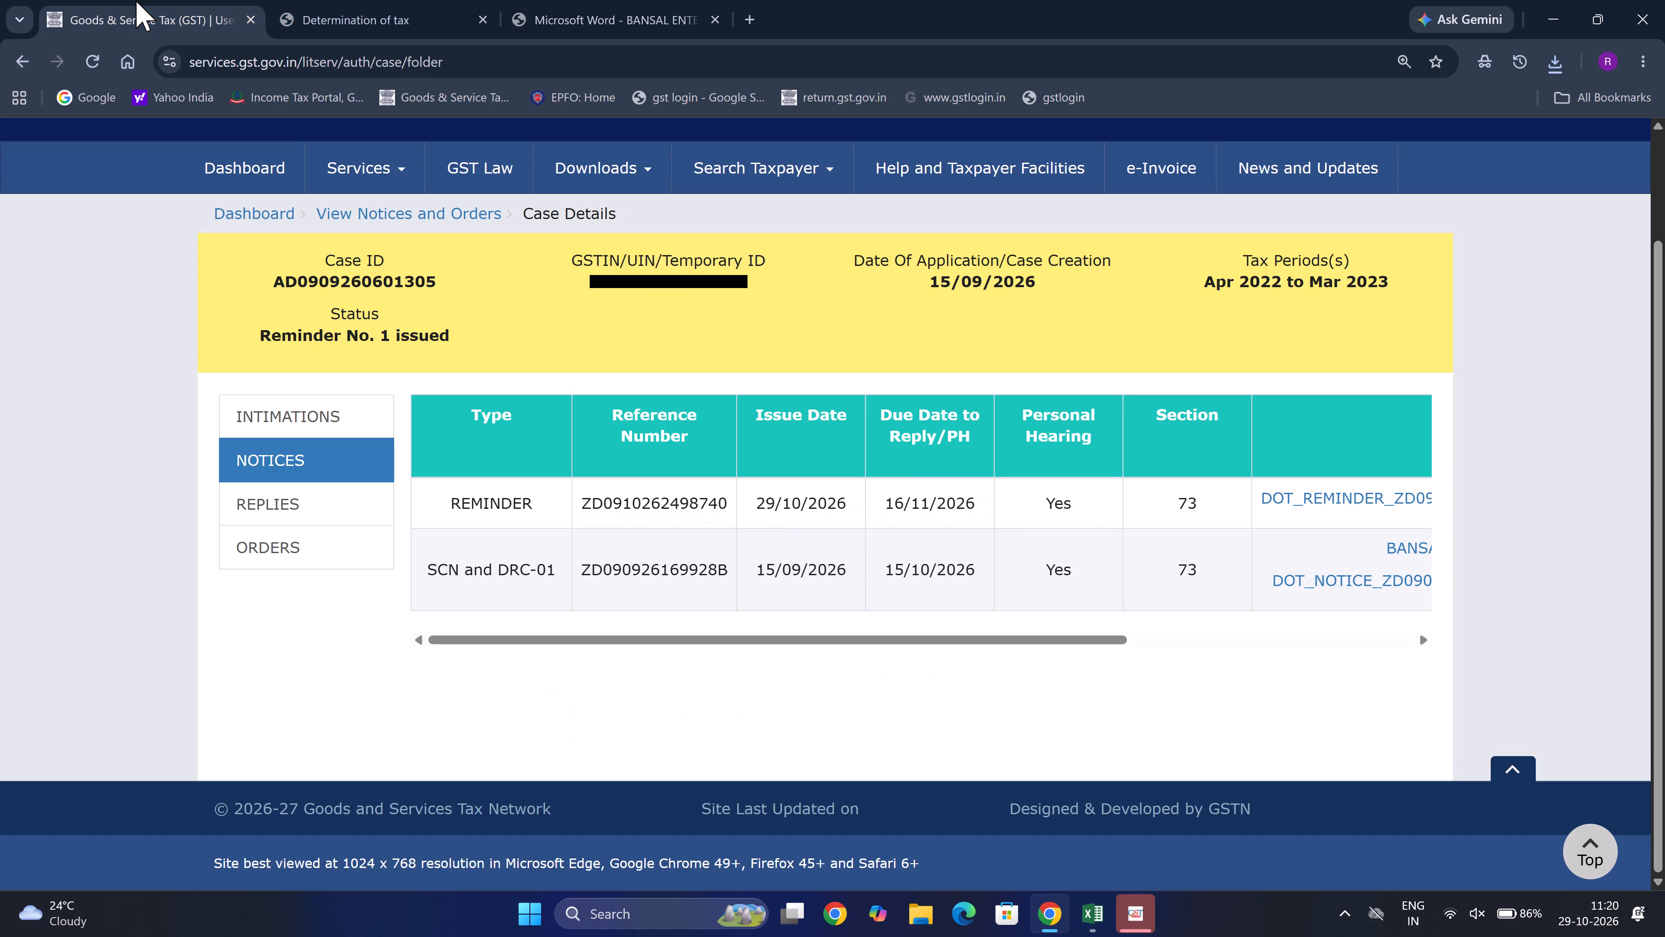
pyautogui.click(606, 15)
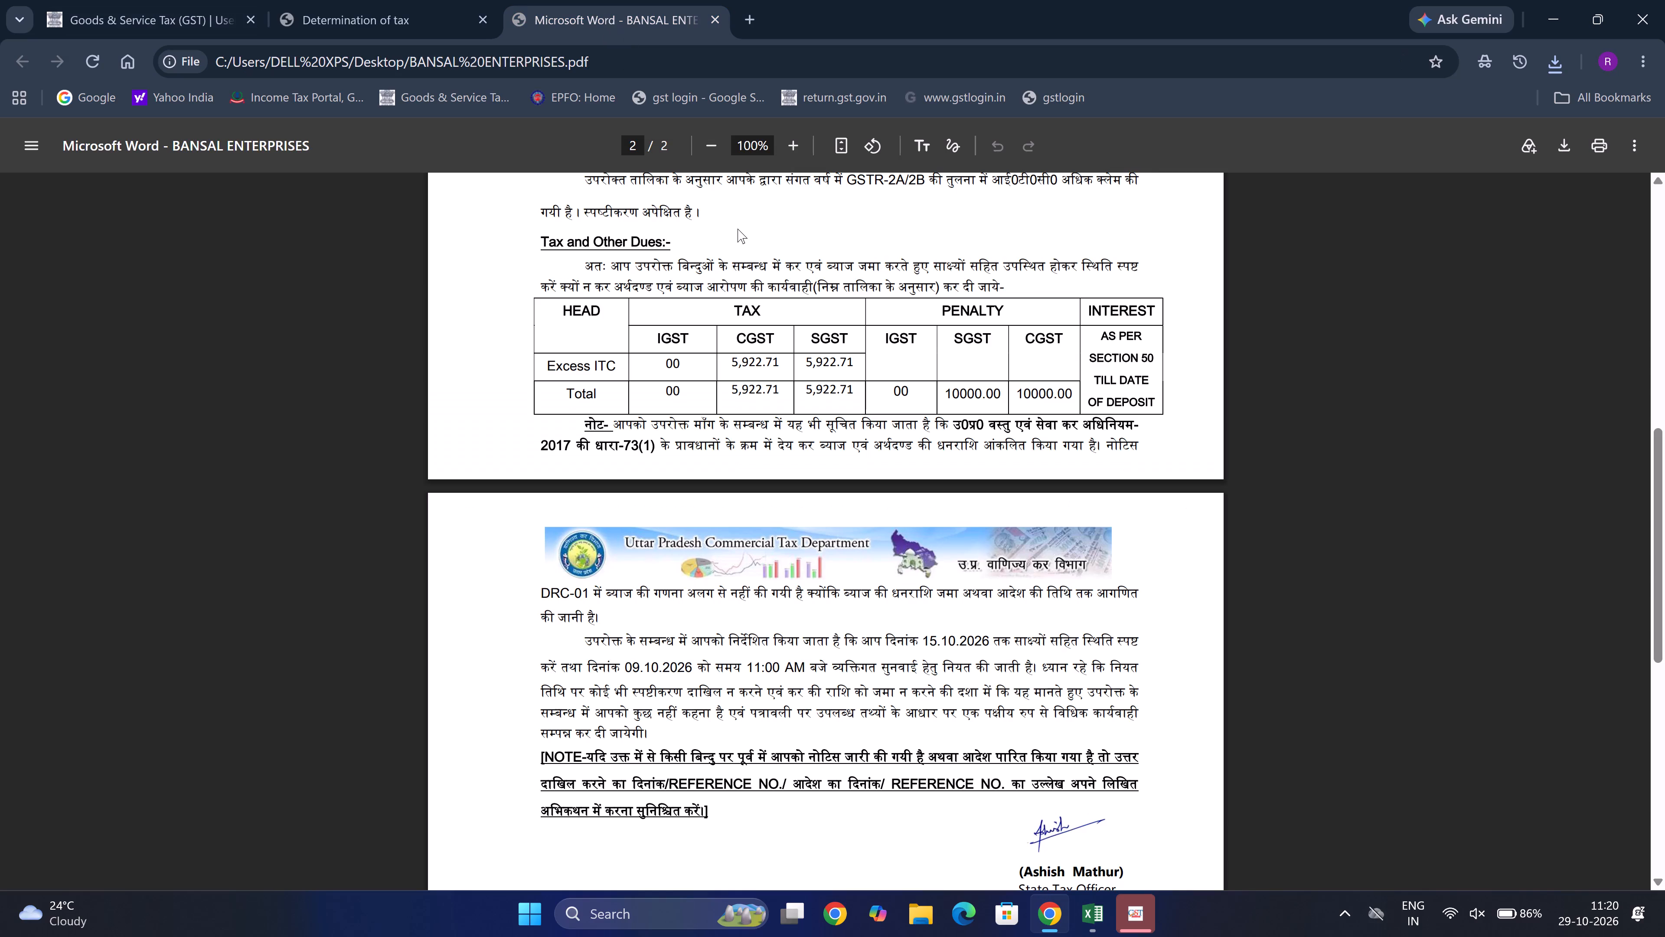
pyautogui.scroll(6, 855, 484)
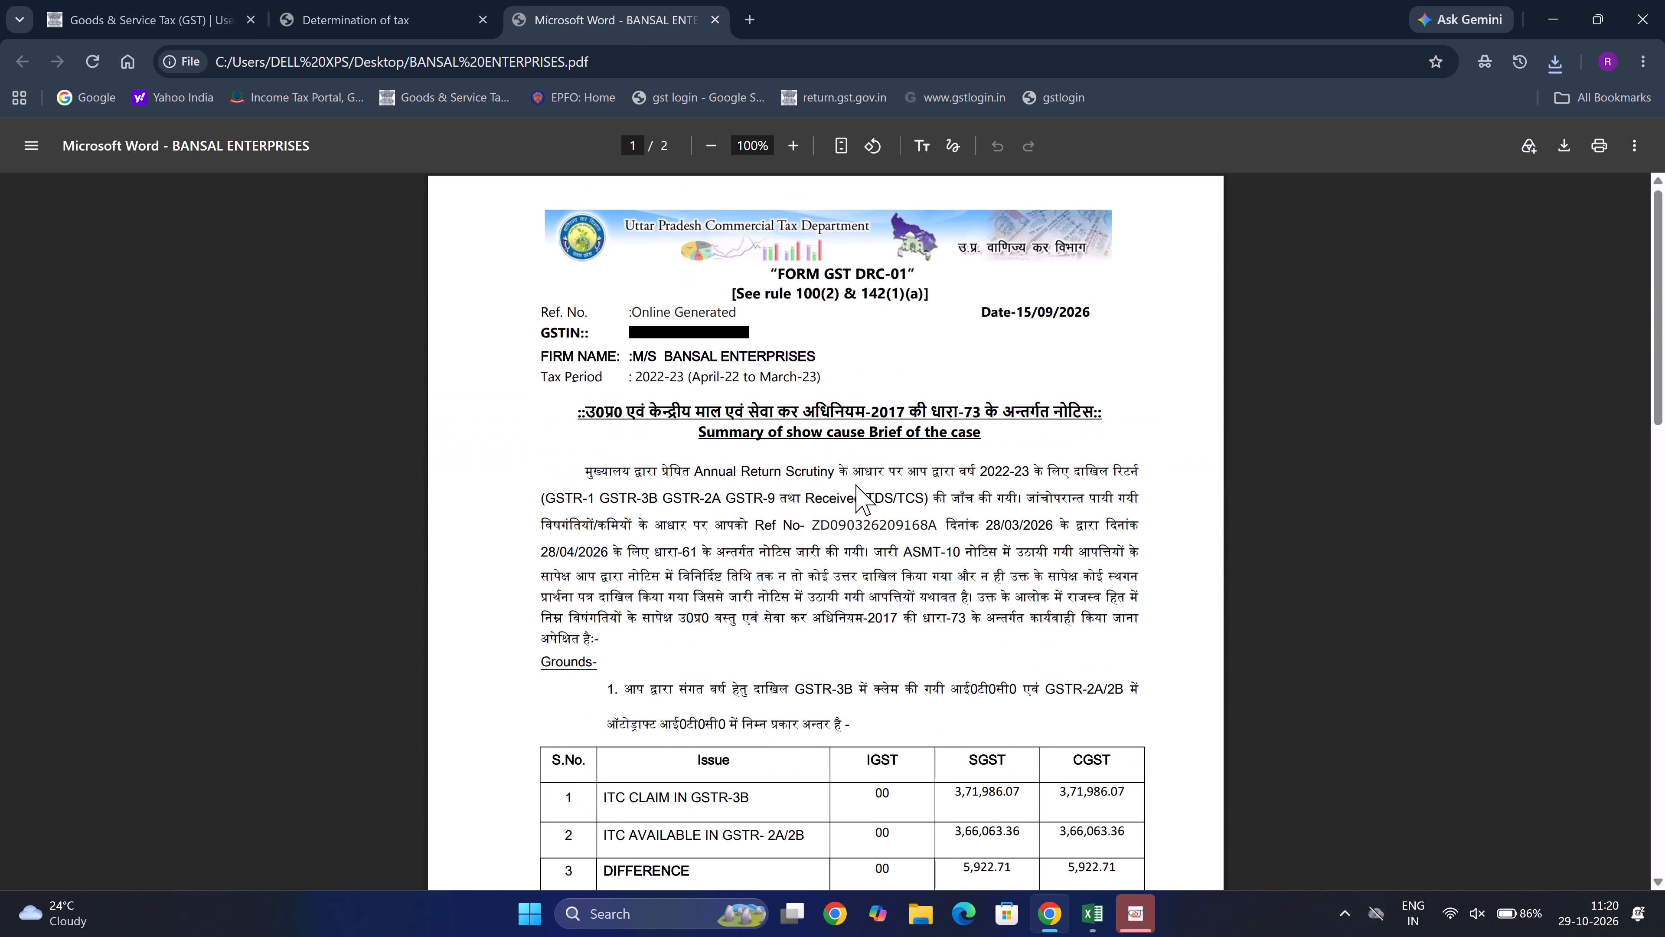
# On the GST portal, open the Tax liabilities and ITC comparison report for financial year 2022-23.
pyautogui.click(123, 9)
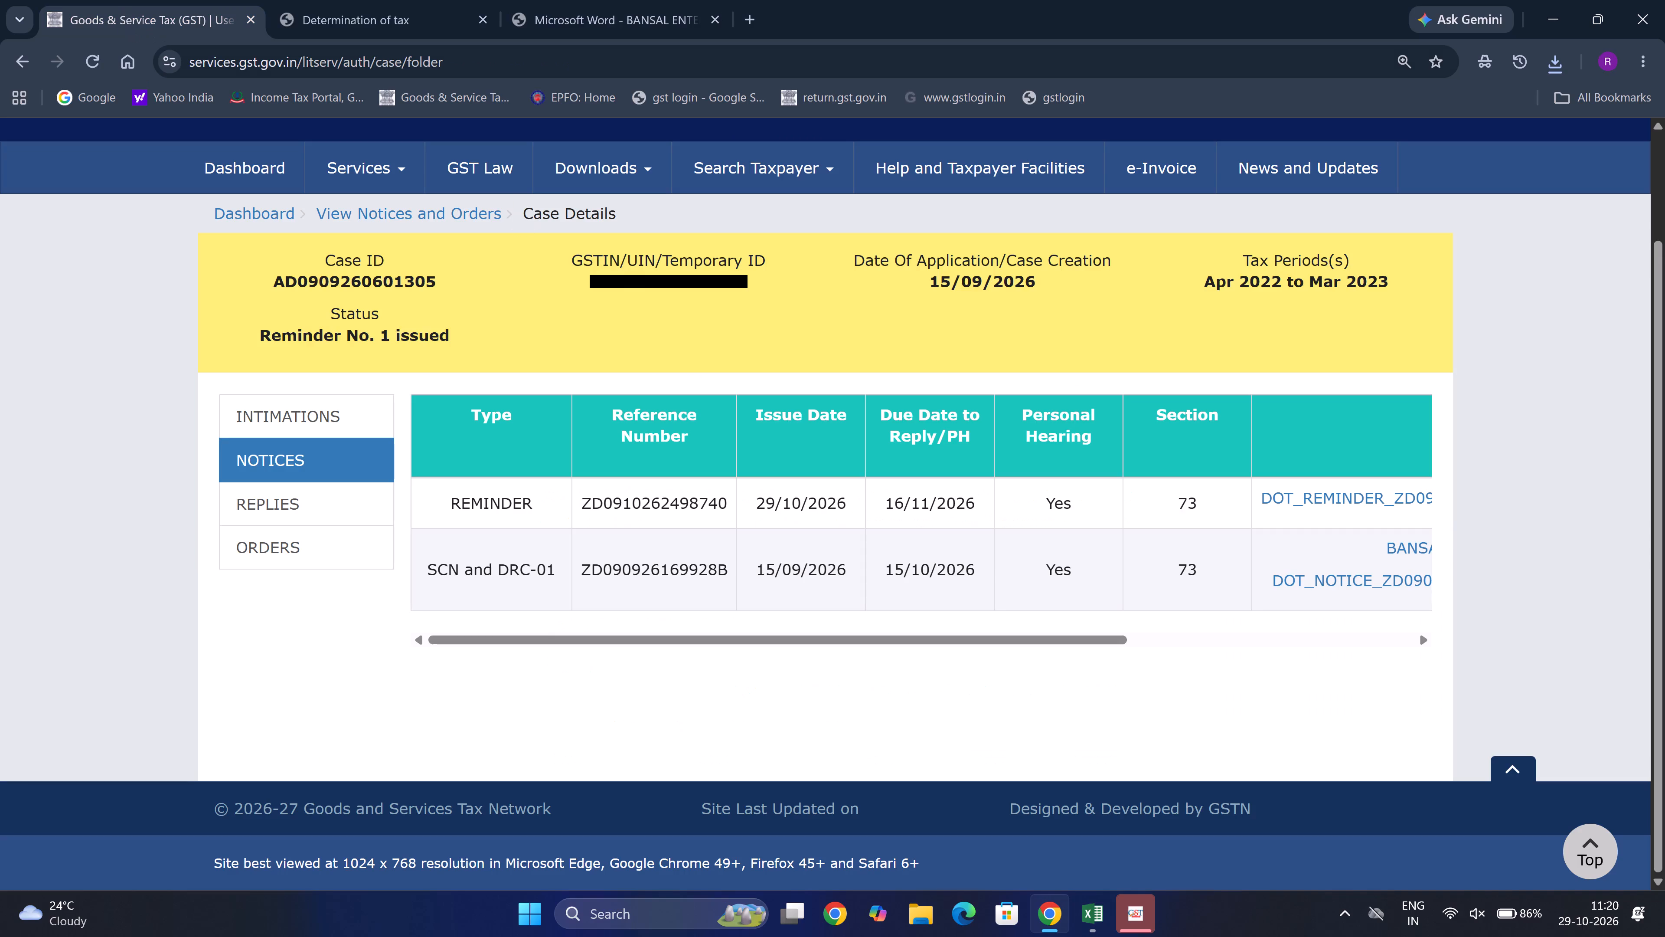
pyautogui.click(410, 163)
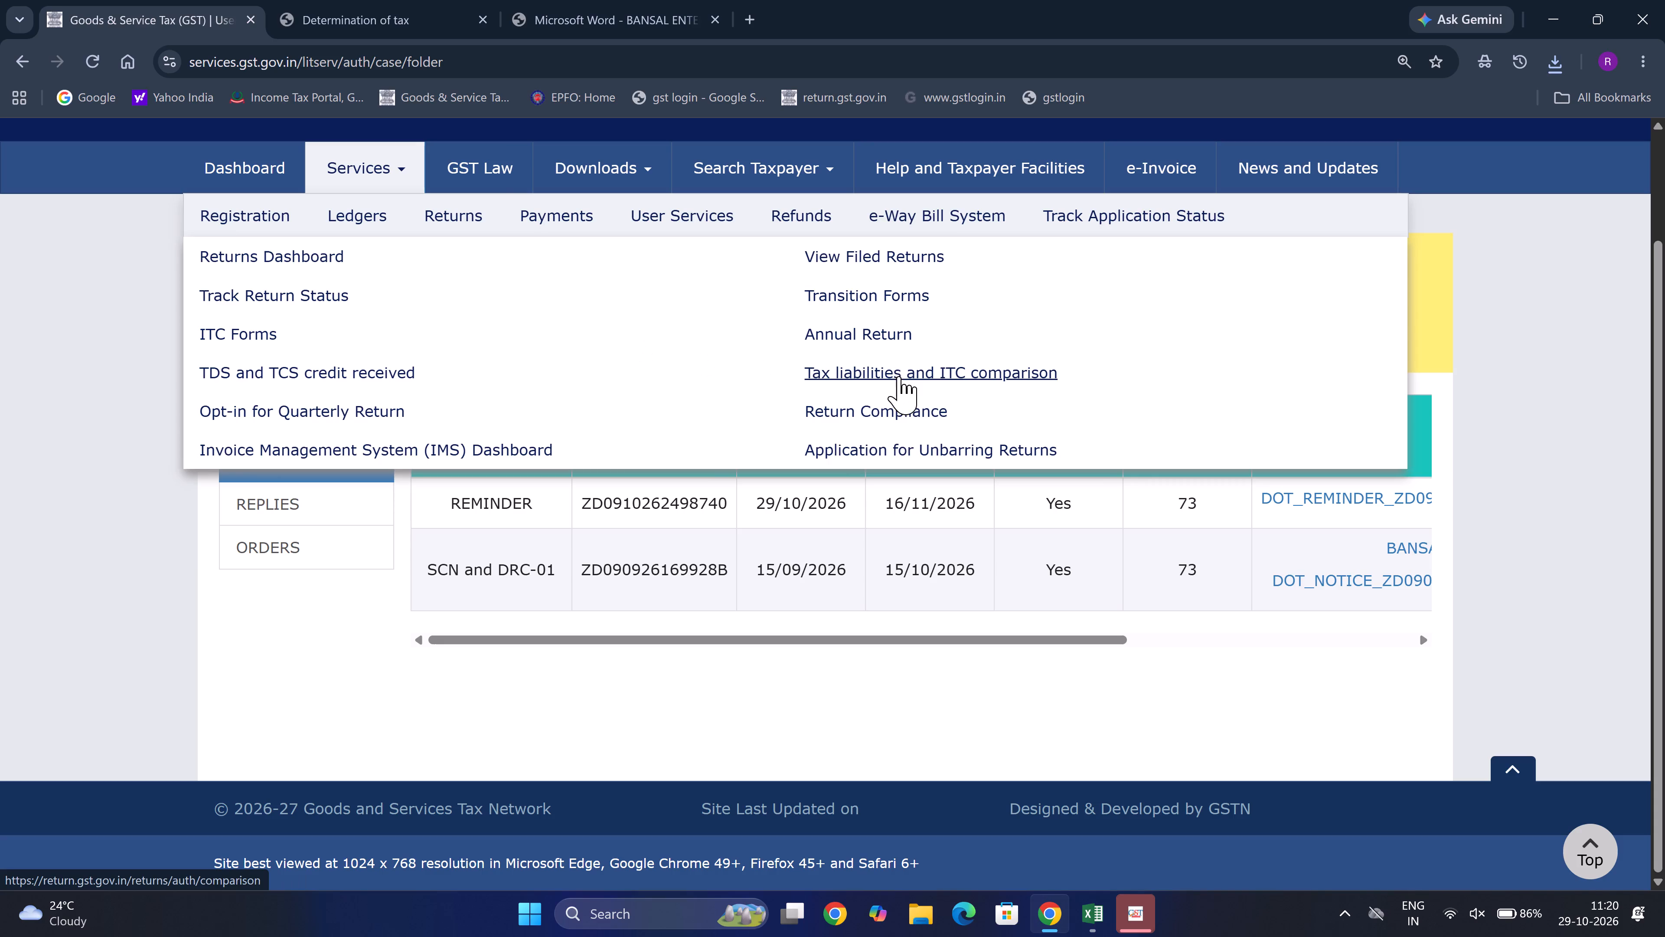
pyautogui.click(900, 379)
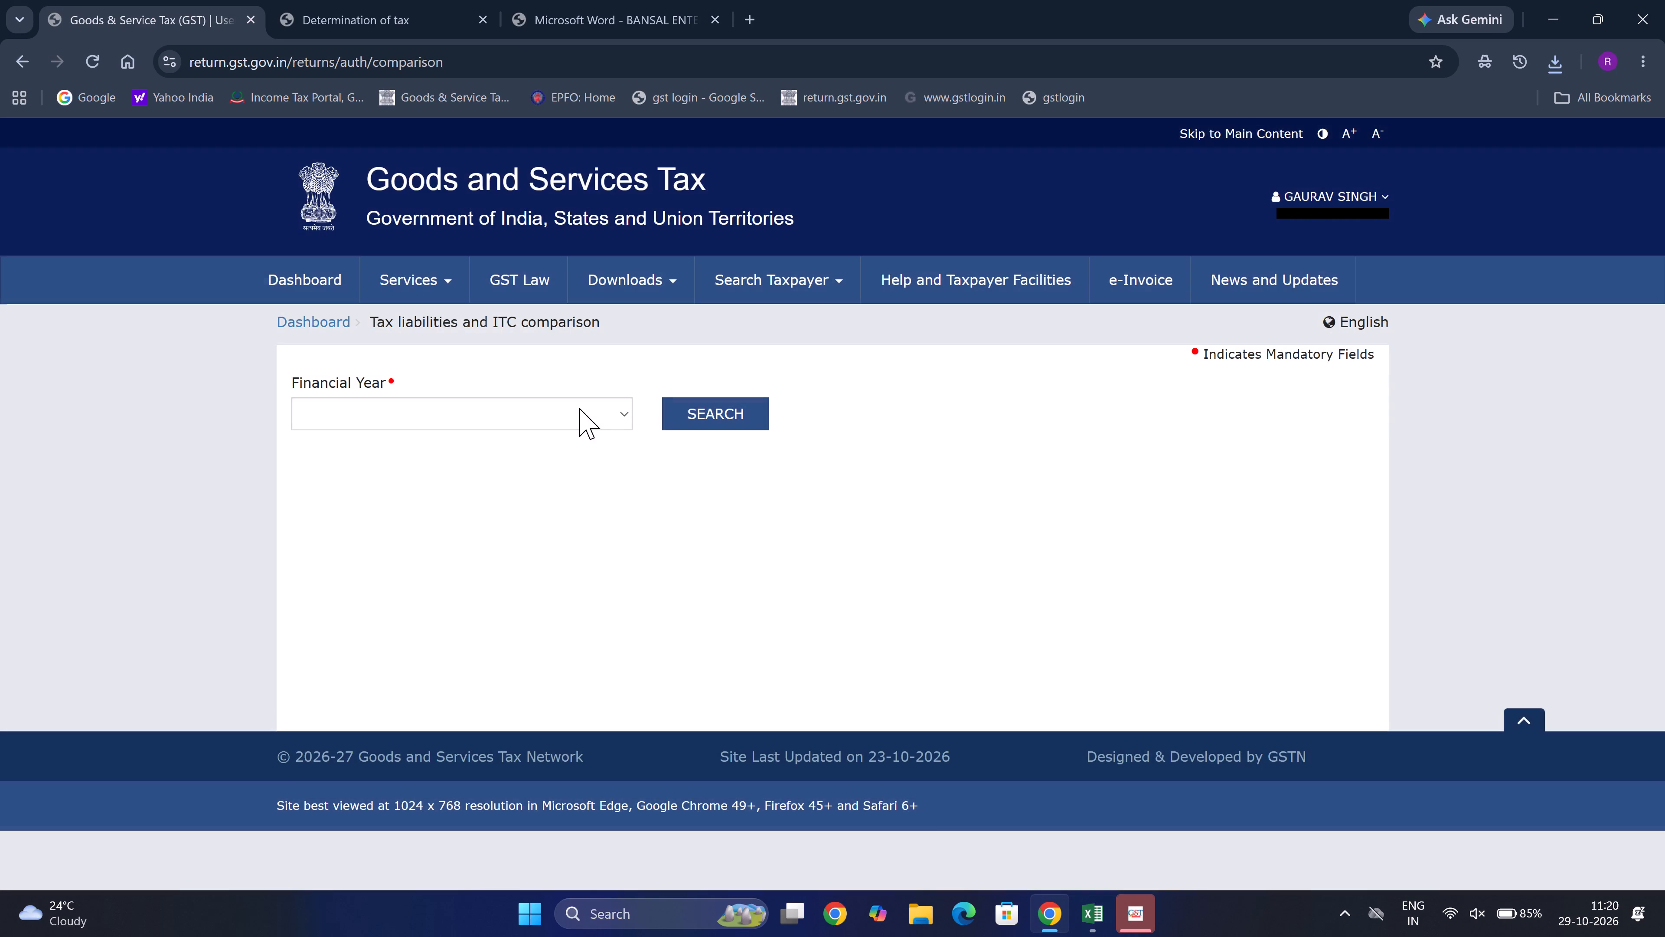
pyautogui.click(579, 408)
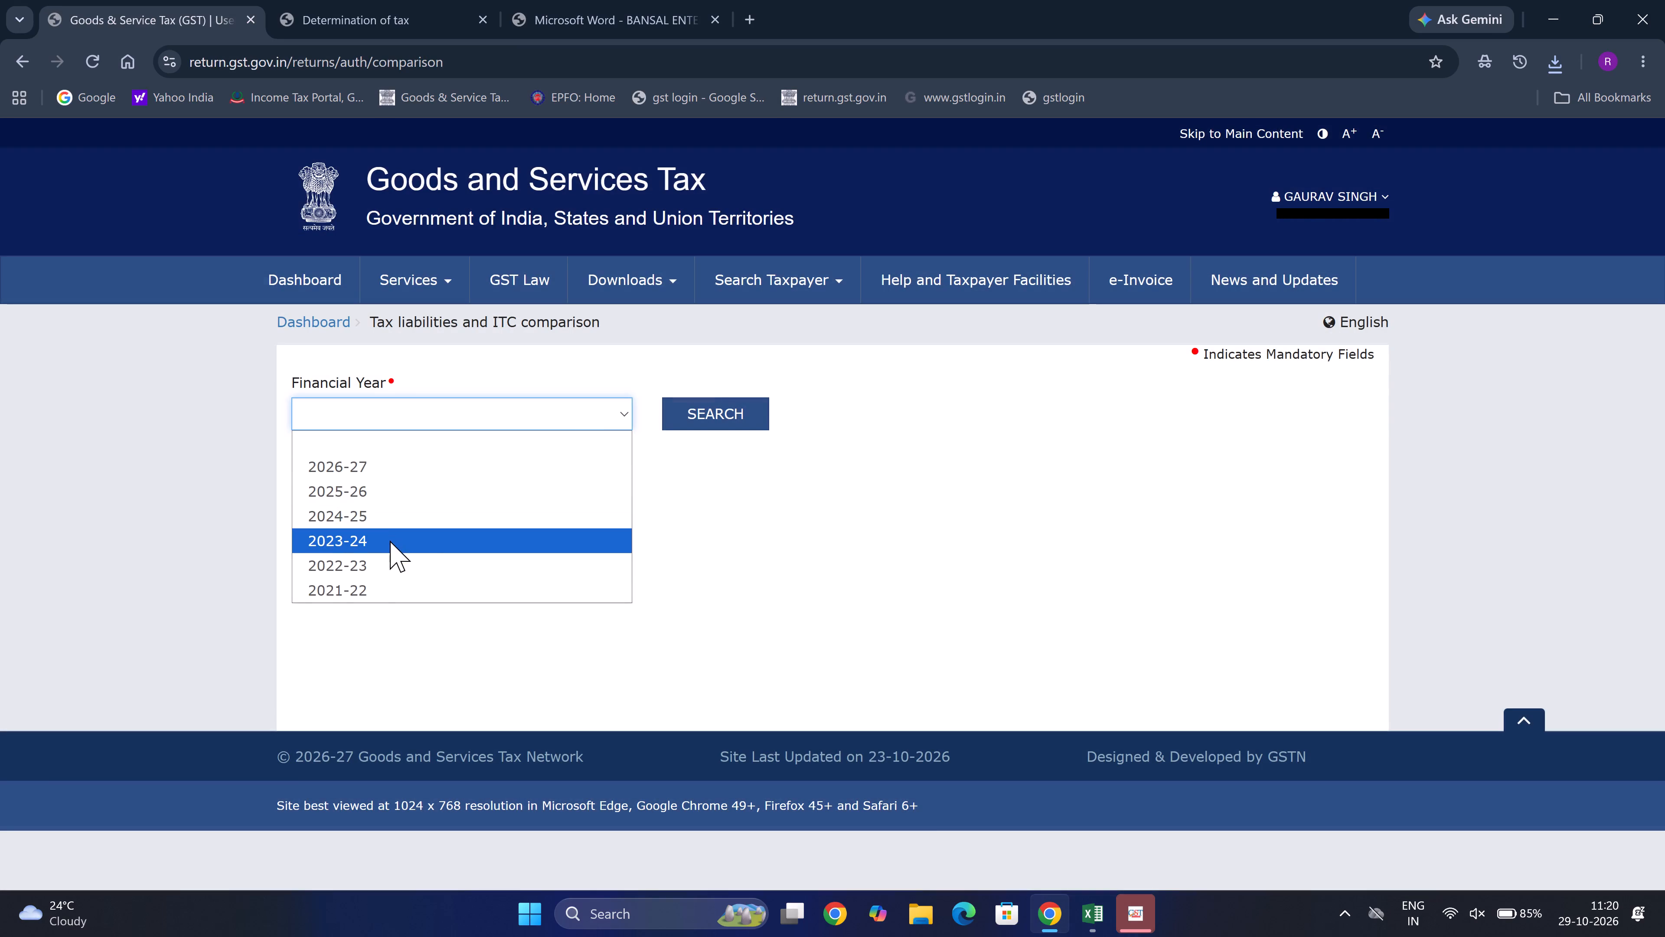
pyautogui.click(370, 568)
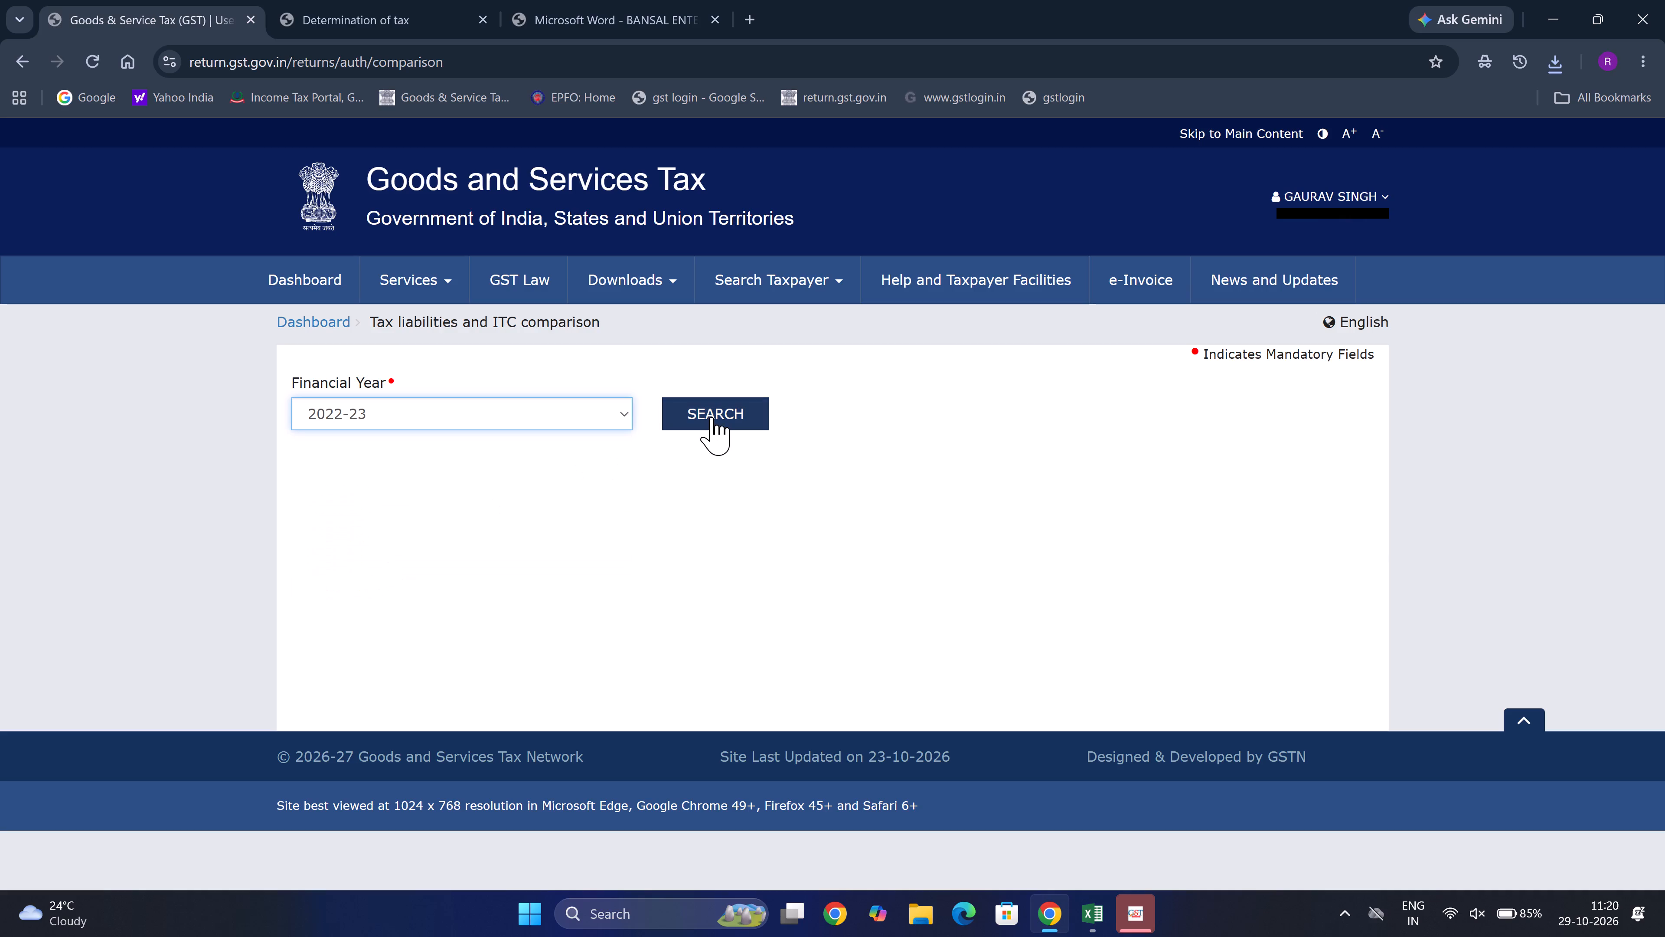
pyautogui.click(716, 415)
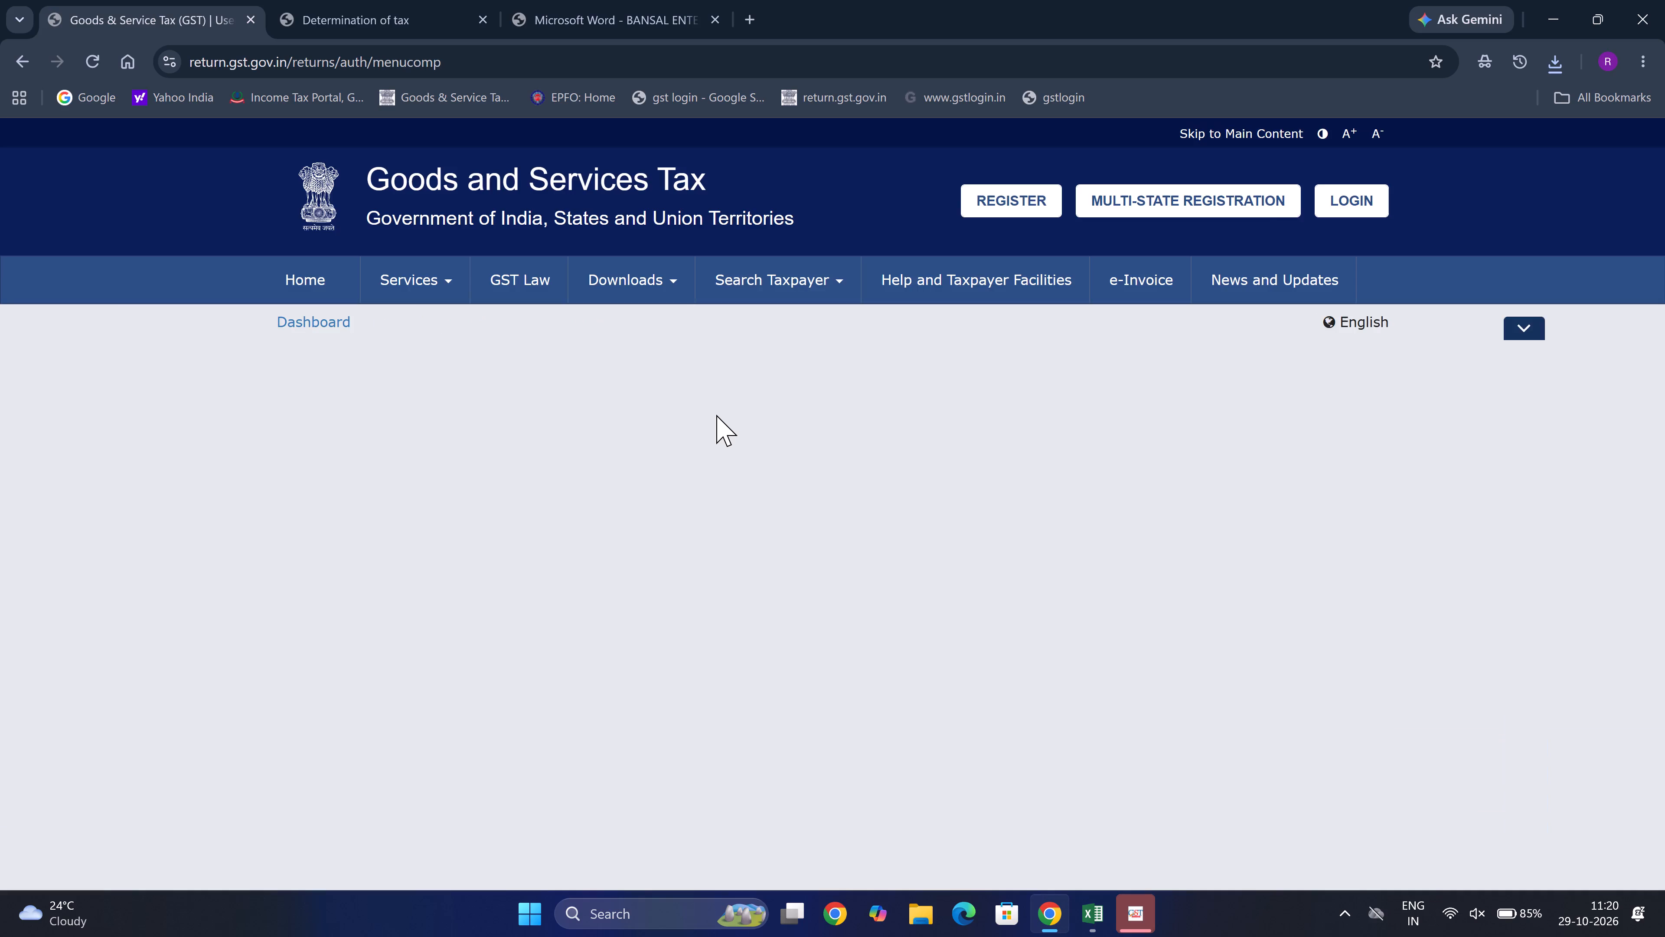
# Expand the import and other-than-import ITC sections and compare the monthly GSTR-3B claims with GSTR-2B in section 4.
pyautogui.scroll(-12, 1043, 528)
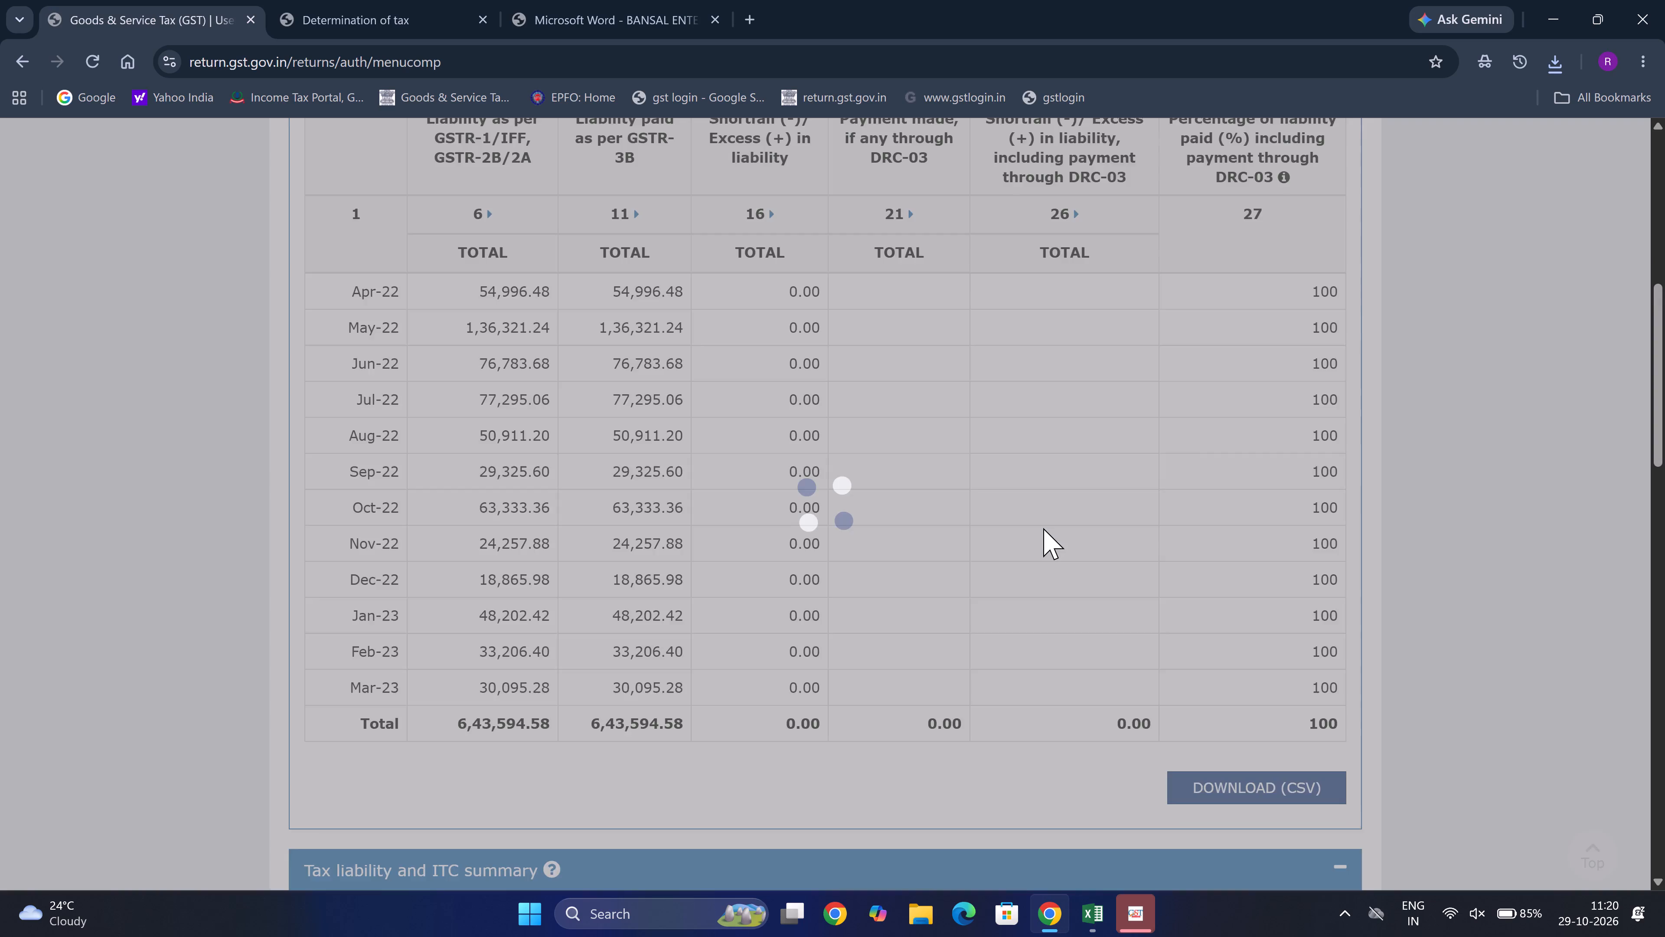
pyautogui.scroll(-3, 1043, 528)
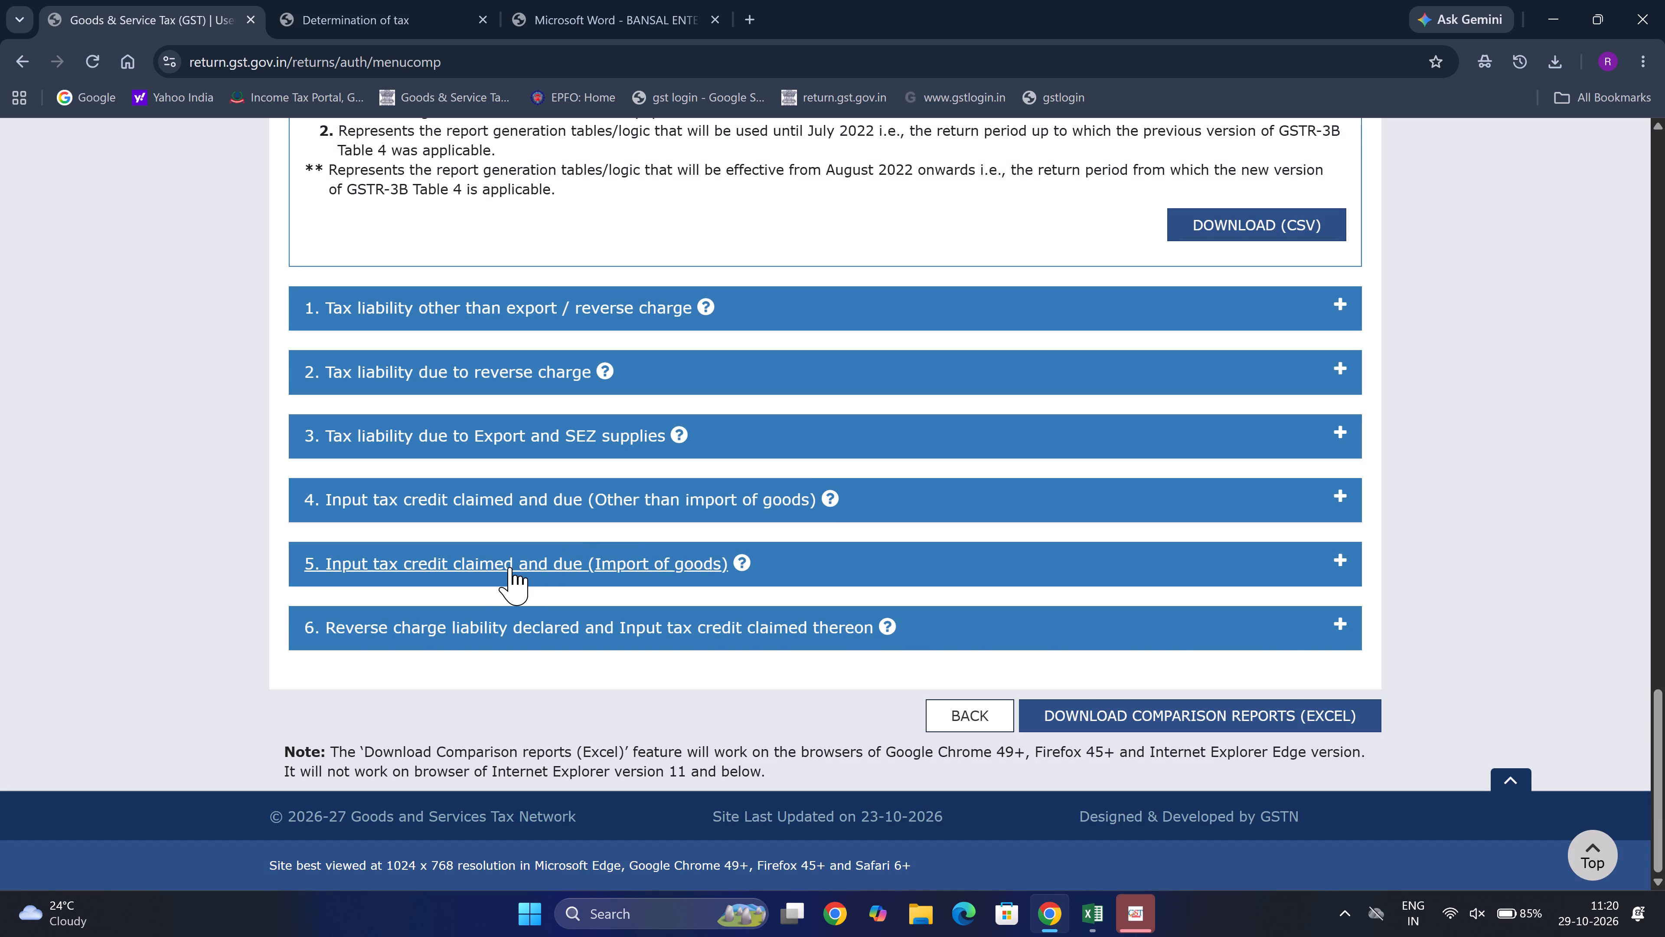
pyautogui.click(504, 567)
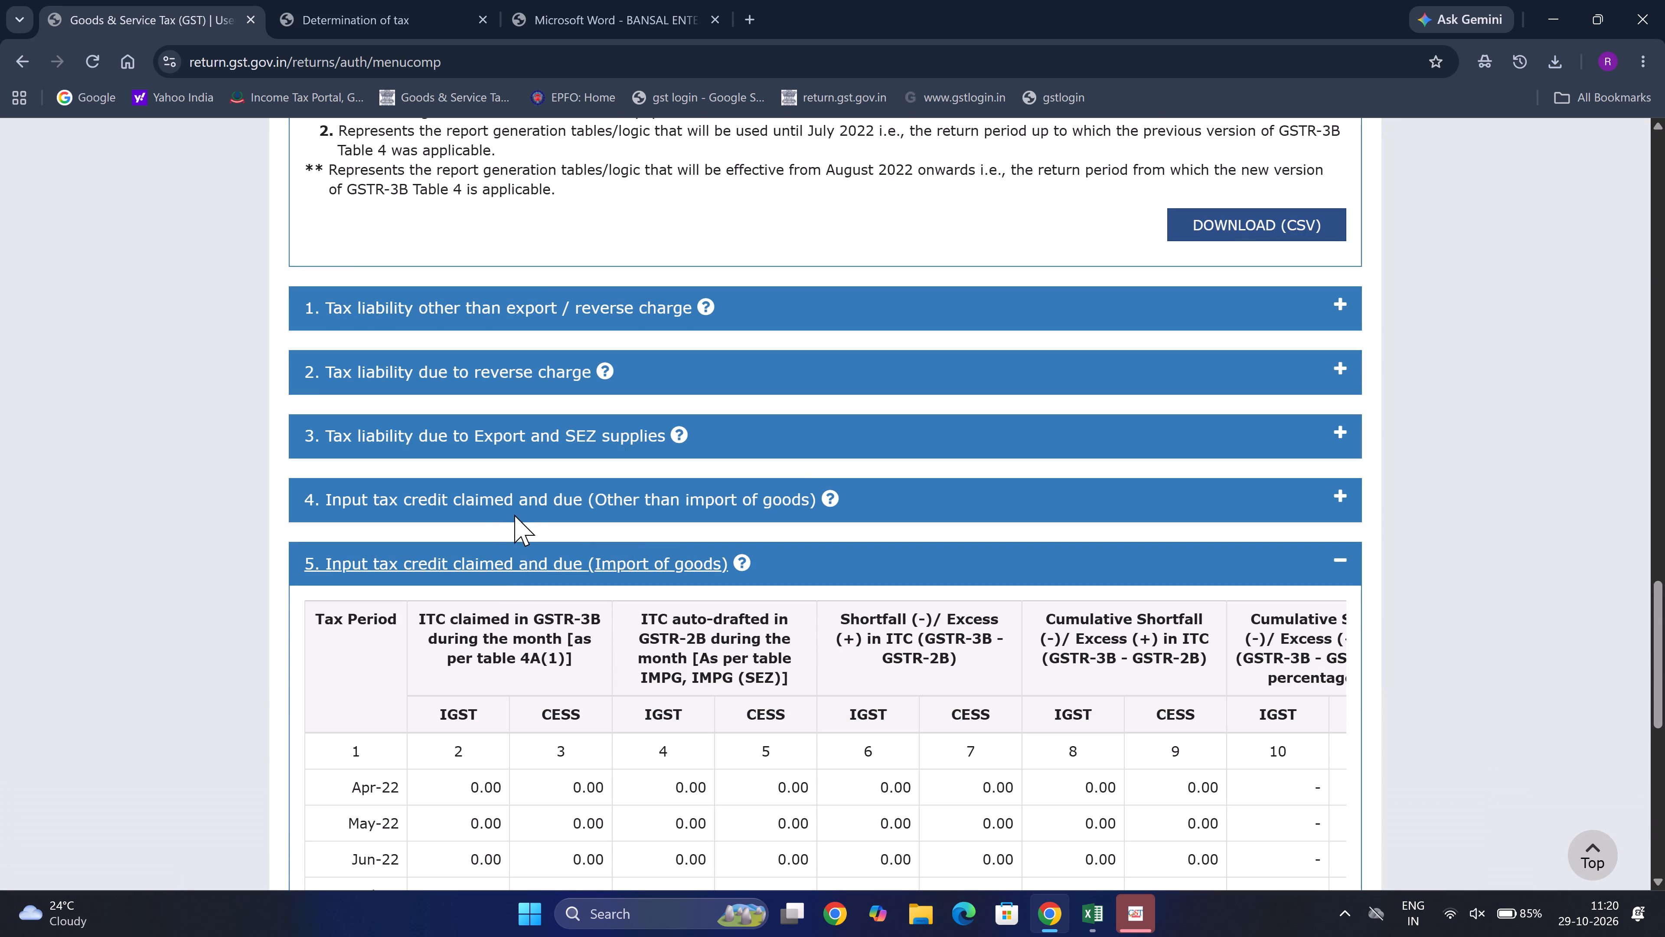
pyautogui.click(500, 504)
pyautogui.scroll(-2, 800, 554)
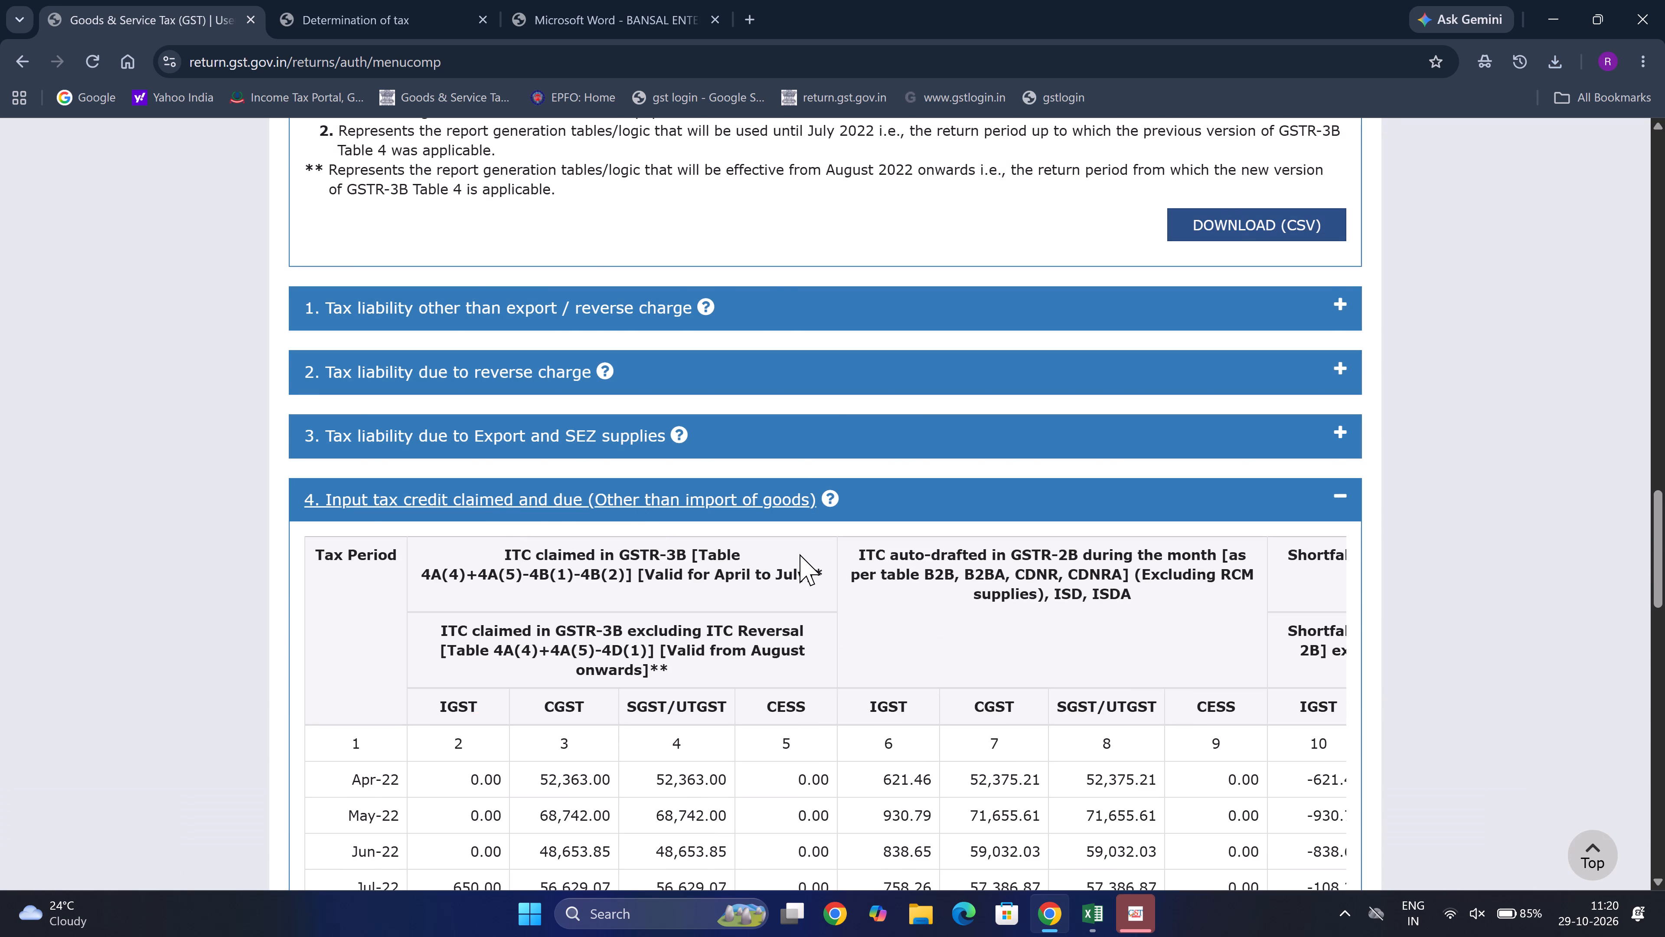
pyautogui.scroll(-3, 800, 554)
pyautogui.scroll(-1, 945, 675)
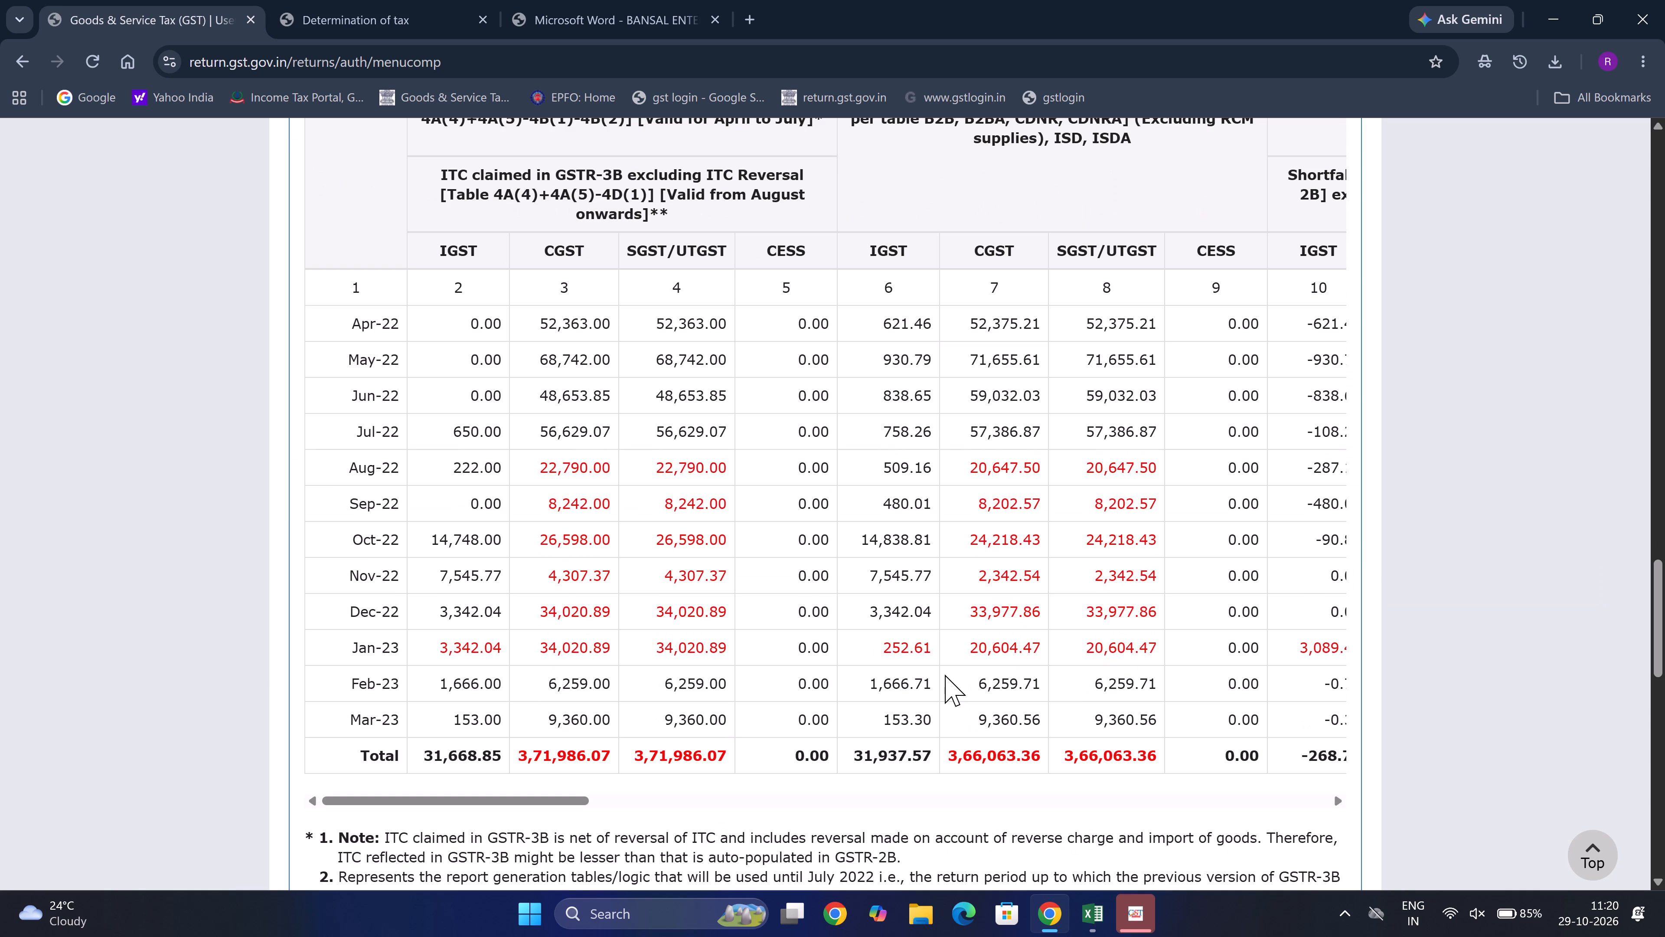
pyautogui.hscroll(-4, 945, 675)
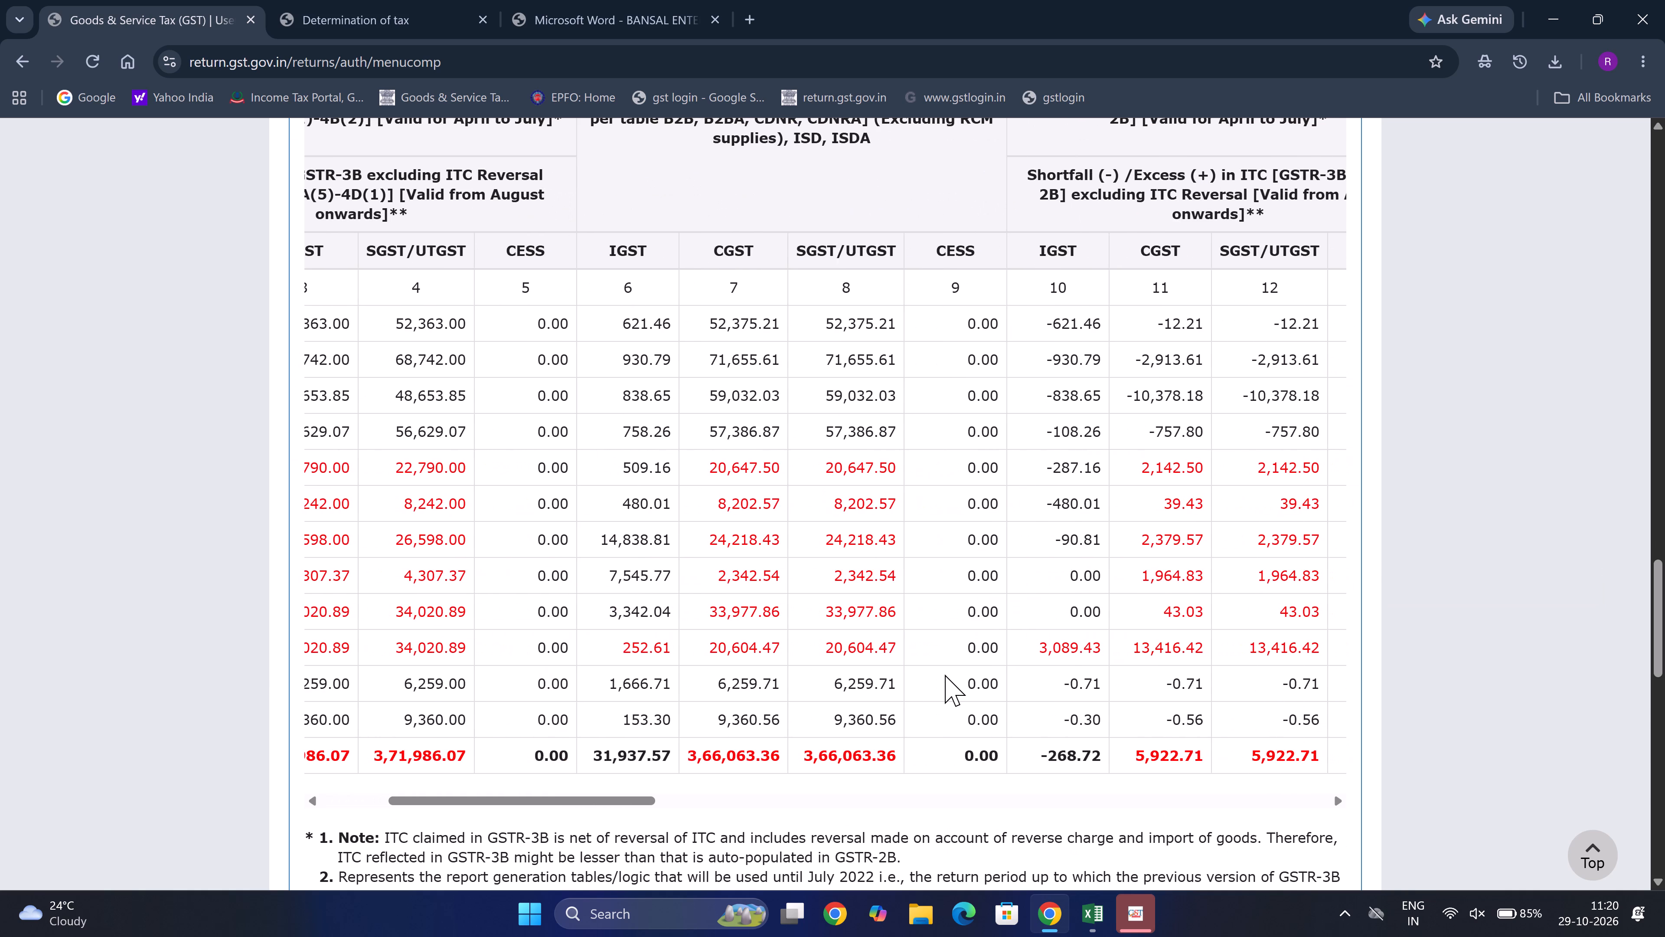
pyautogui.hscroll(-1, 945, 675)
pyautogui.hscroll(2, 945, 675)
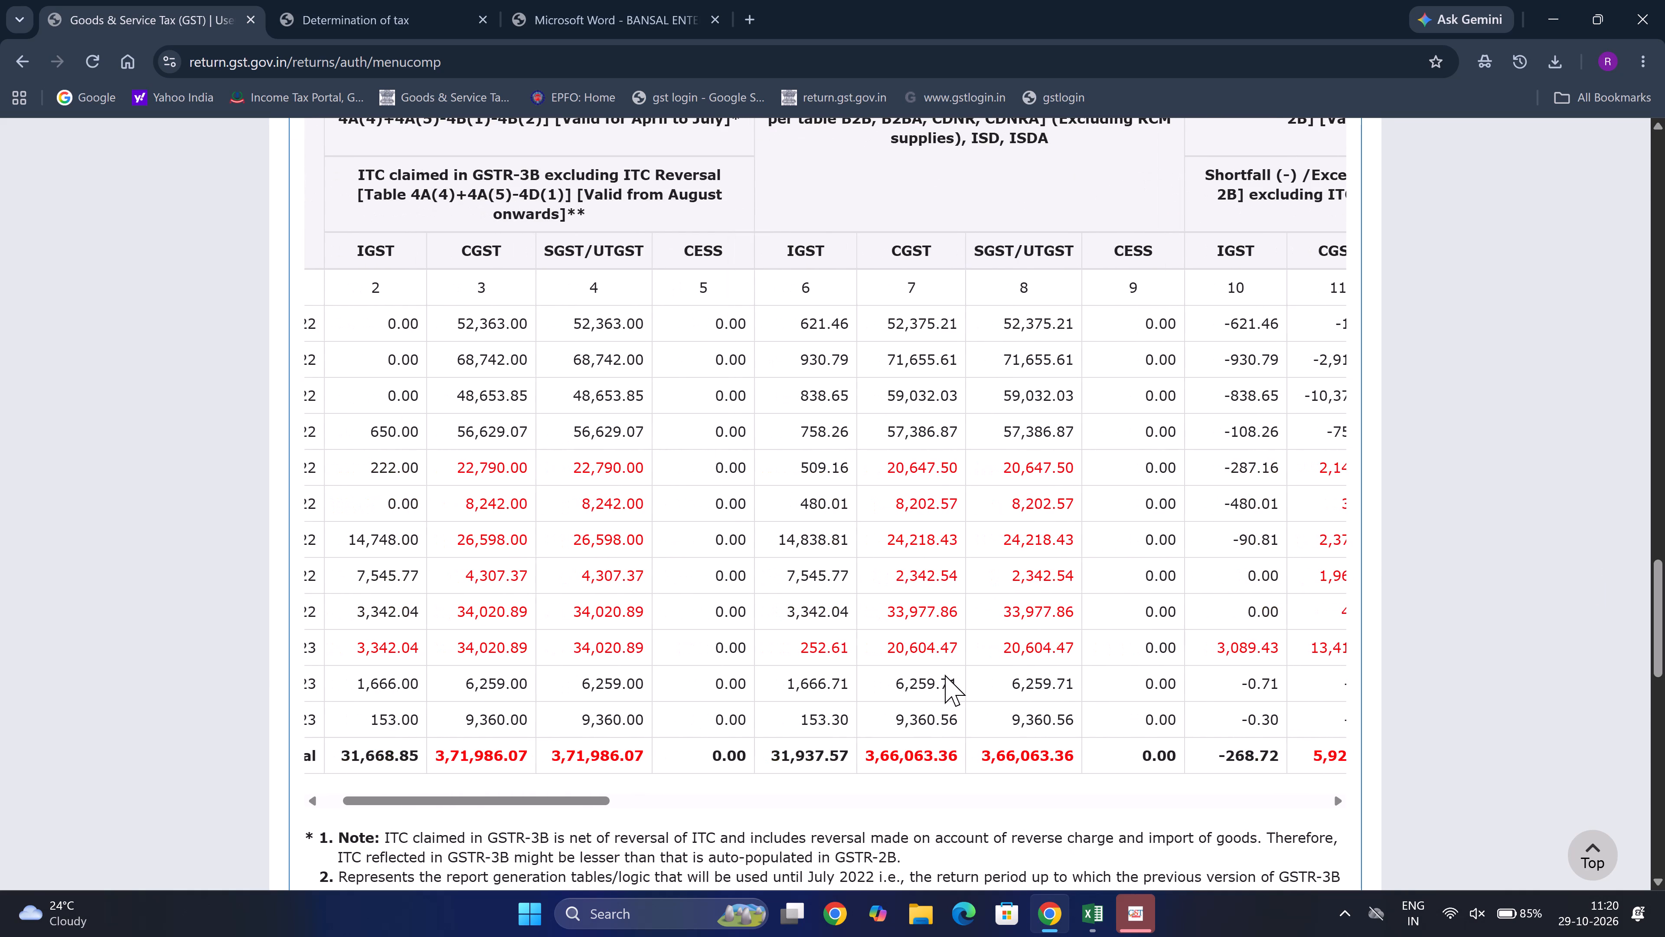
pyautogui.hscroll(1, 945, 675)
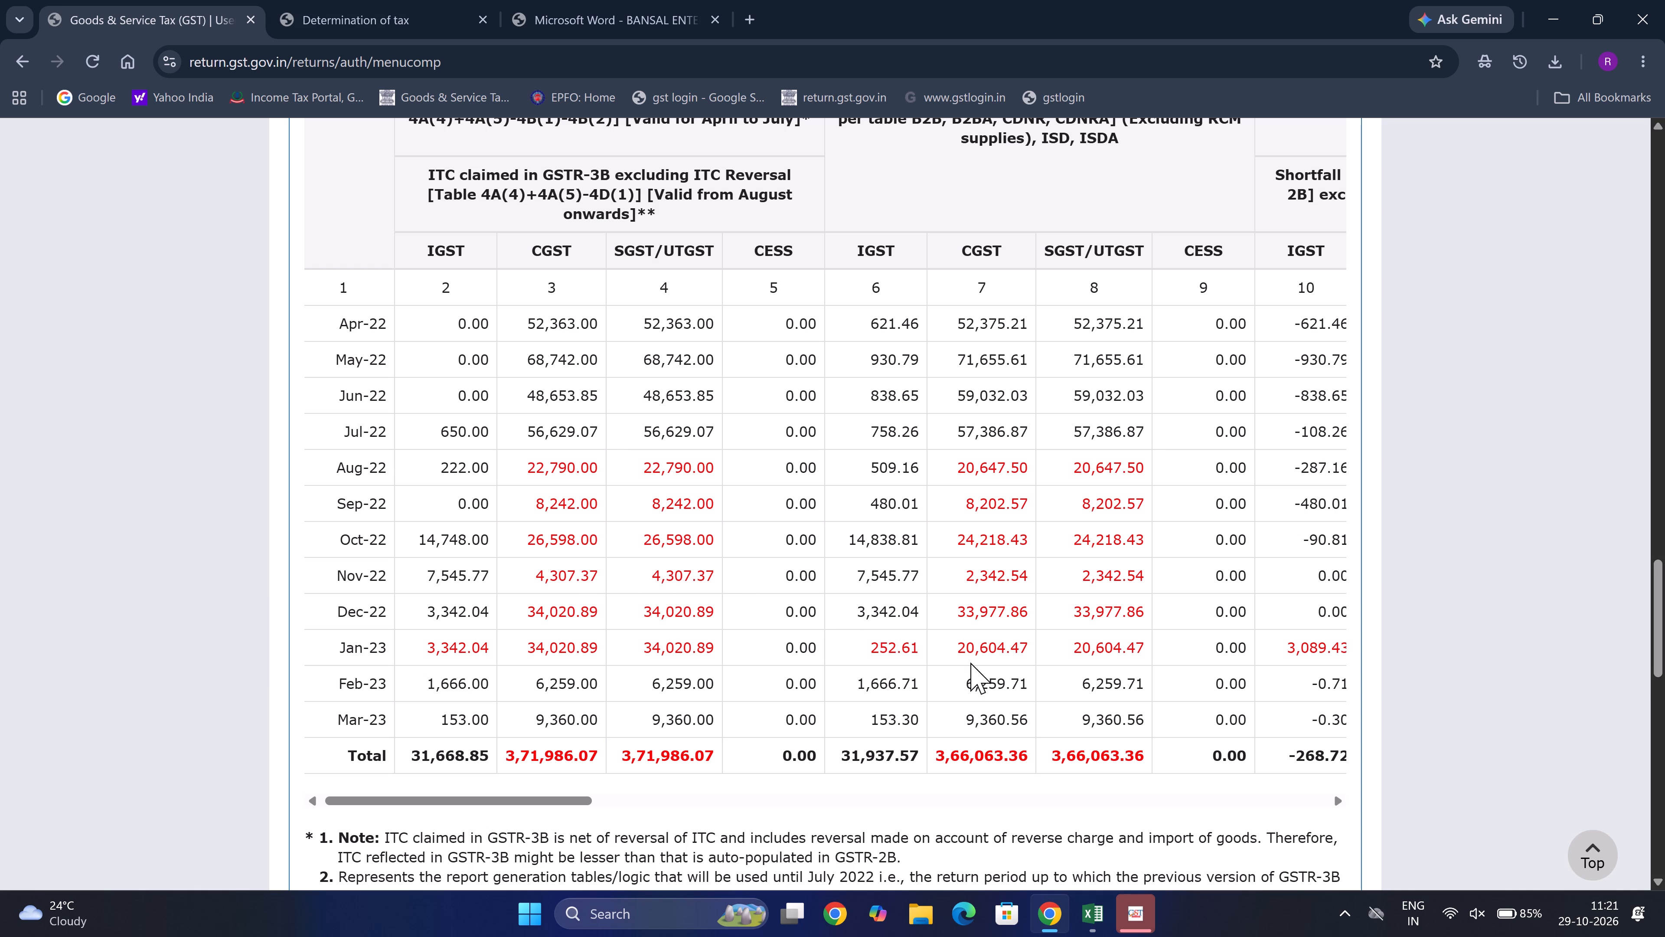
# Examine the Tax liability and ITC summary table, checking the monthly and cumulative ITC shortfall or excess columns.
pyautogui.scroll(1, 890, 506)
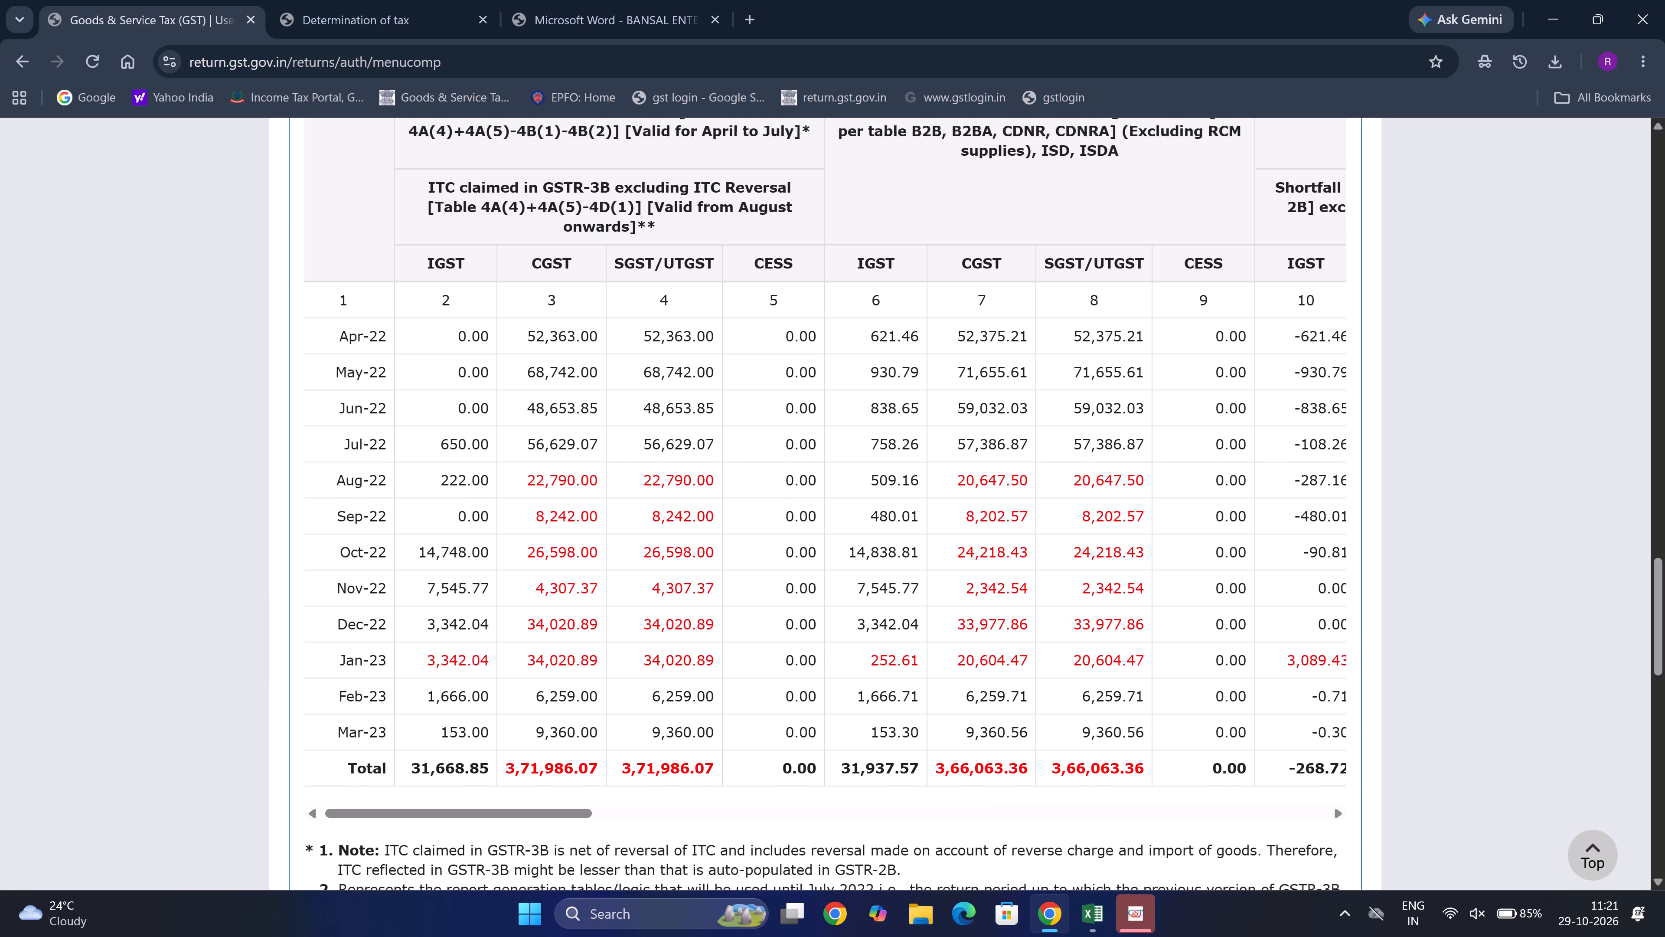
pyautogui.scroll(5, 890, 506)
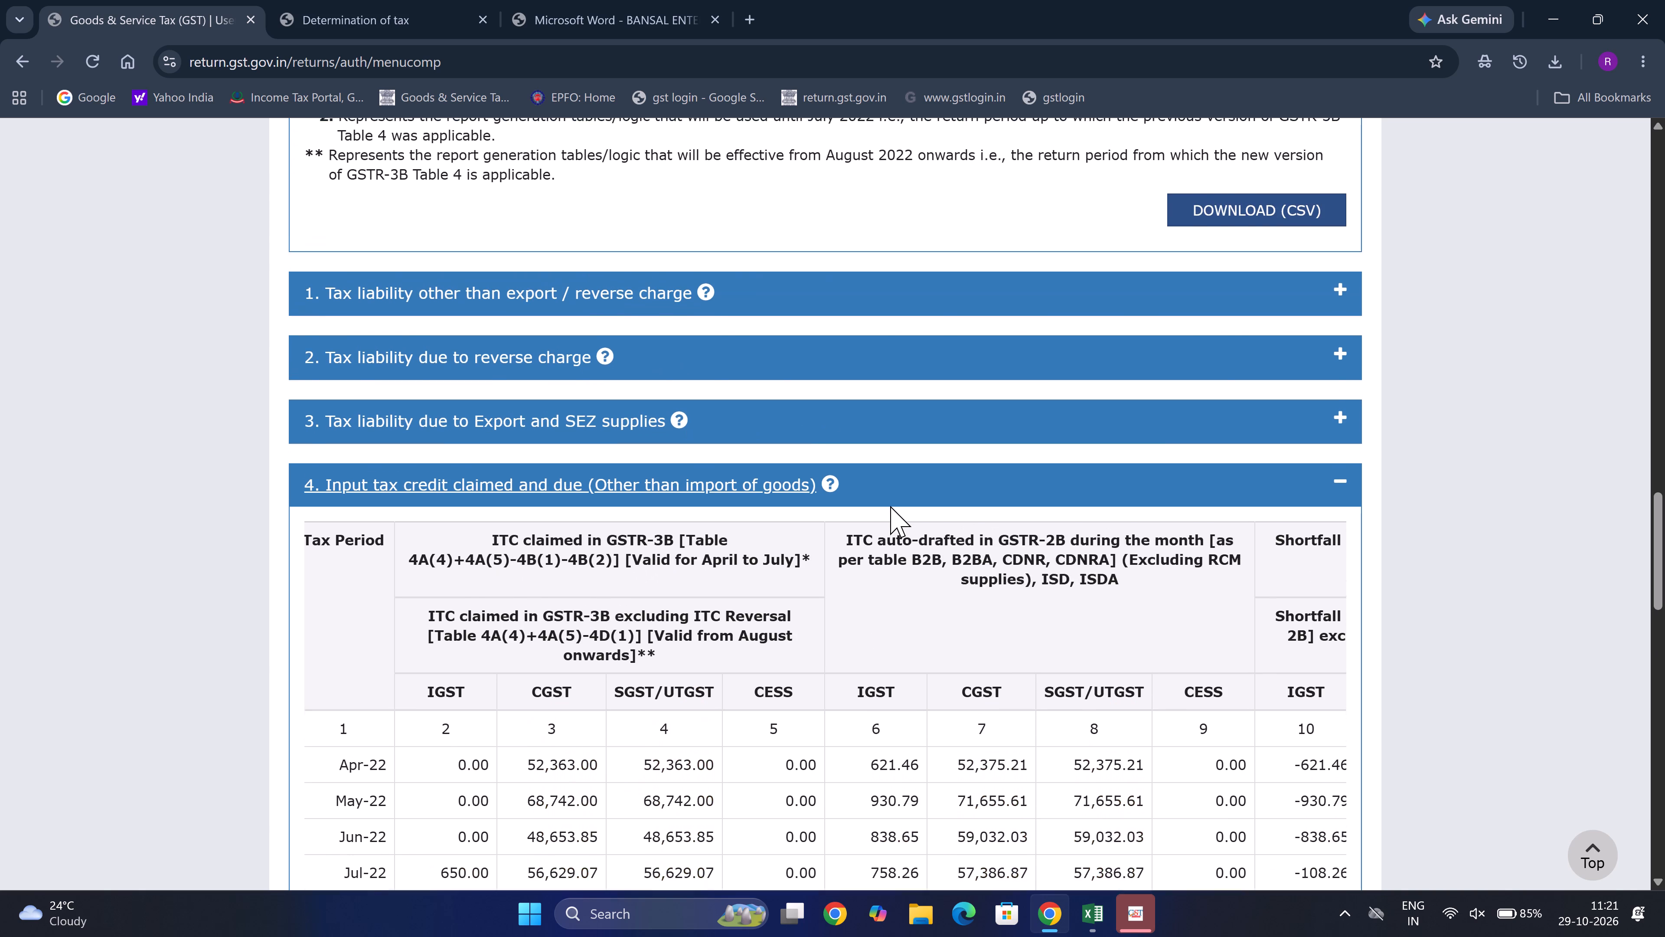
pyautogui.scroll(4, 890, 506)
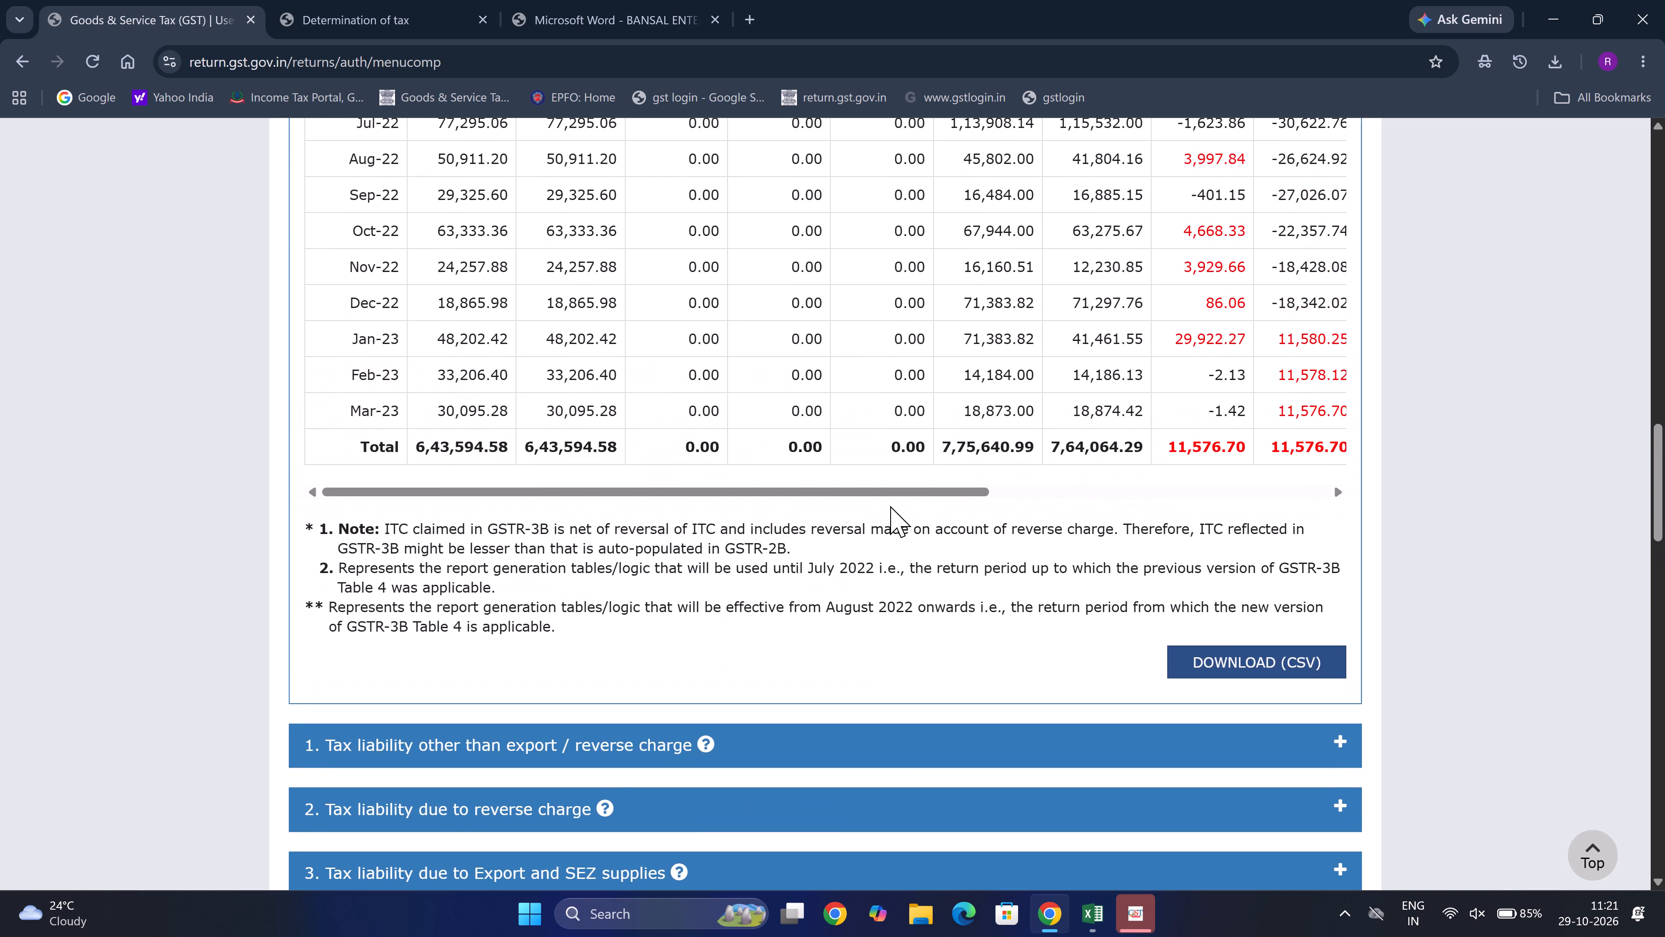
pyautogui.scroll(5, 890, 506)
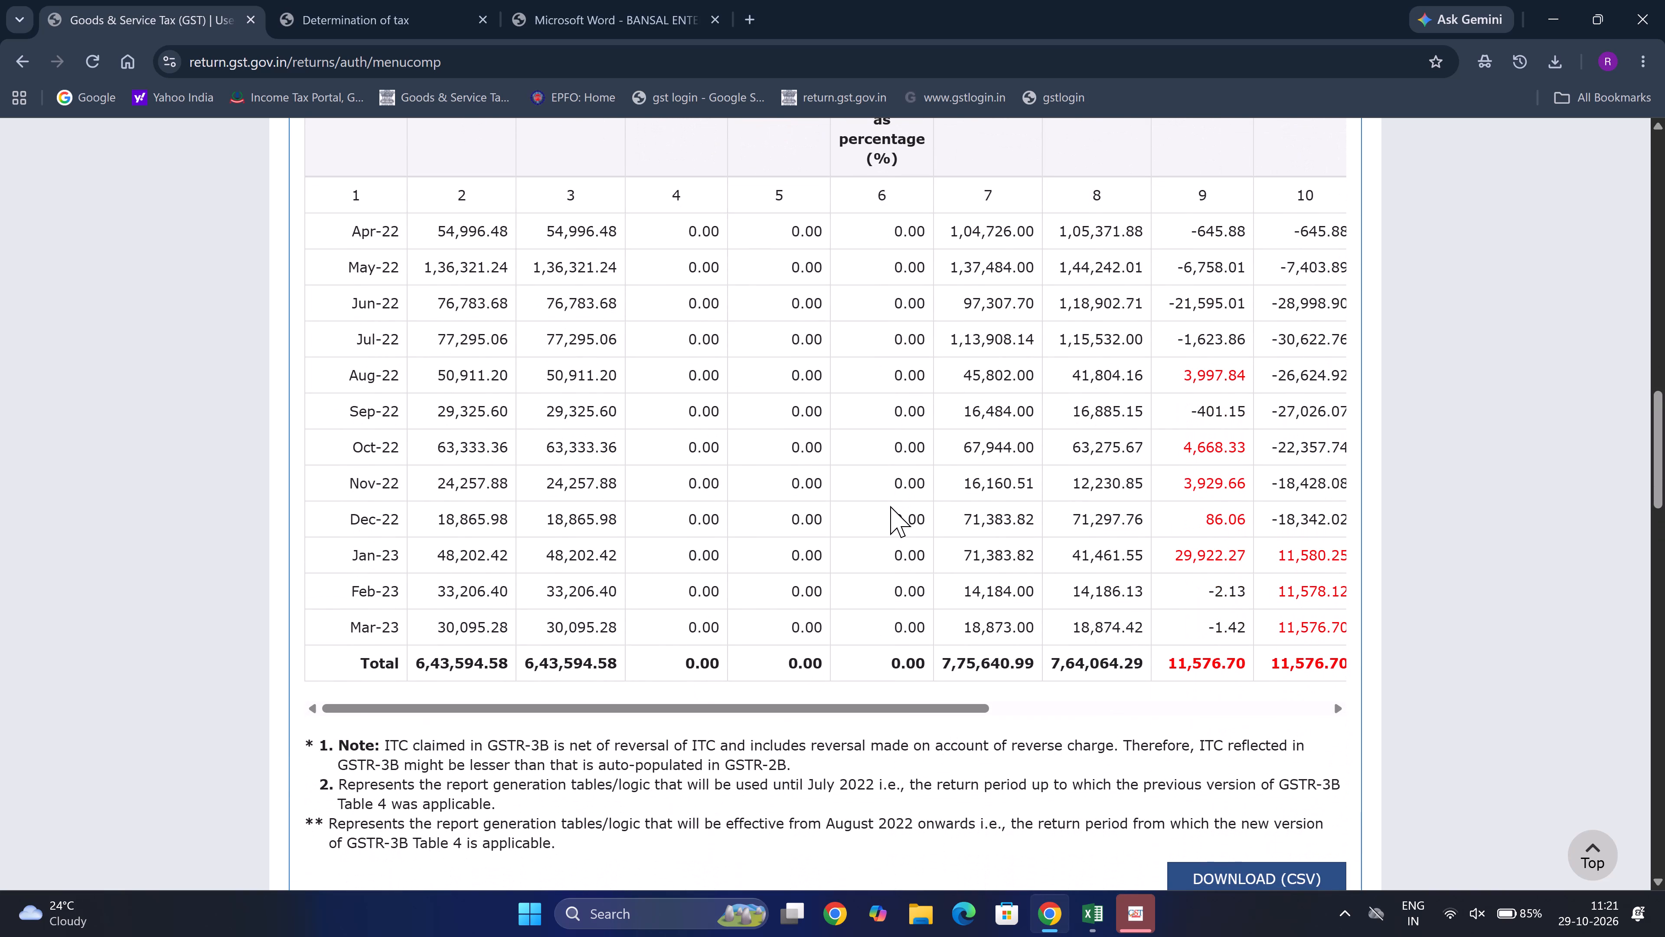
pyautogui.hscroll(-3, 890, 506)
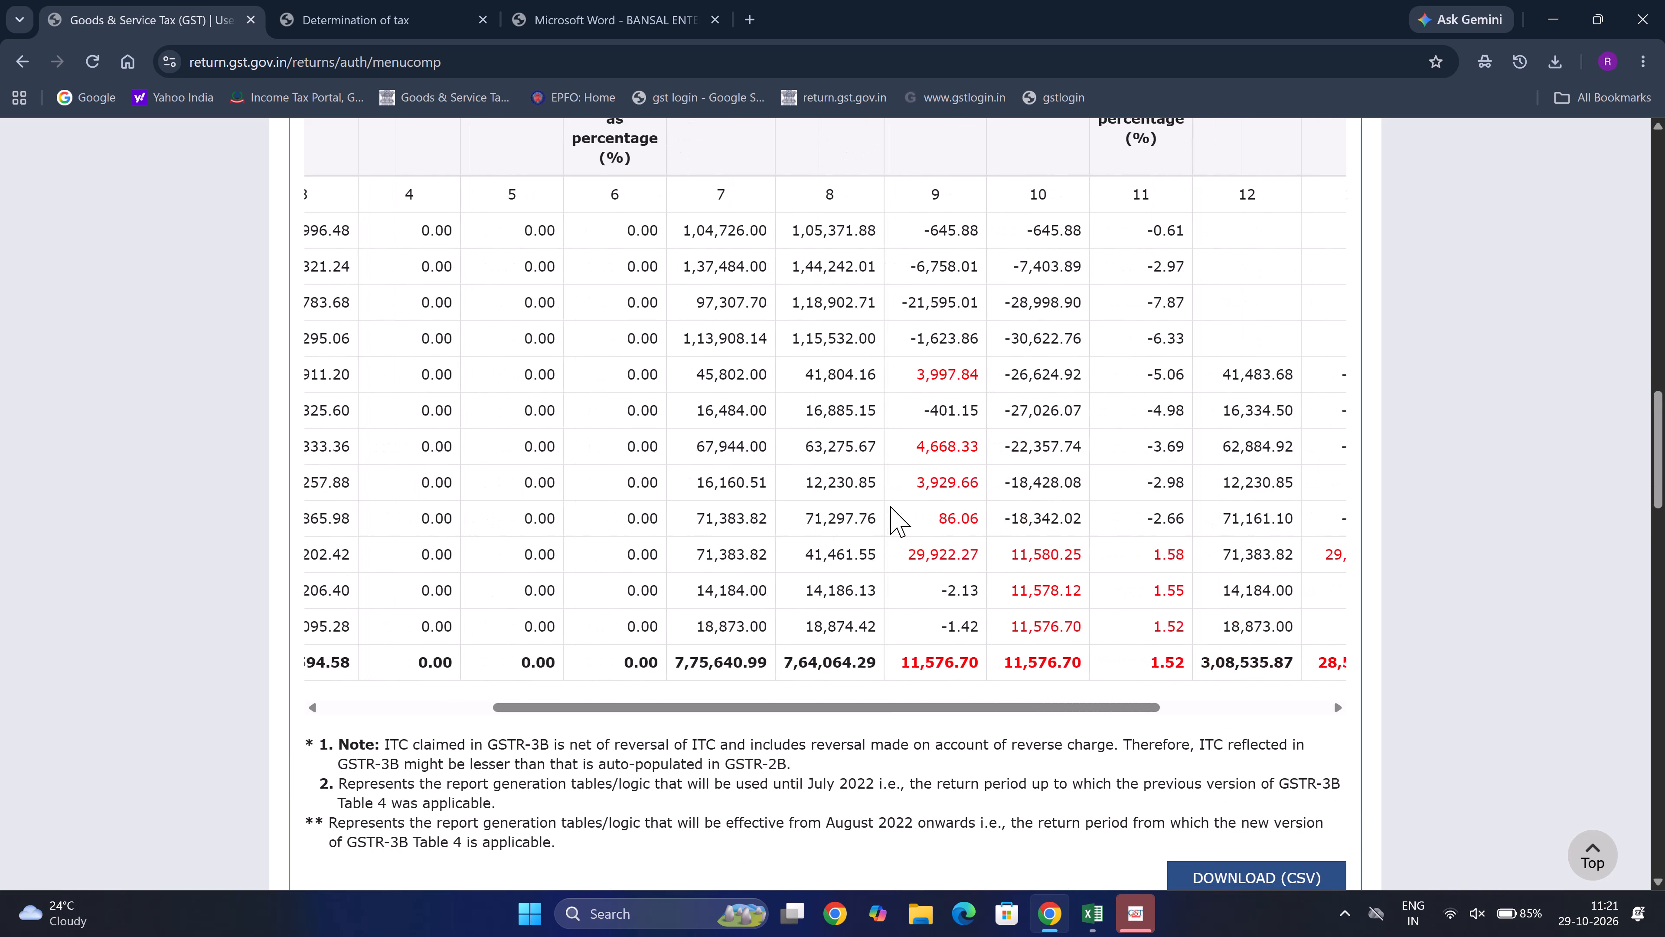
pyautogui.scroll(4, 890, 506)
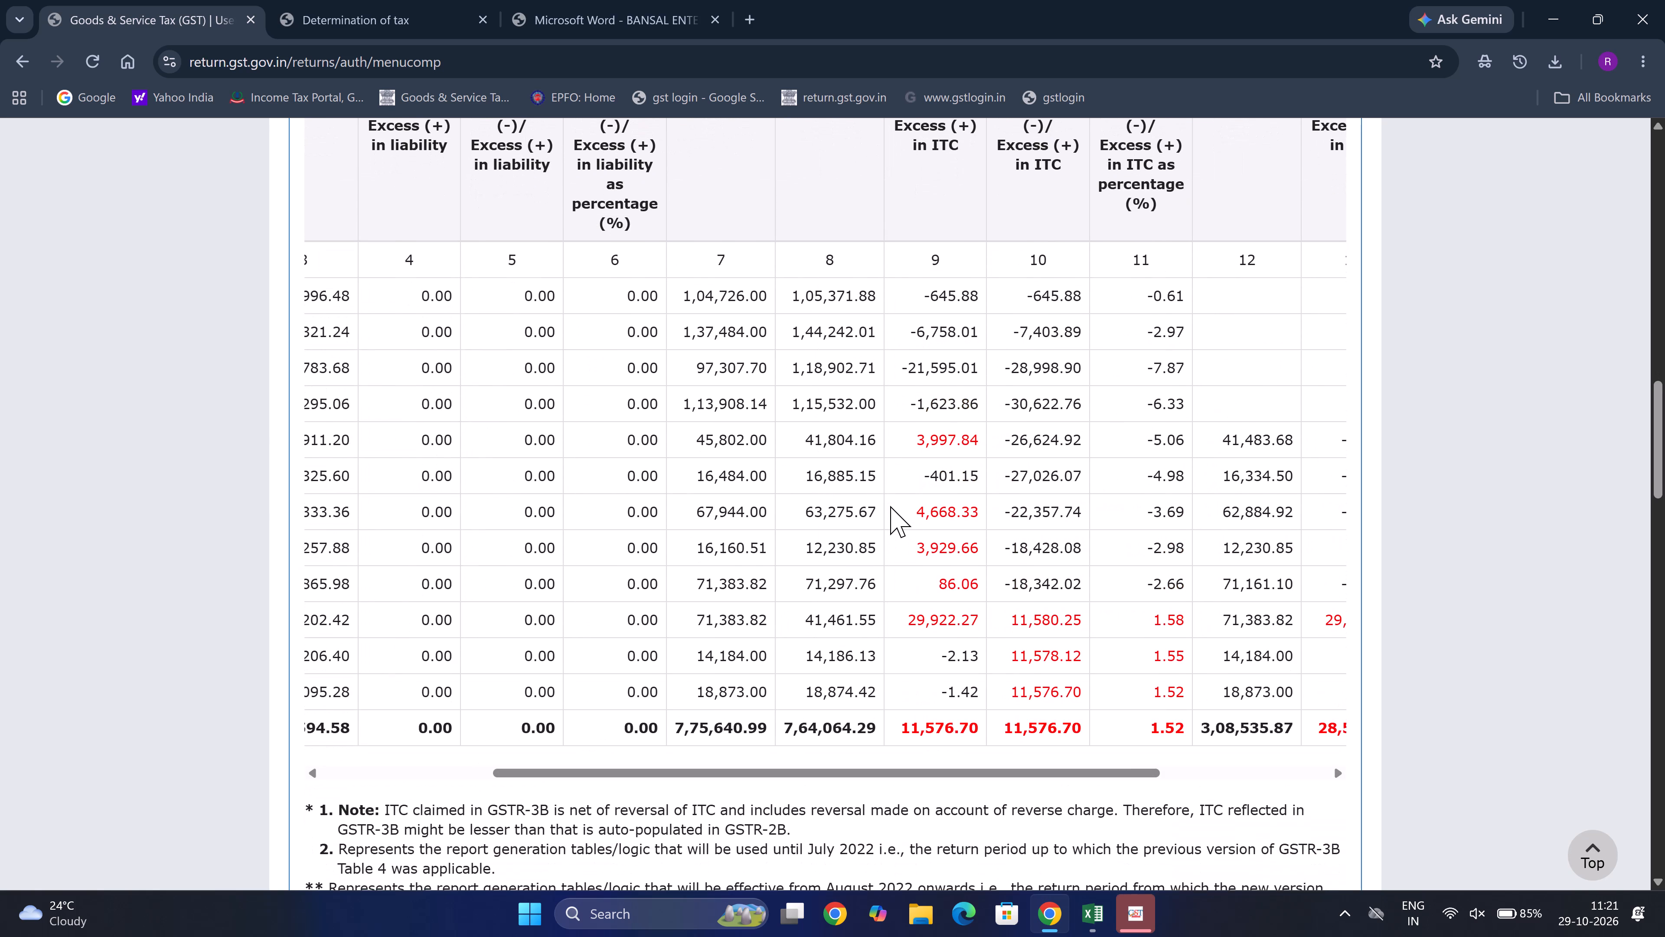
pyautogui.scroll(2, 890, 506)
pyautogui.hscroll(4, 890, 506)
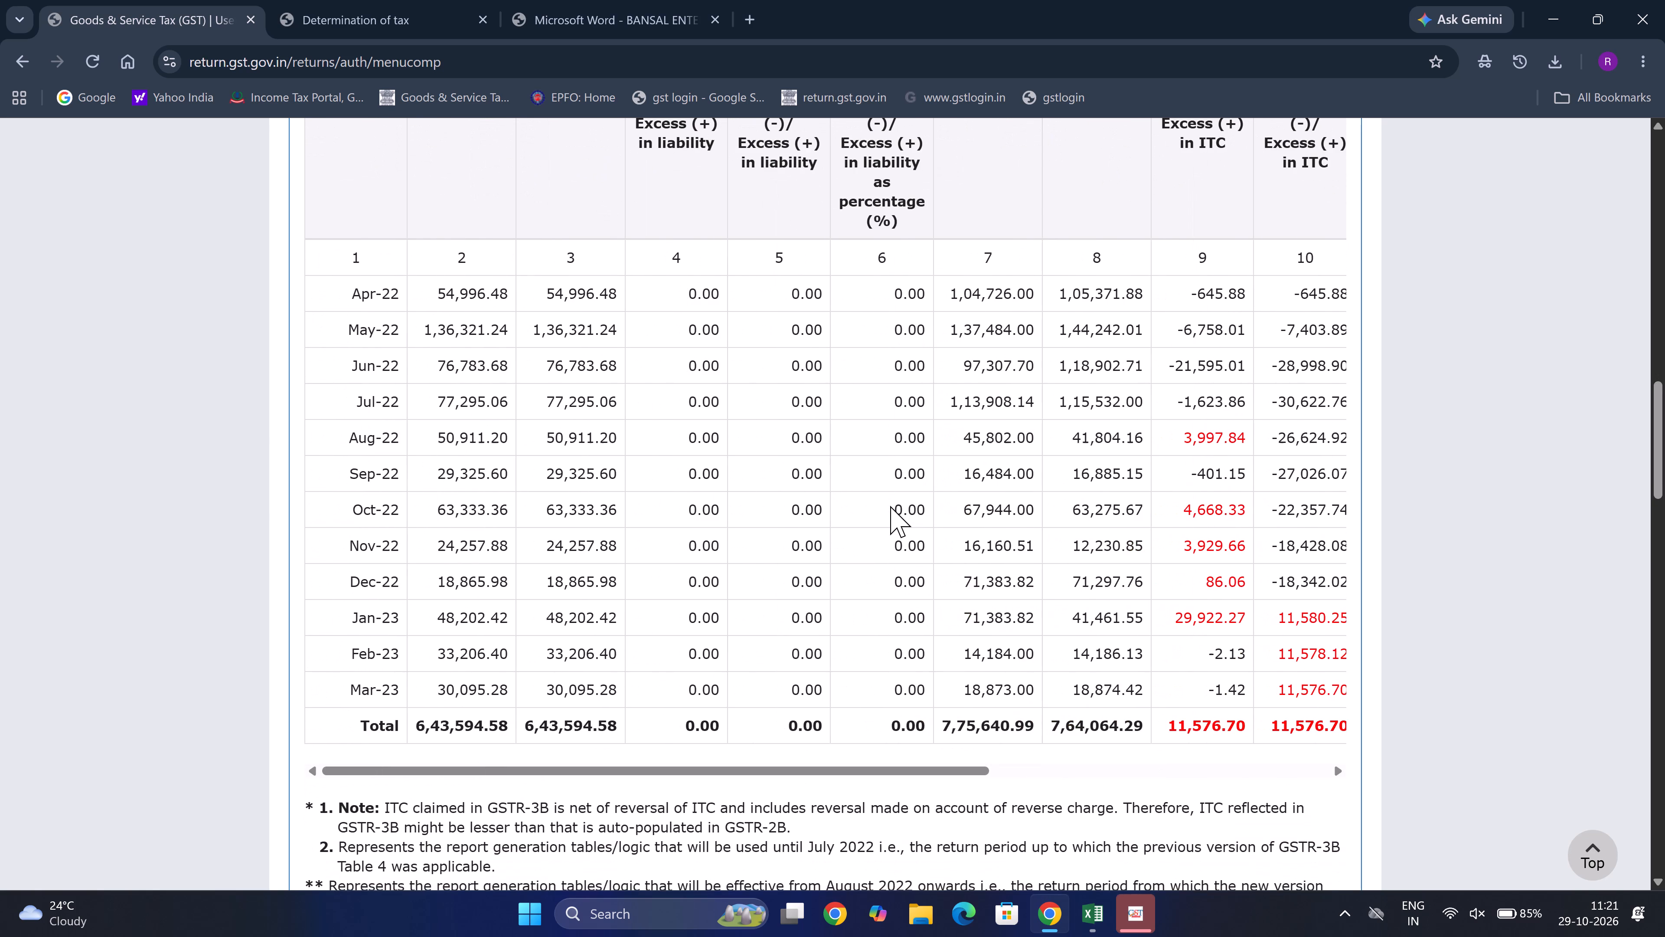
pyautogui.hscroll(1, 890, 506)
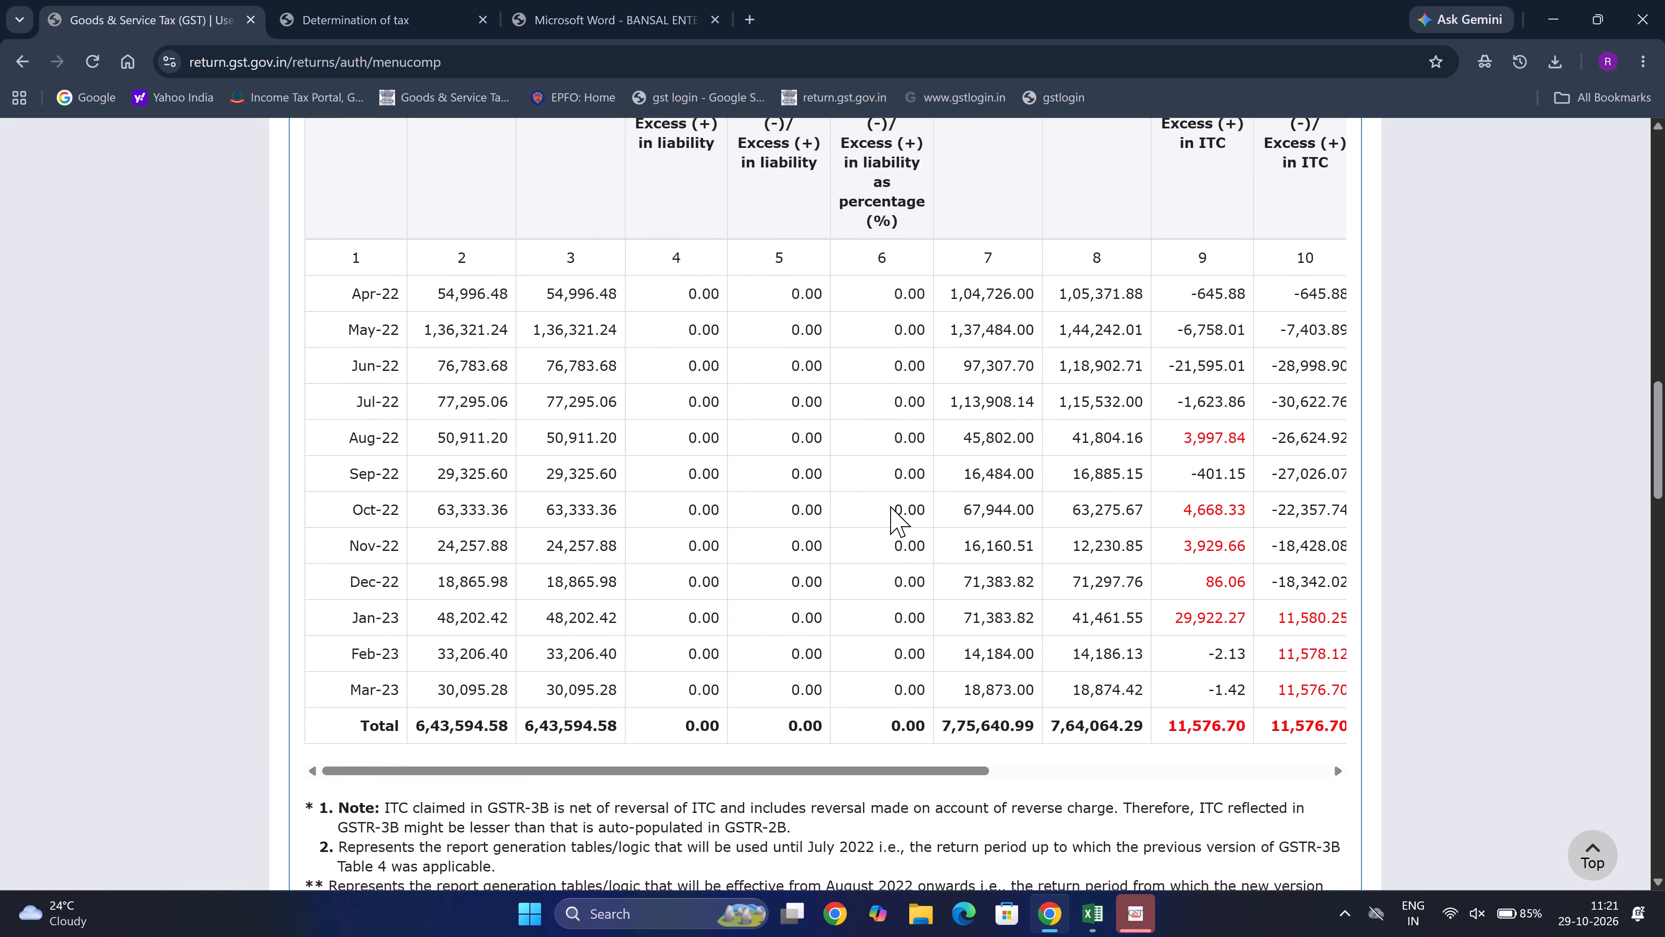
# Re-check the IGST, CGST and SGST claimed against GSTR-2B in the section 4 table for ITC other than imports.
pyautogui.scroll(-5, 890, 506)
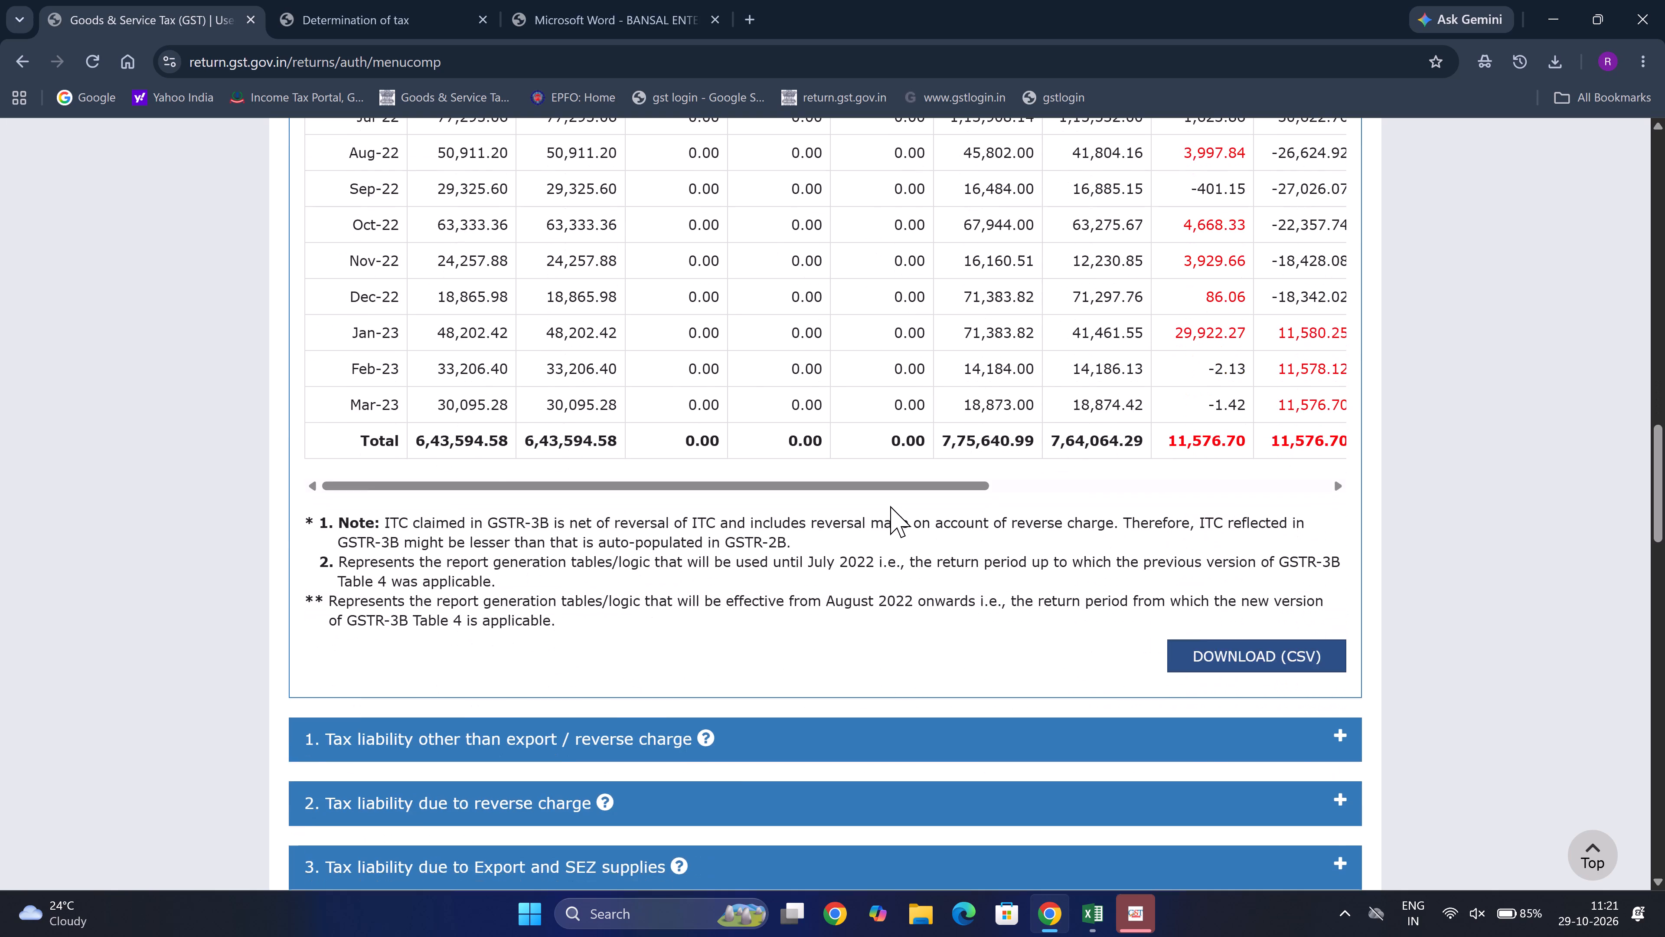
pyautogui.scroll(-5, 890, 506)
pyautogui.scroll(1, 890, 506)
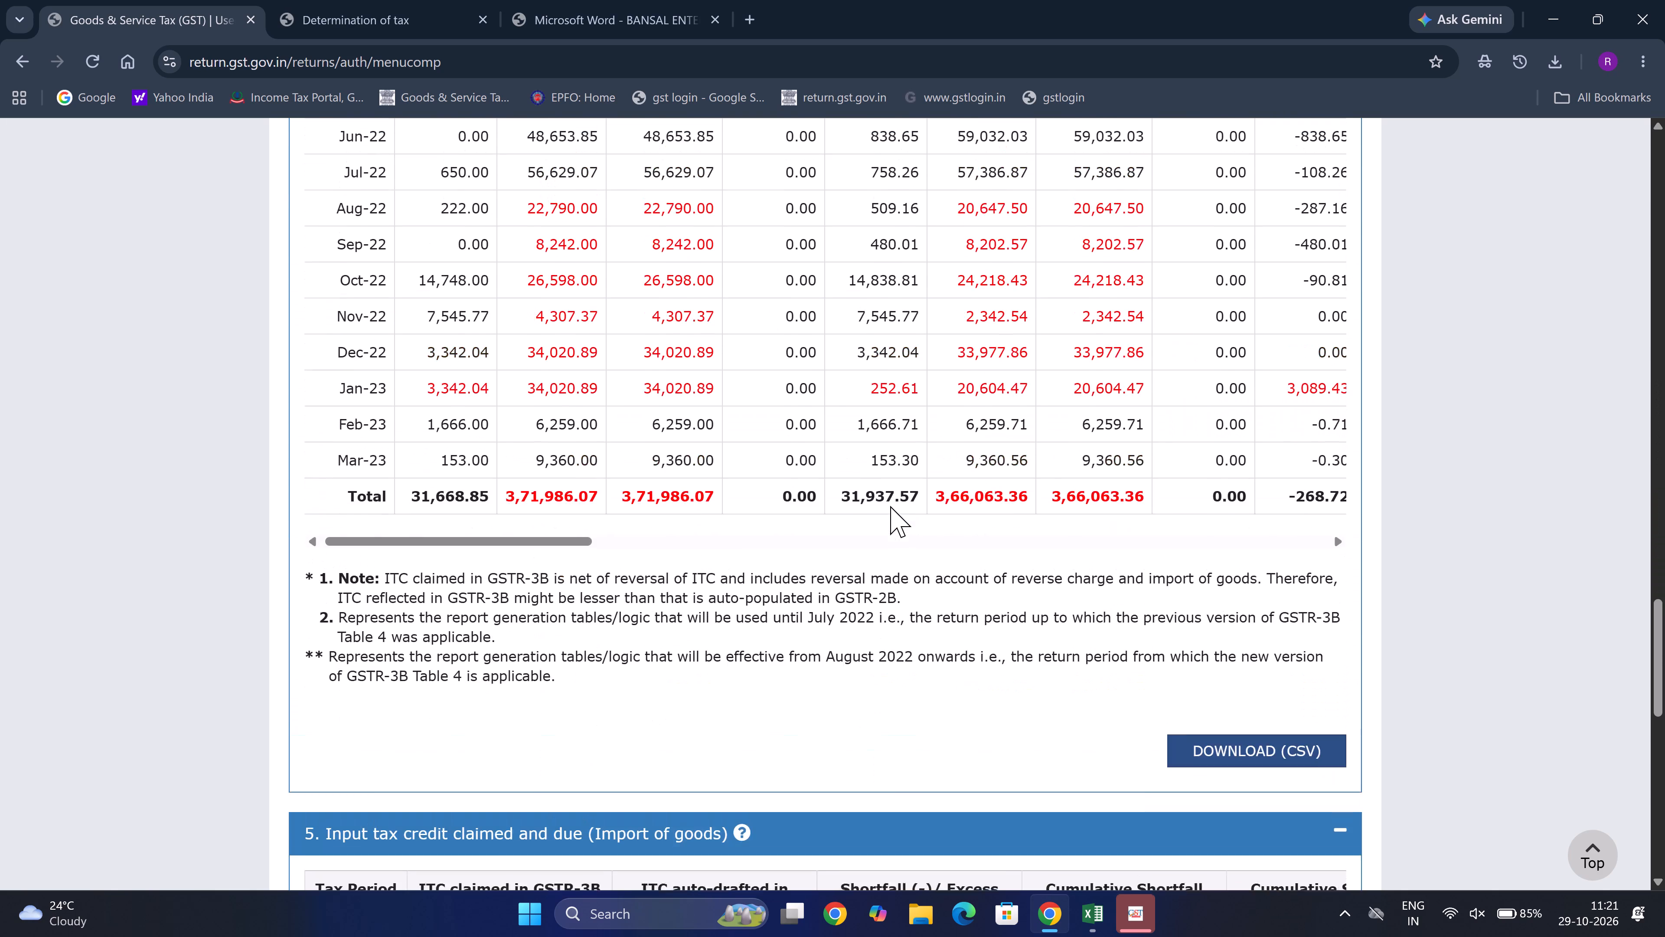
pyautogui.scroll(1, 890, 506)
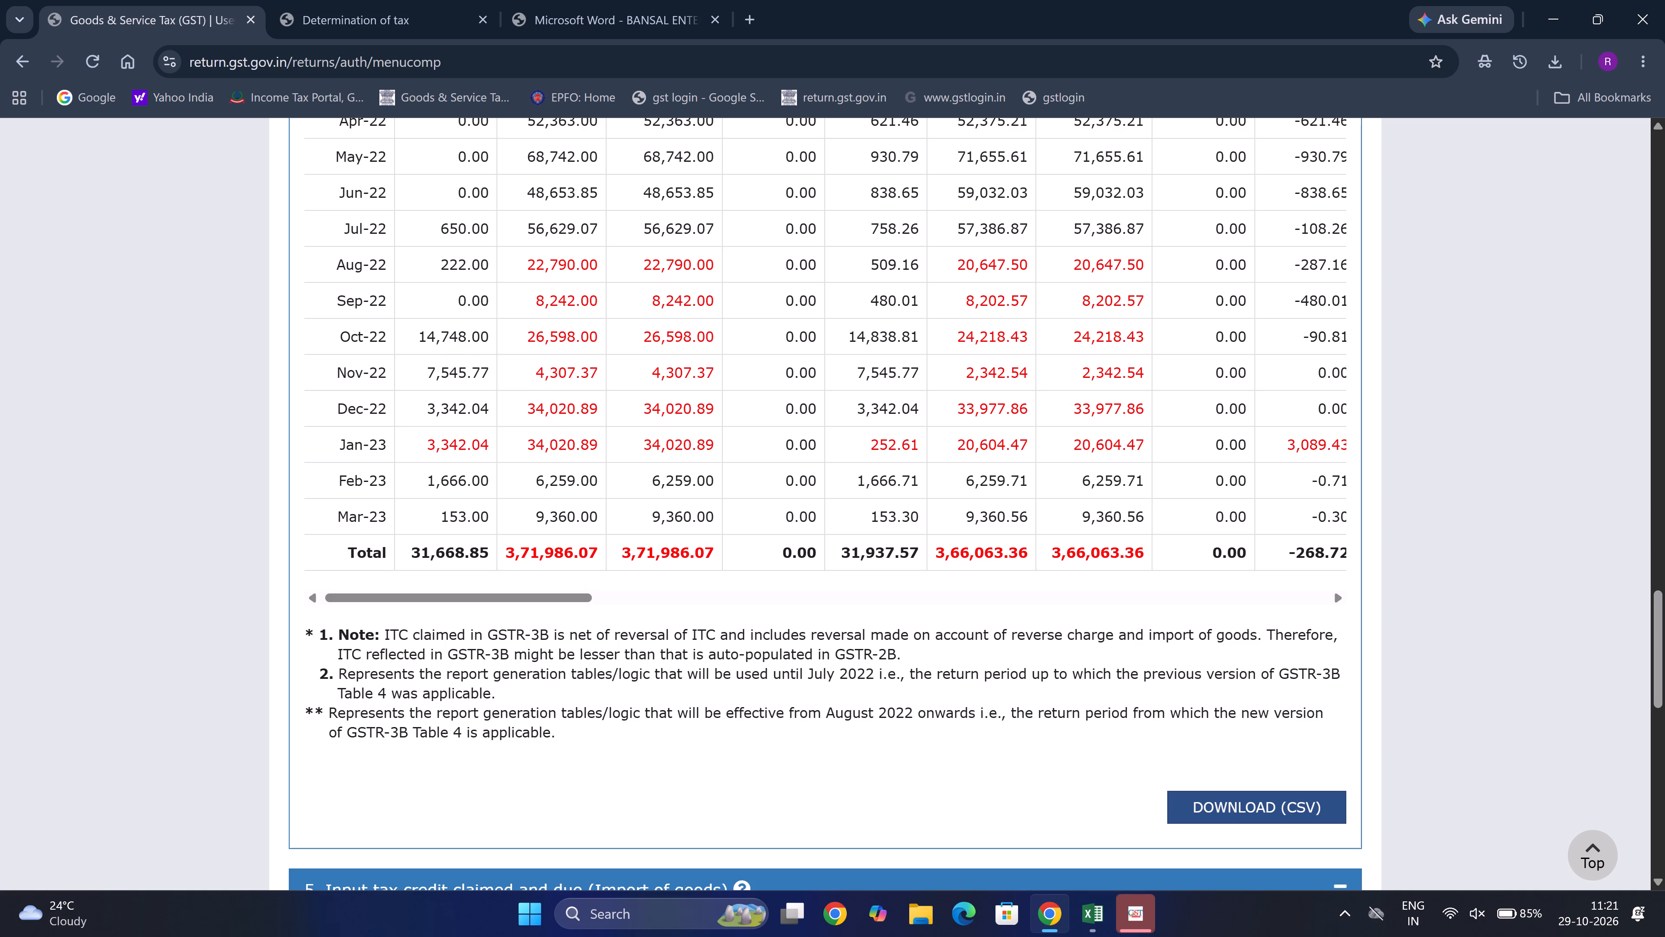
pyautogui.scroll(3, 694, 485)
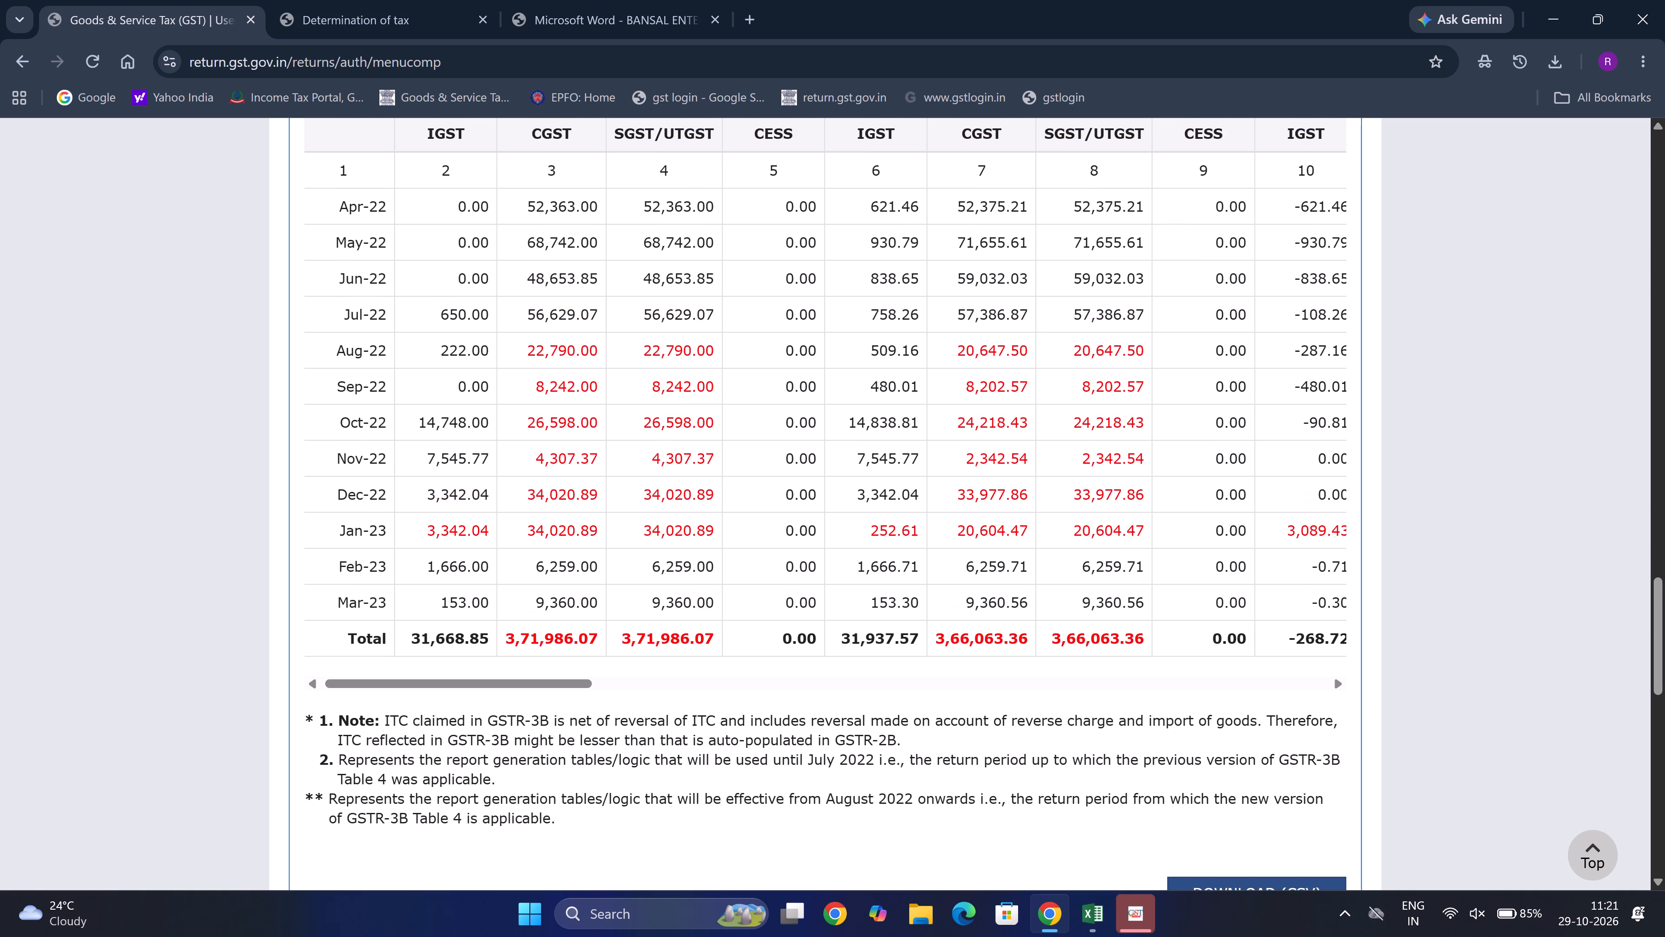
pyautogui.scroll(9, 694, 485)
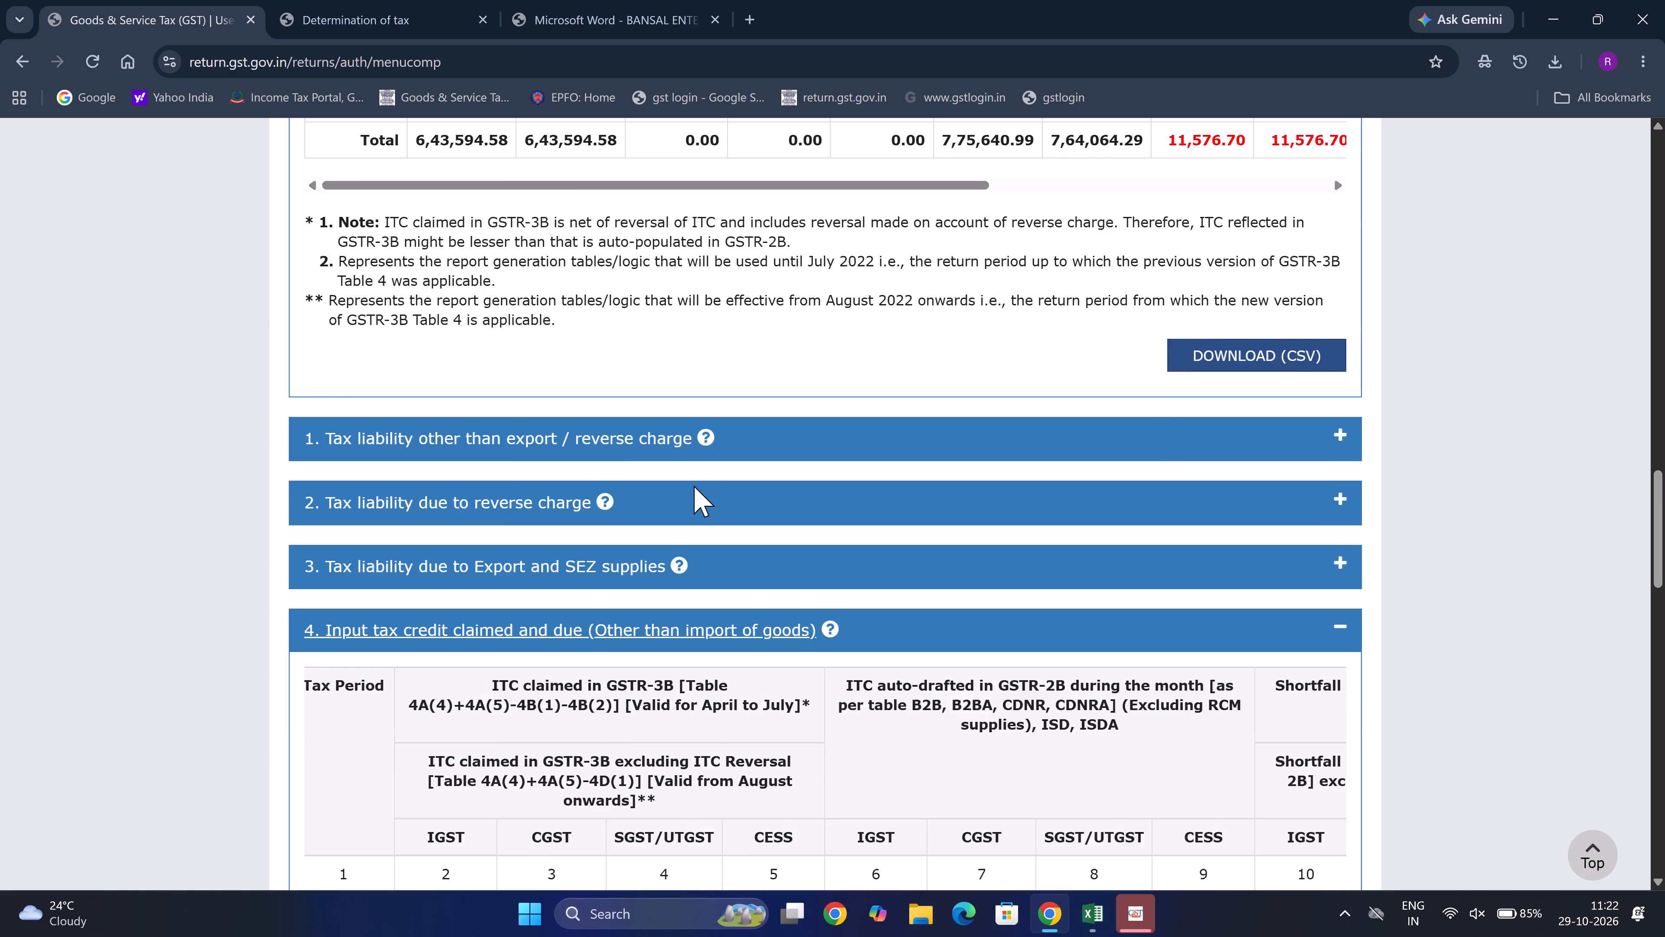
# Return to the dashboard, open Annual Return and search for financial year 2022-23.
pyautogui.scroll(11, 694, 485)
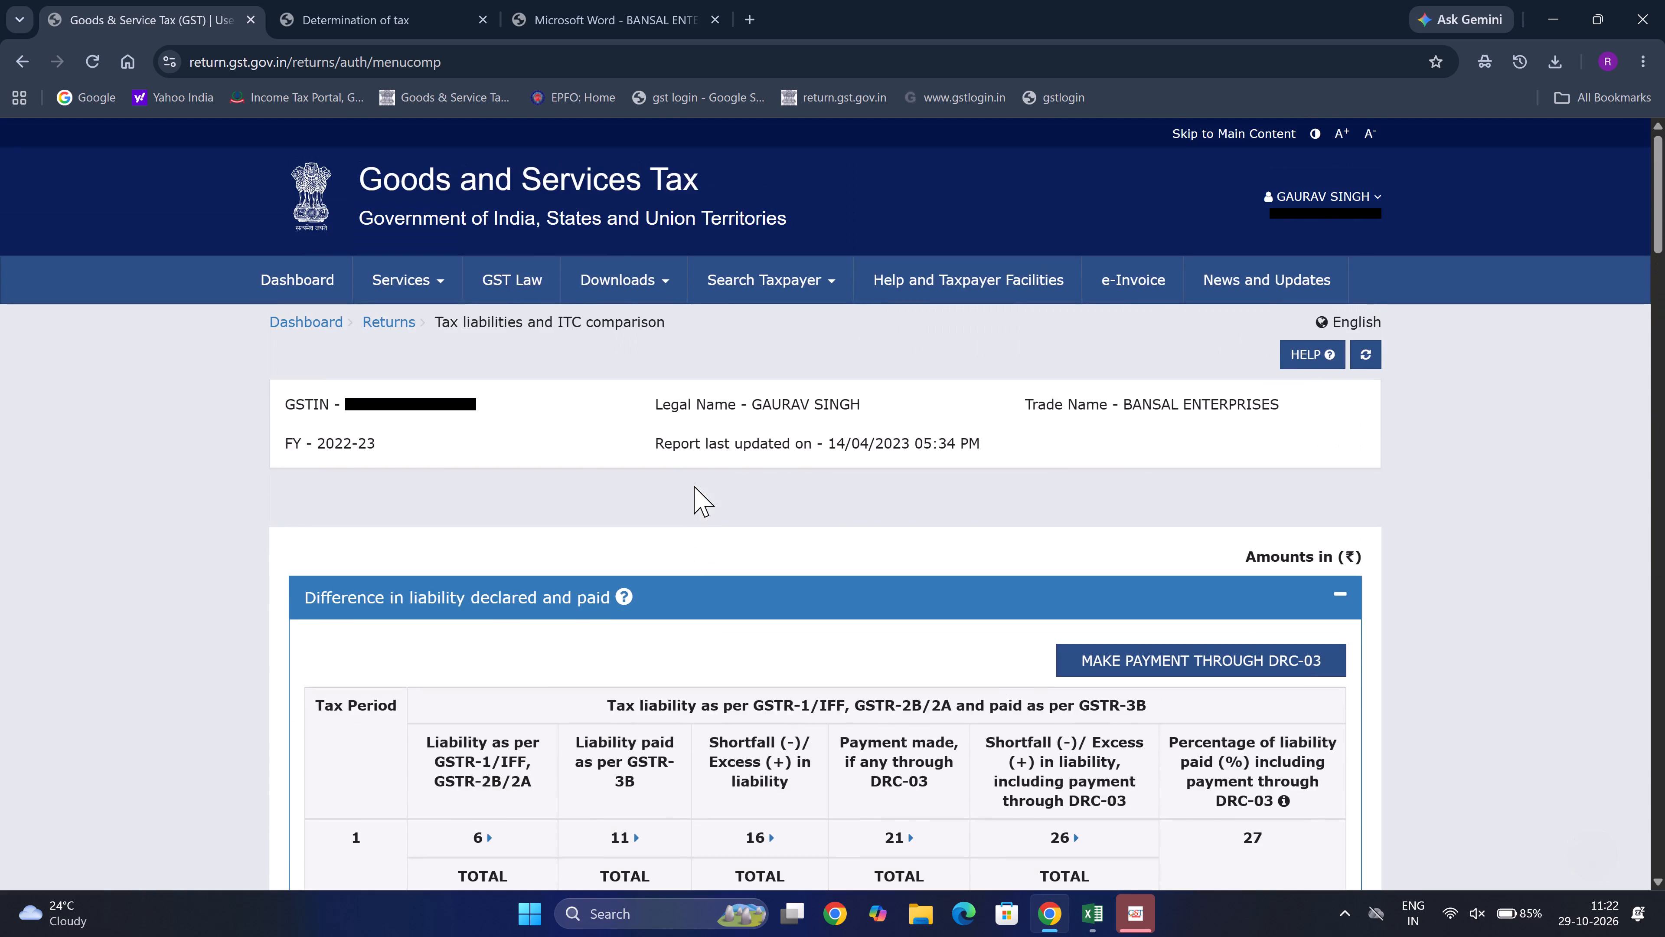
pyautogui.click(304, 324)
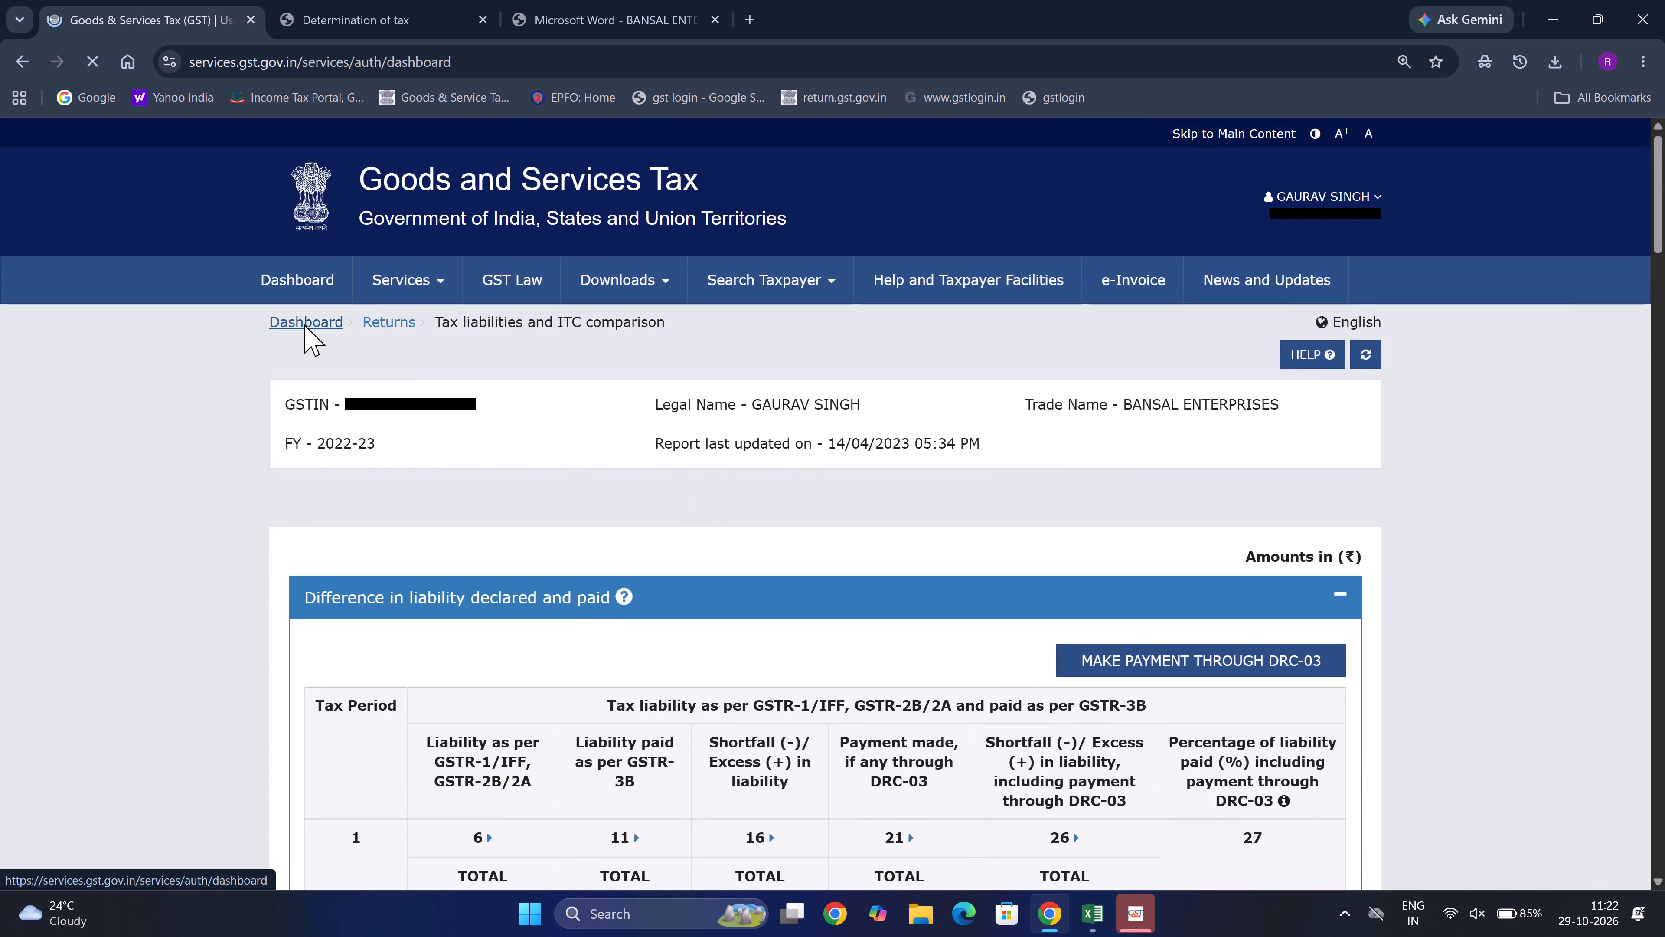
pyautogui.scroll(-1, 788, 591)
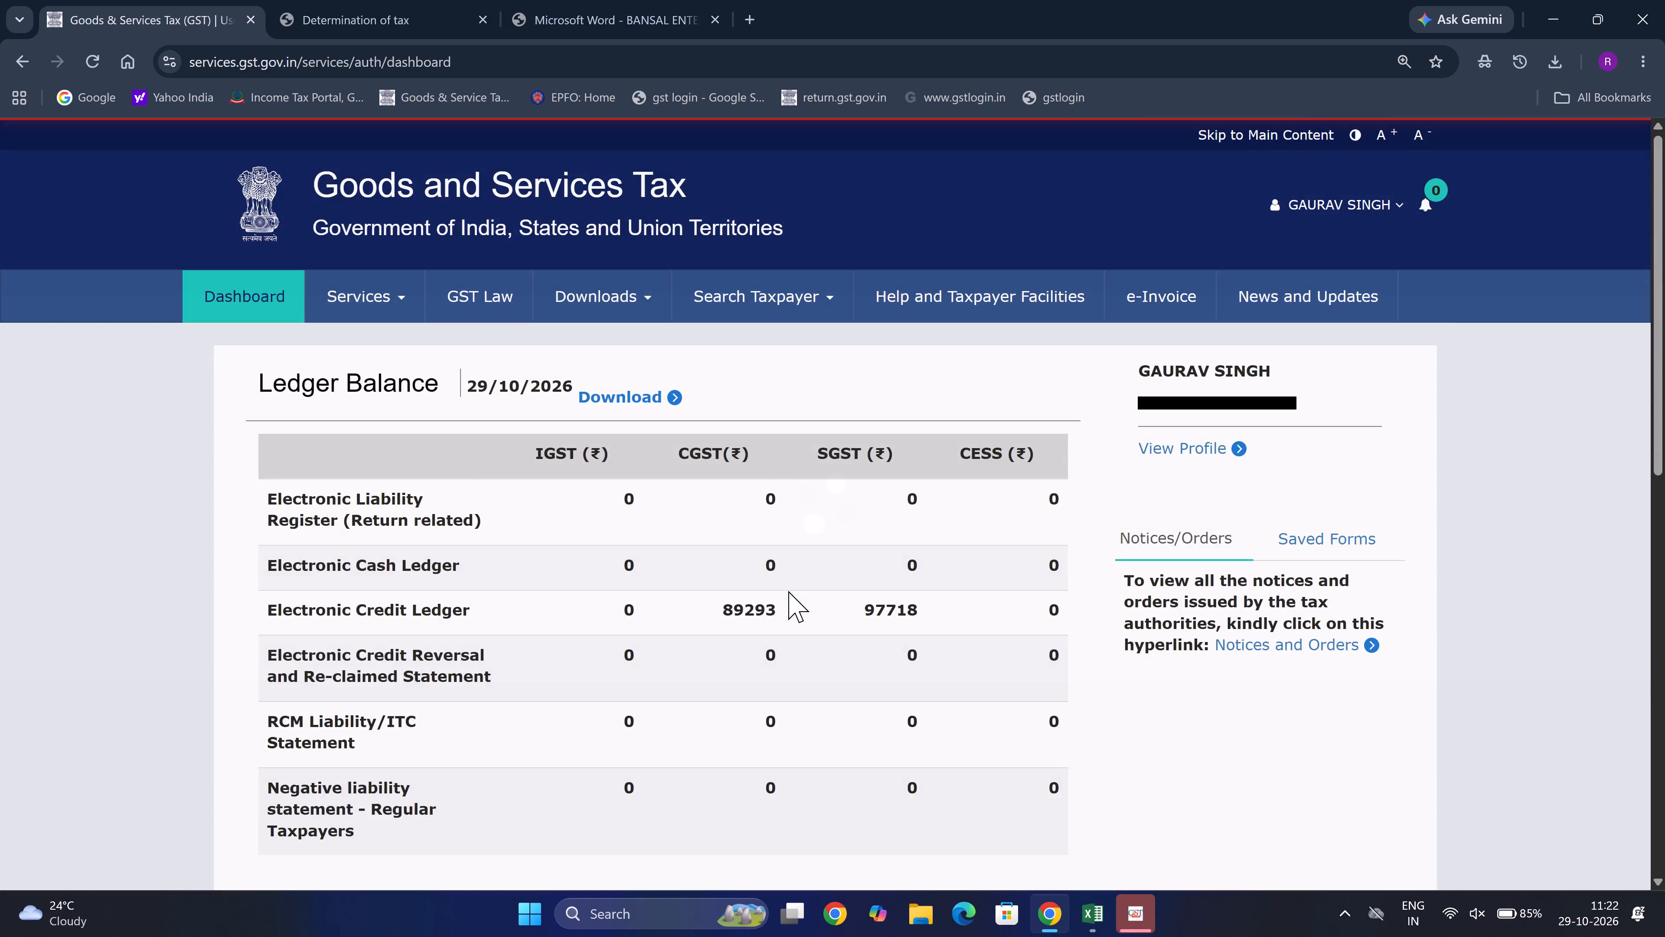
pyautogui.scroll(-1, 788, 591)
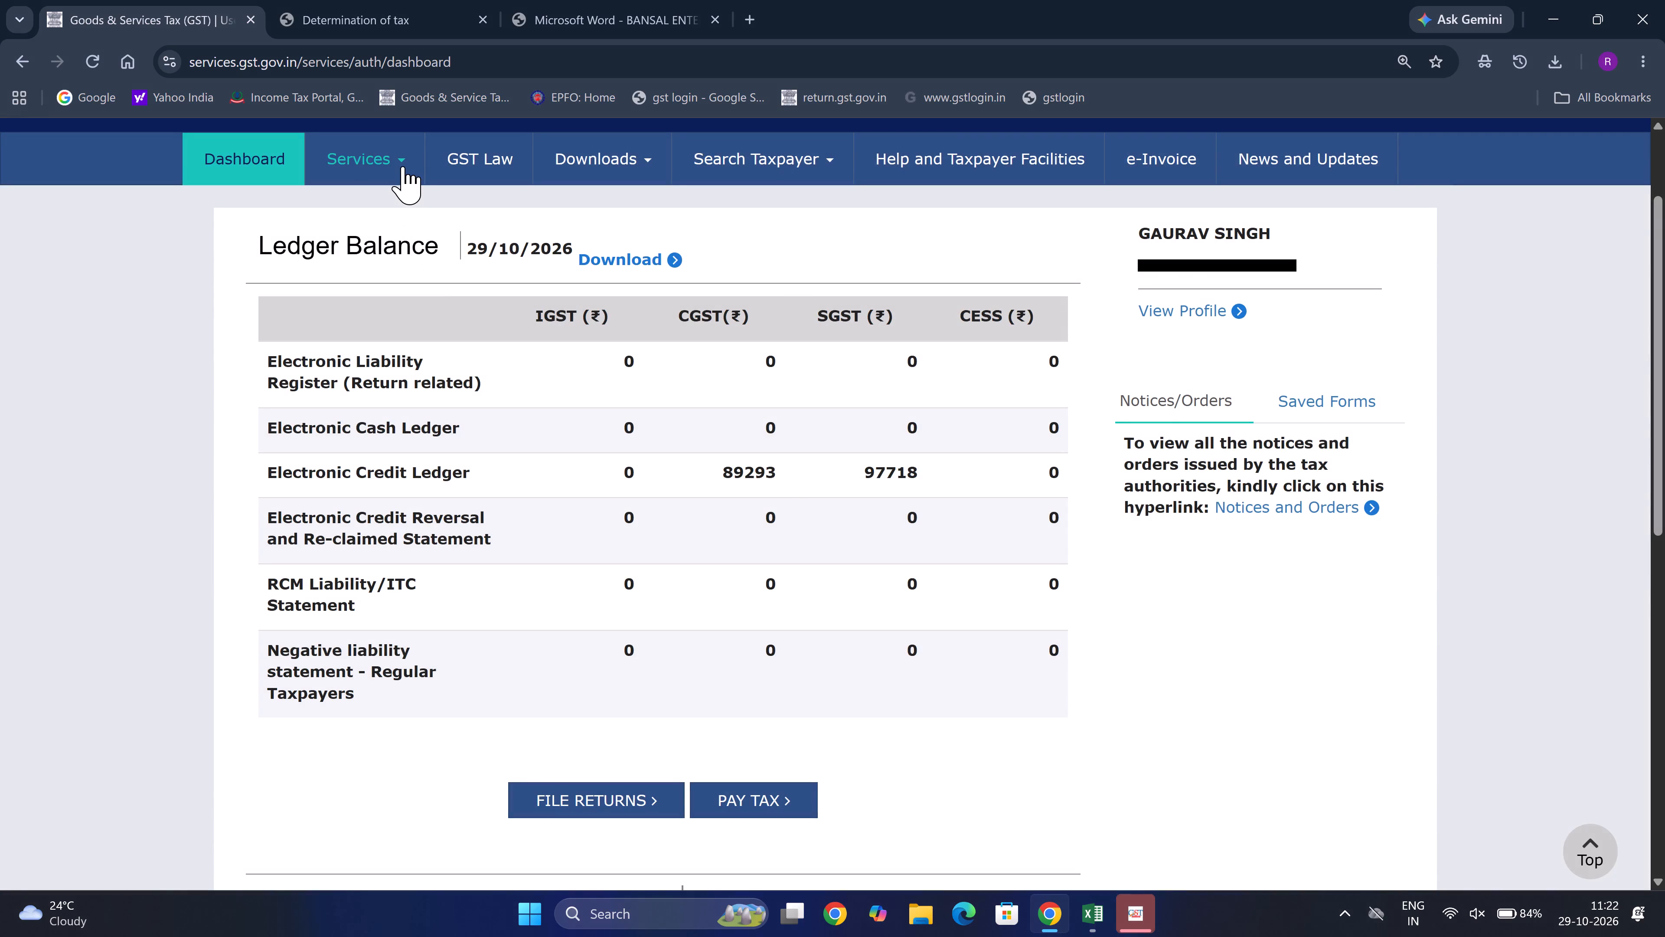
pyautogui.click(402, 166)
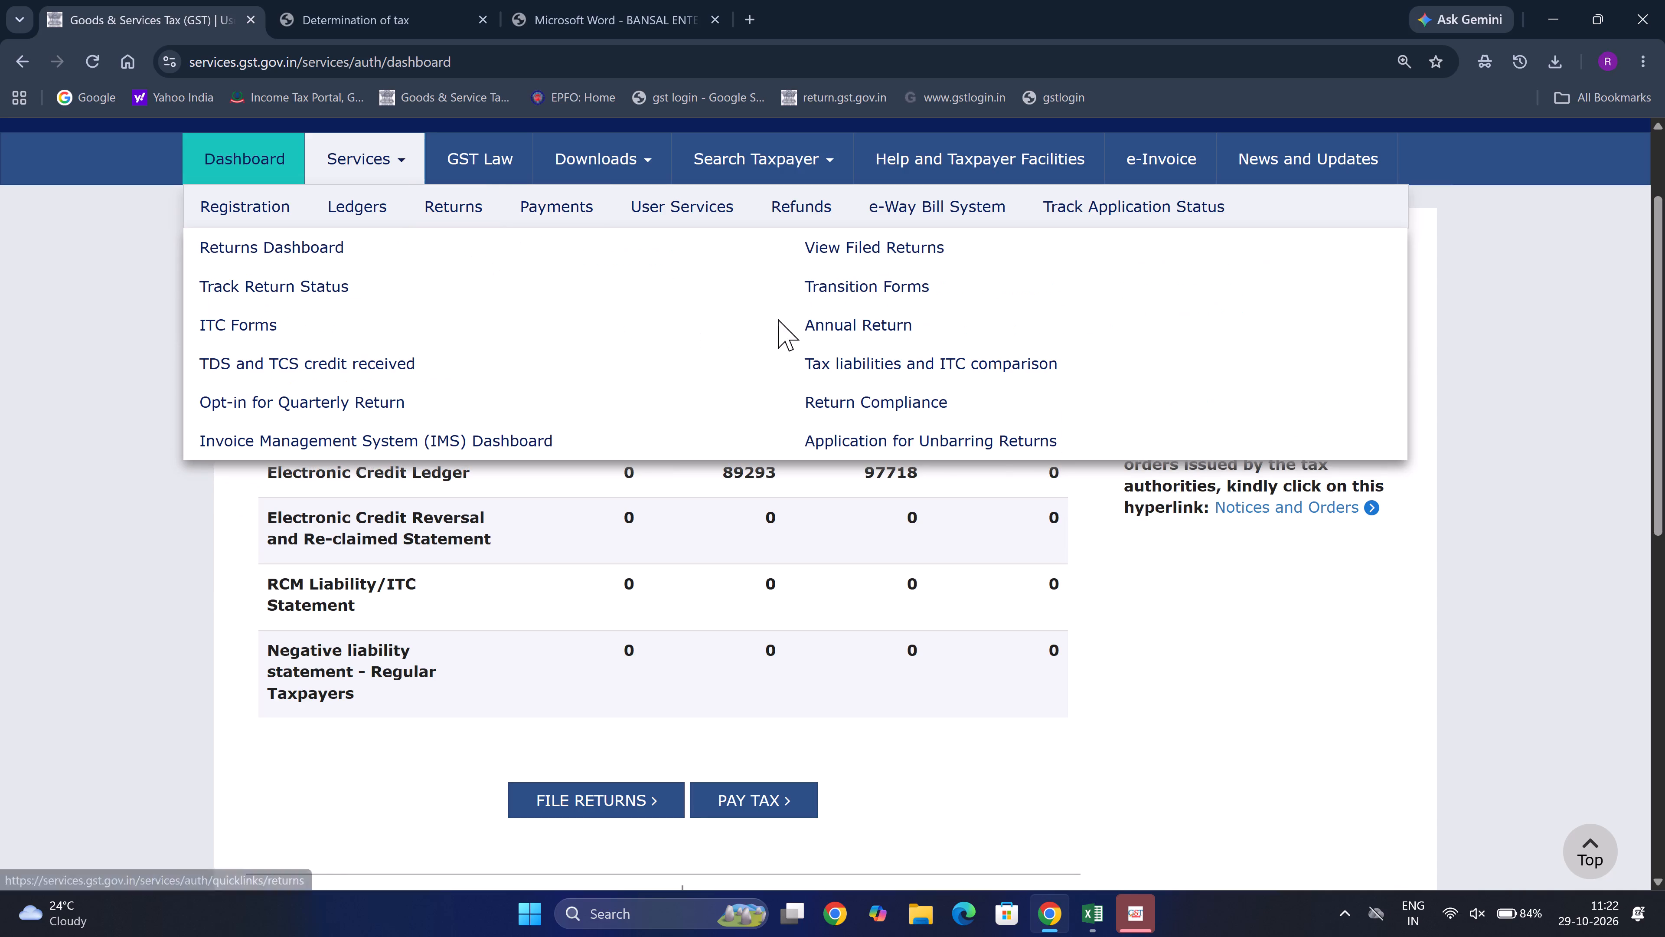
pyautogui.click(837, 324)
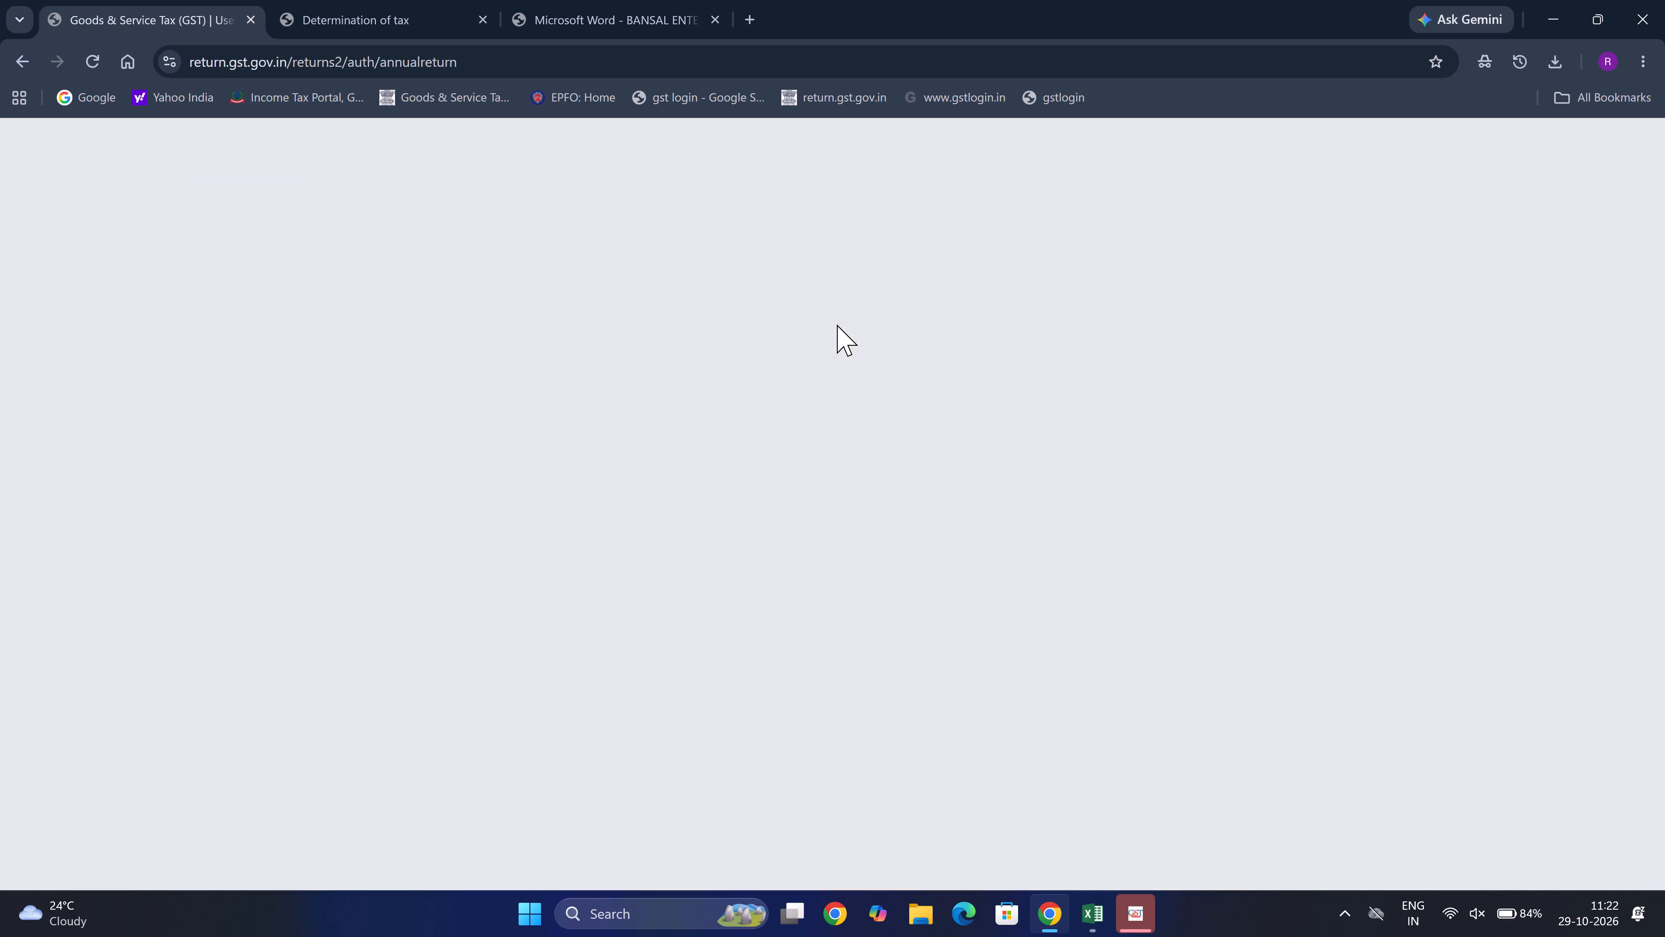
pyautogui.click(546, 464)
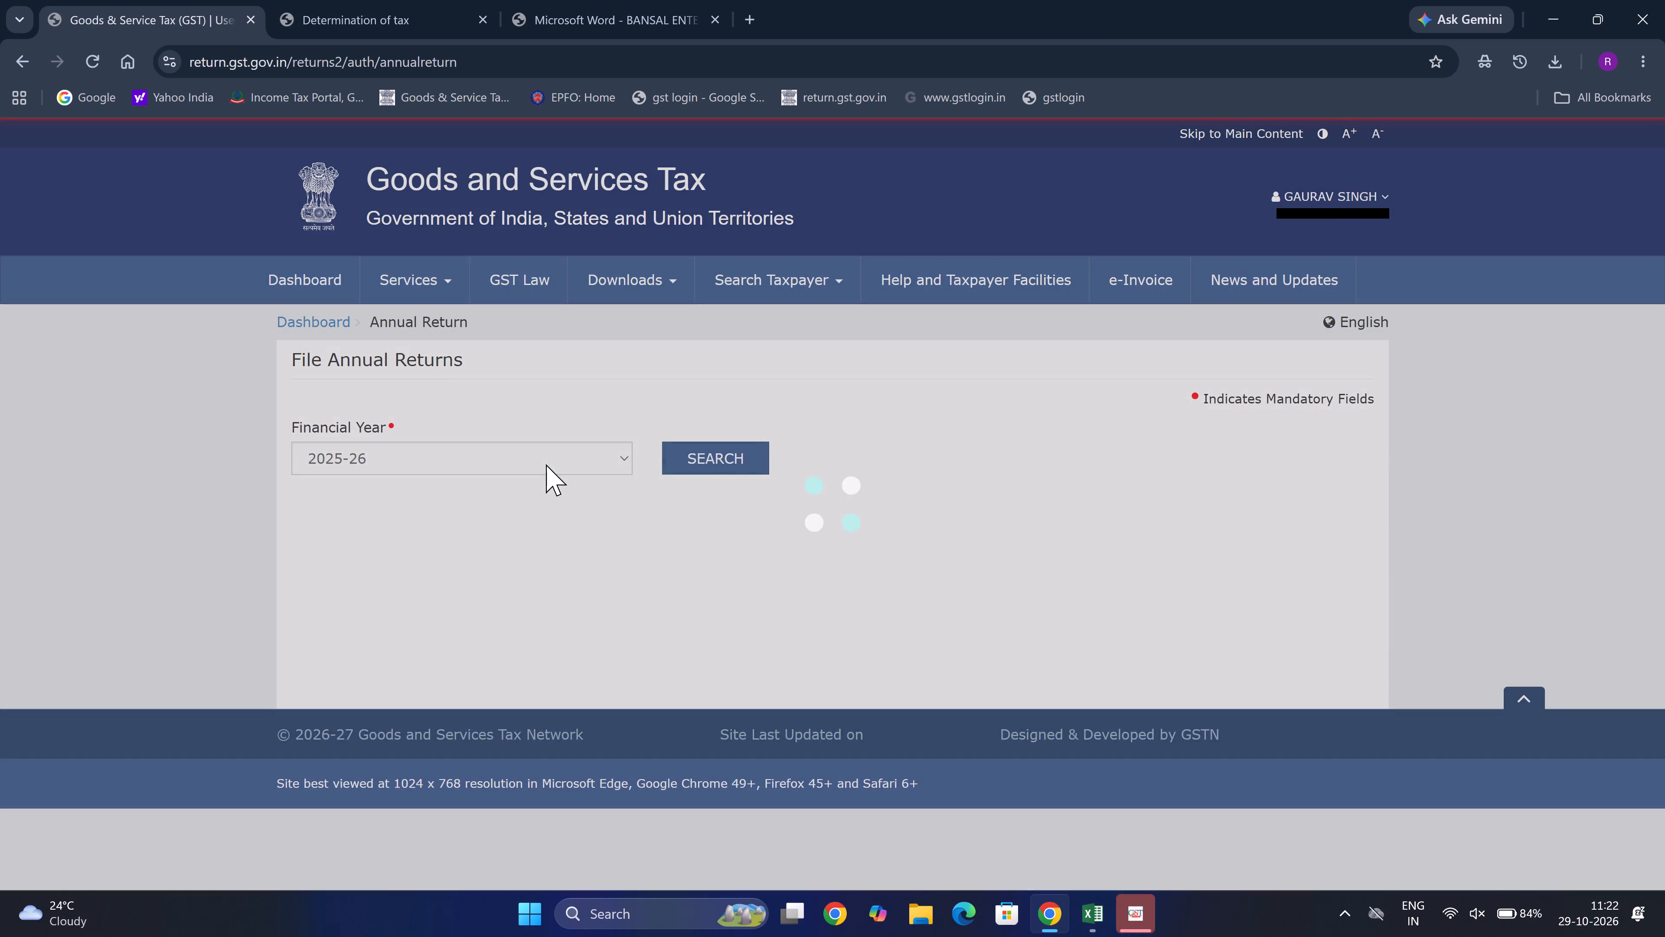
pyautogui.click(546, 464)
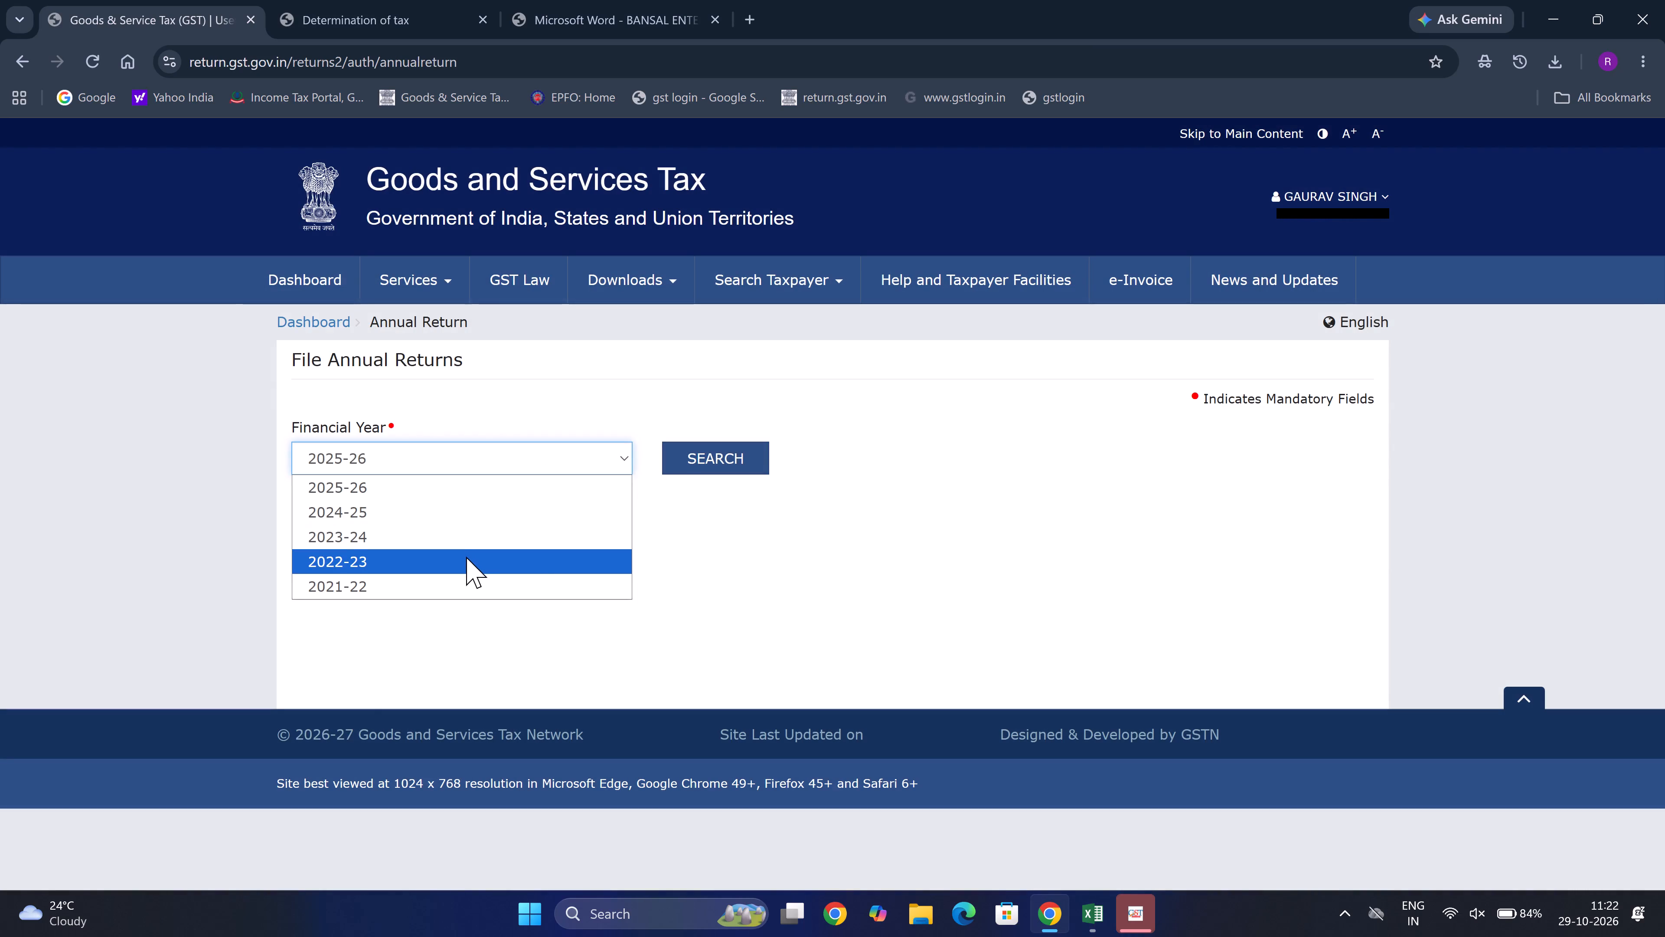
pyautogui.click(466, 557)
pyautogui.click(717, 454)
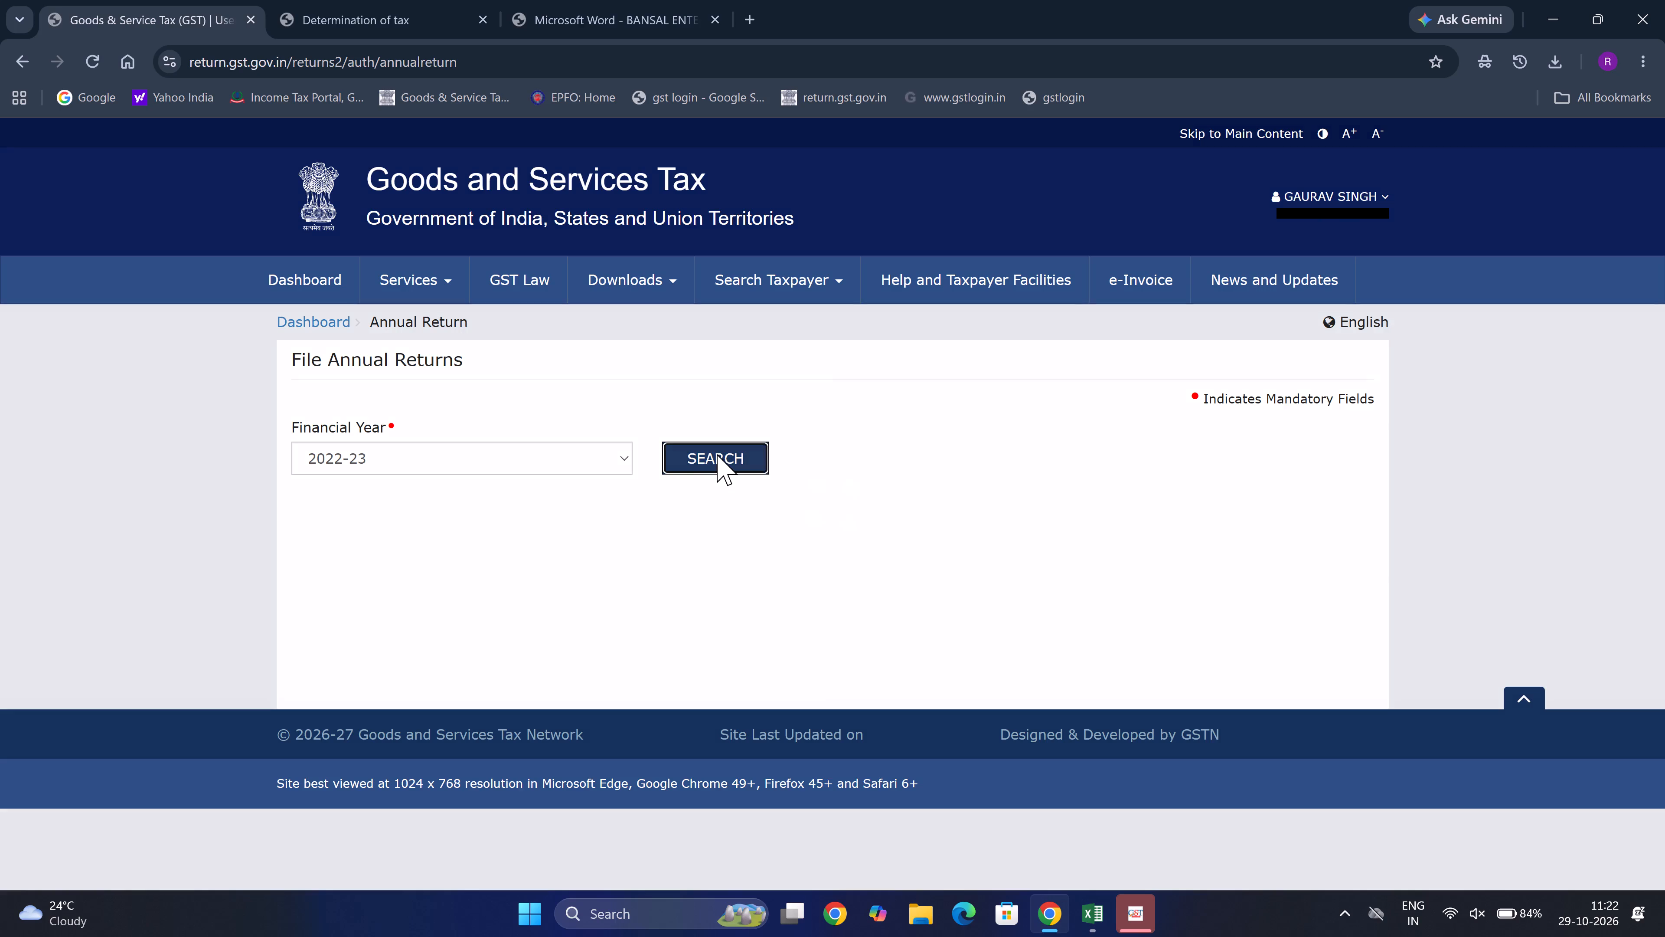
pyautogui.scroll(-6, 717, 454)
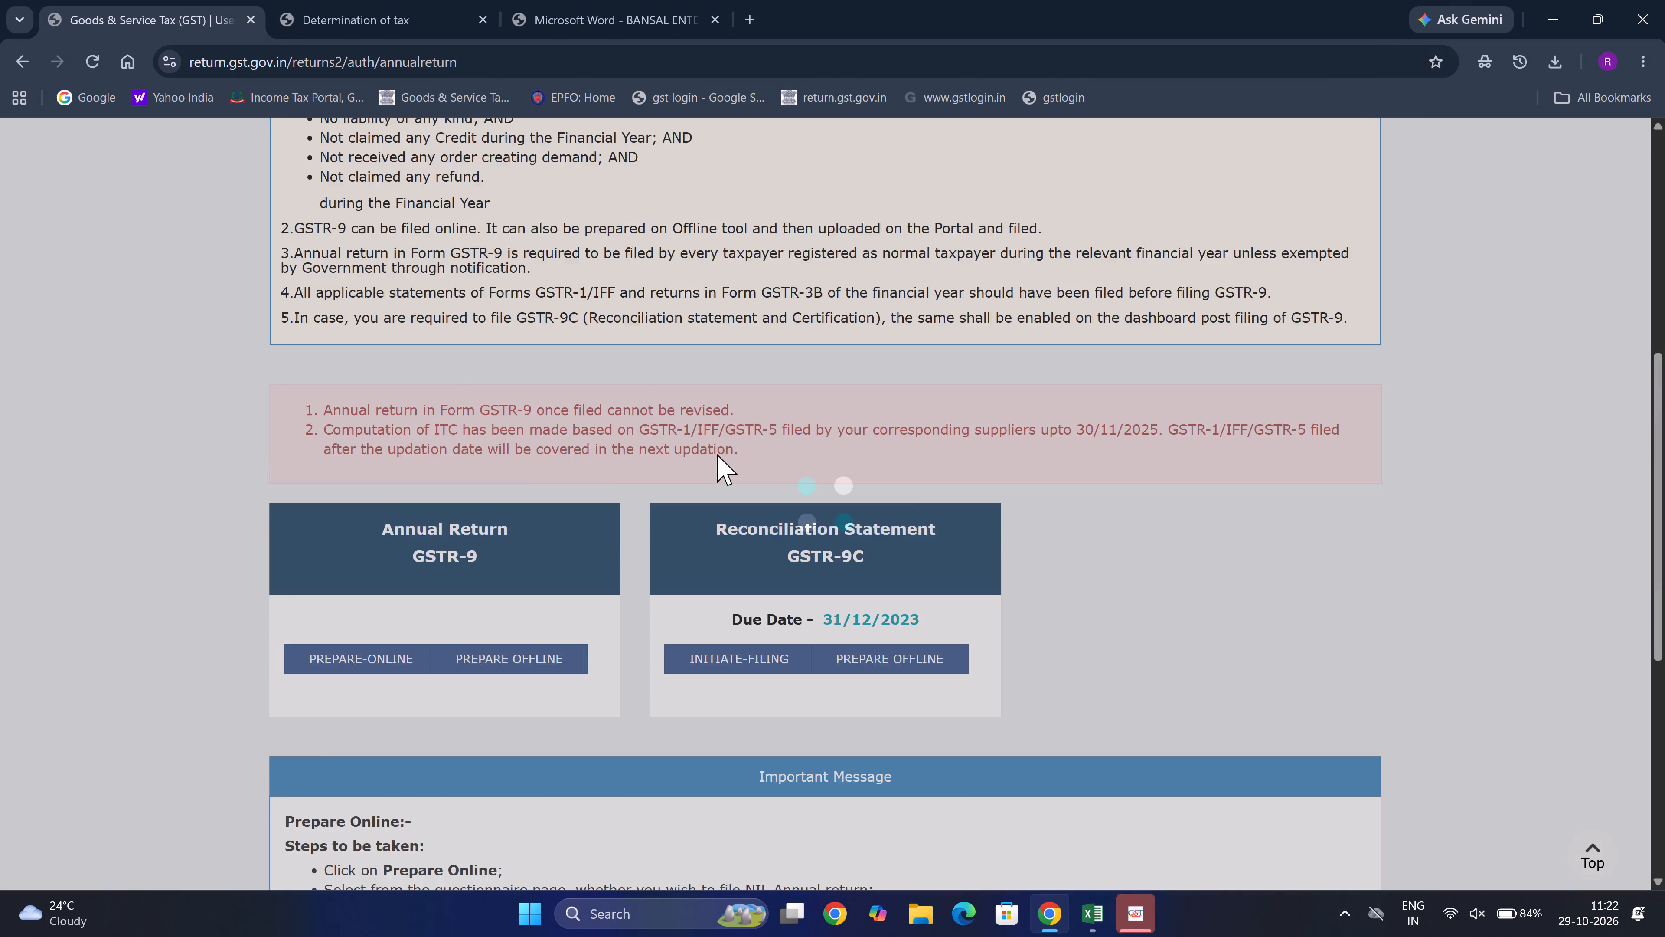
# Open GSTR-9 for online preparation and answer No to filing a Nil return.
pyautogui.click(526, 472)
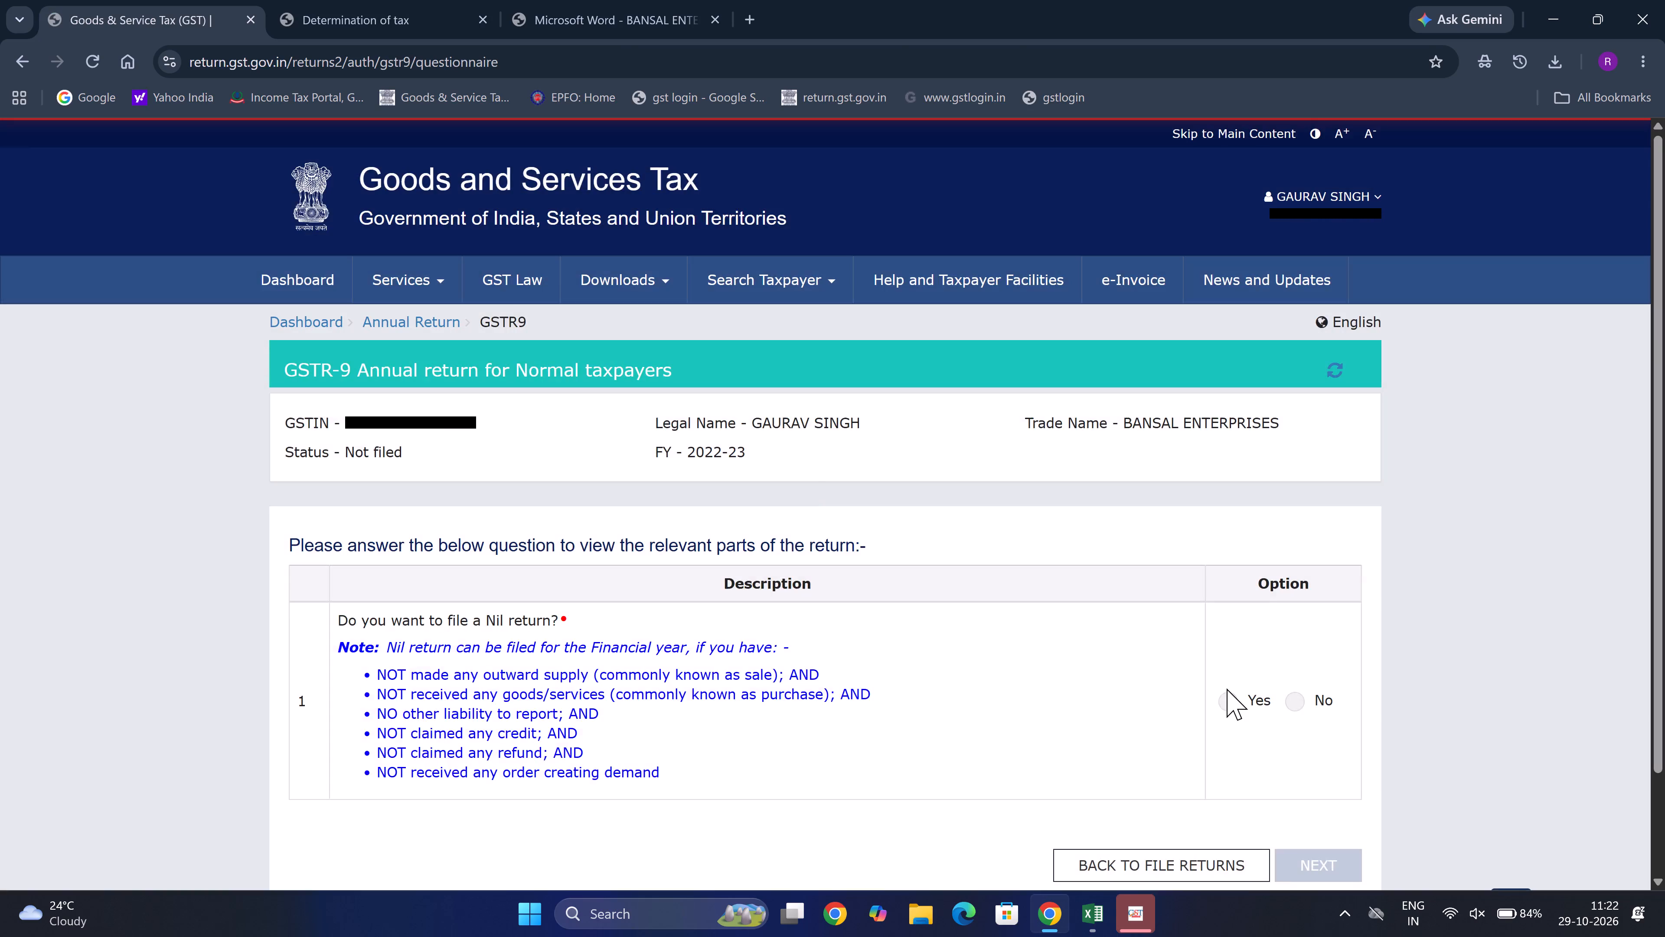
pyautogui.click(1299, 698)
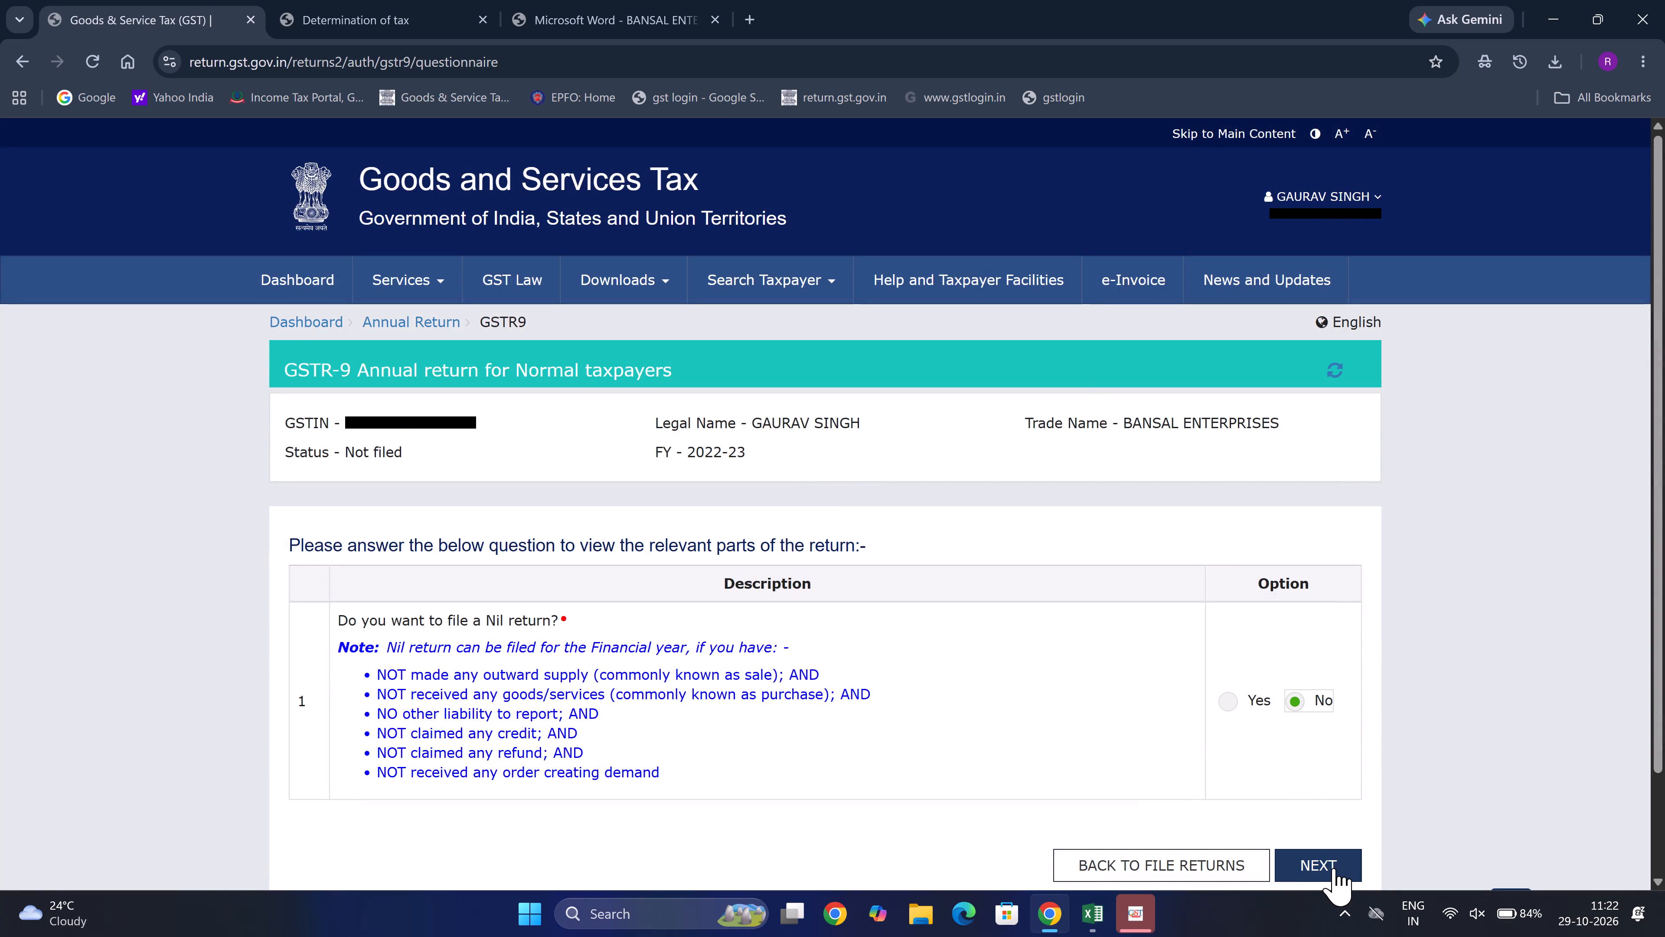
pyautogui.click(1333, 868)
# Download the Table 8A document details from the GSTR-9 page and save the zip file on the Desktop.
pyautogui.scroll(-2, 1028, 799)
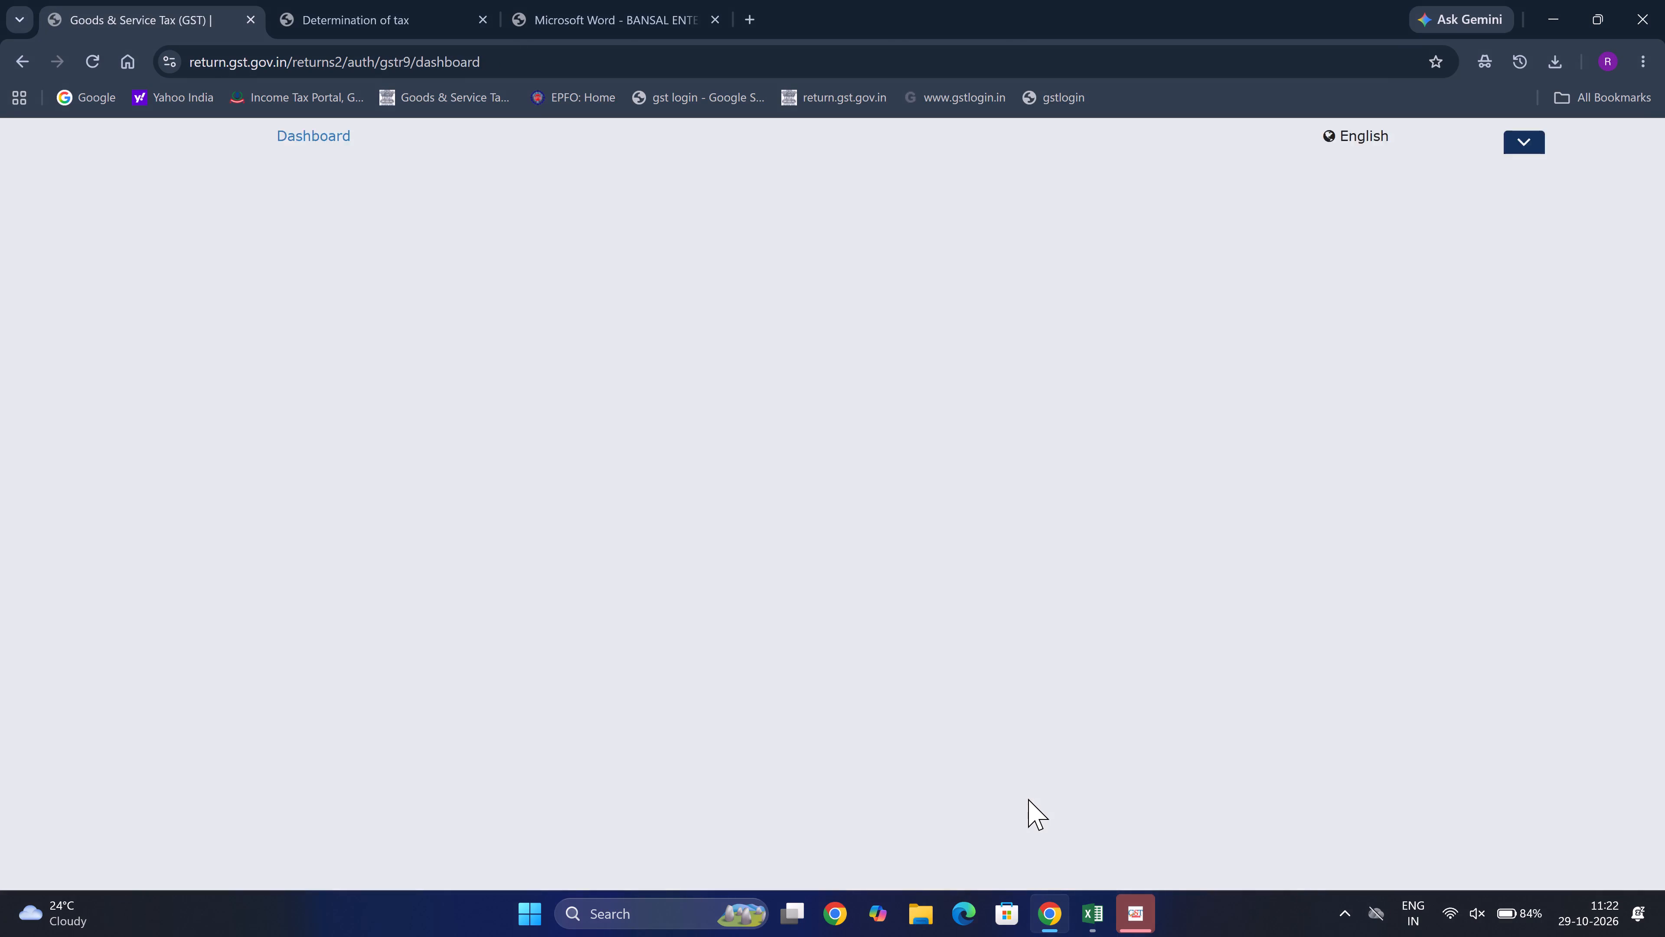
pyautogui.scroll(-5, 1028, 799)
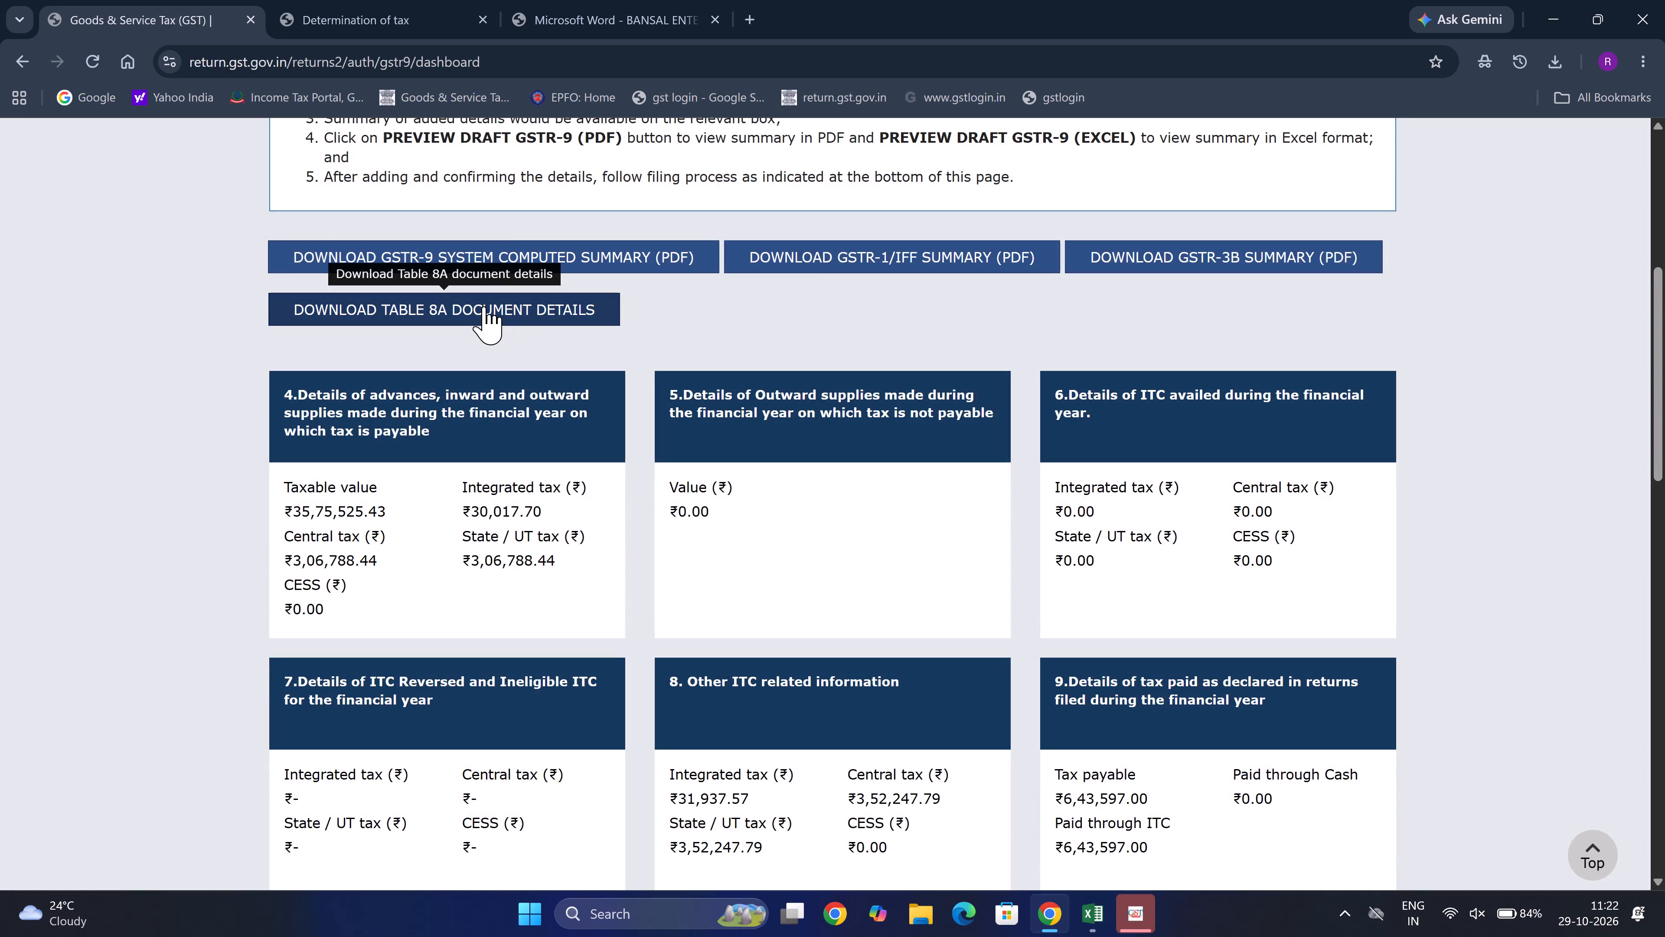
pyautogui.click(483, 306)
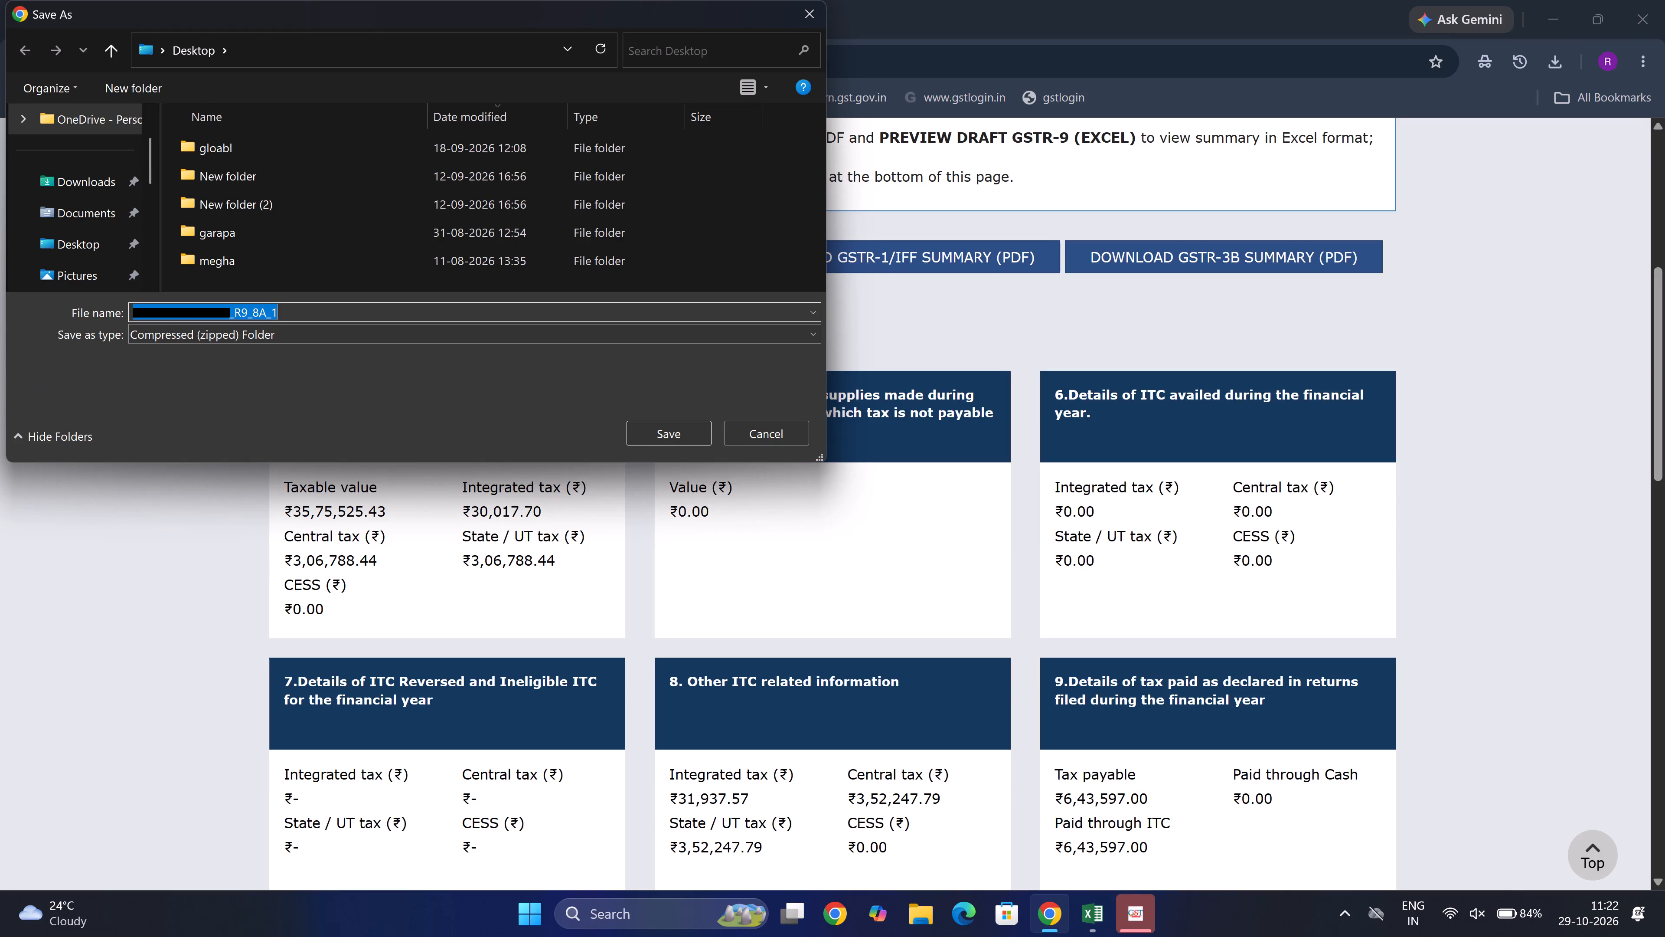
pyautogui.click(688, 417)
pyautogui.click(691, 430)
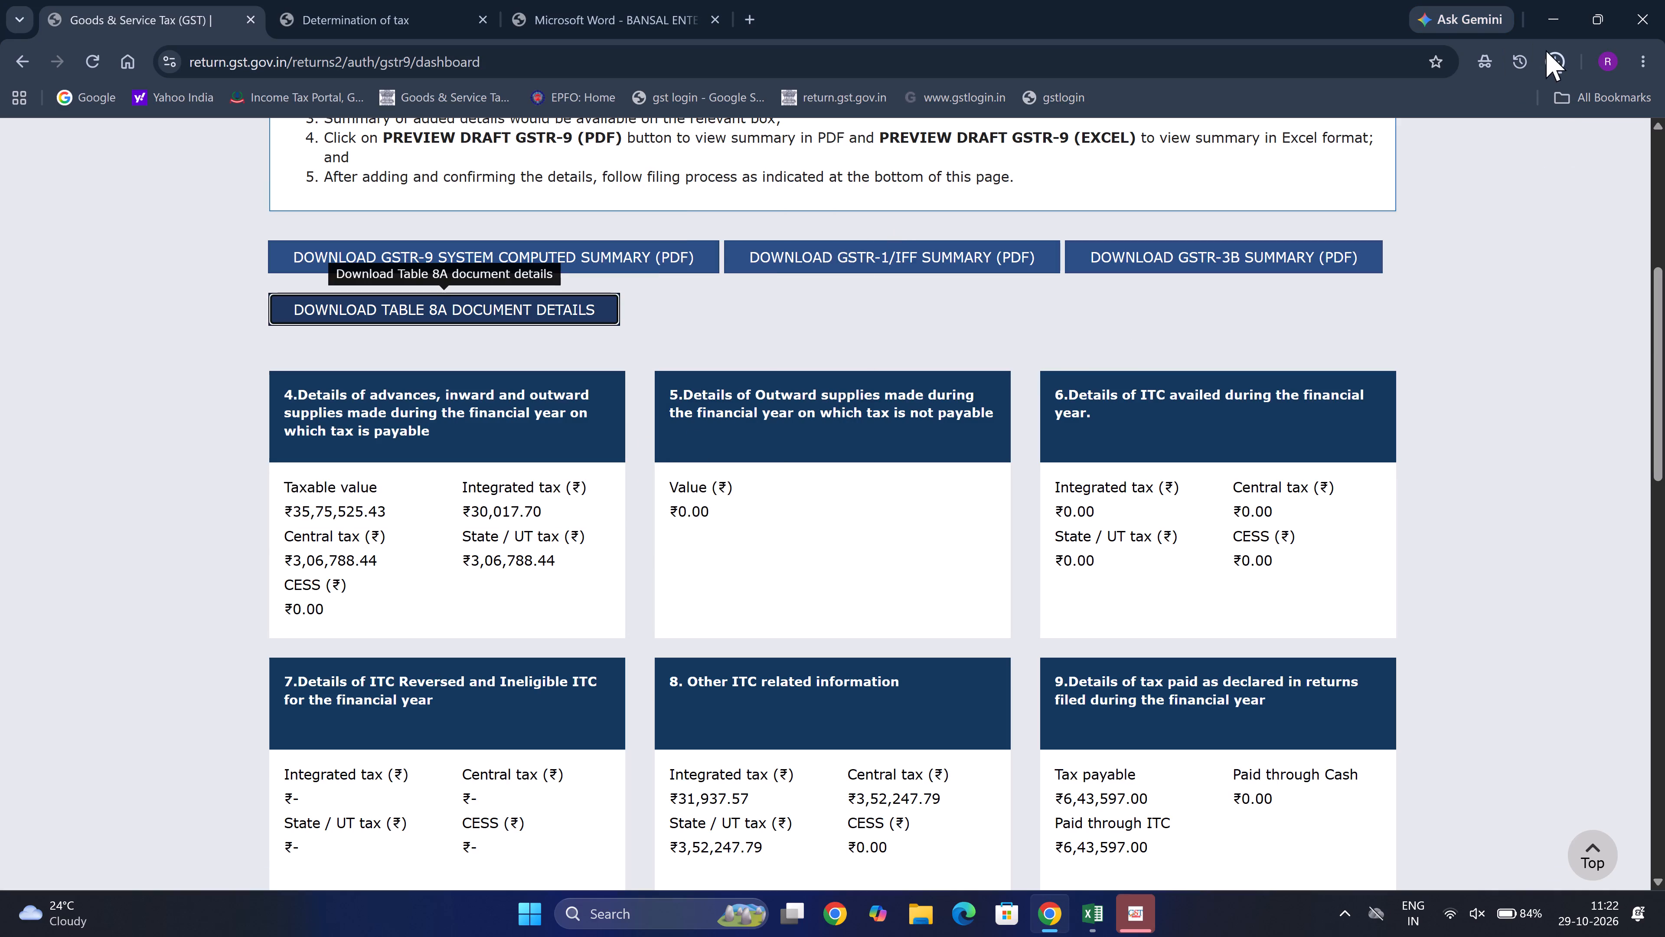
# Locate the downloaded Table 8A zip file in its folder from the download history.
pyautogui.click(1551, 66)
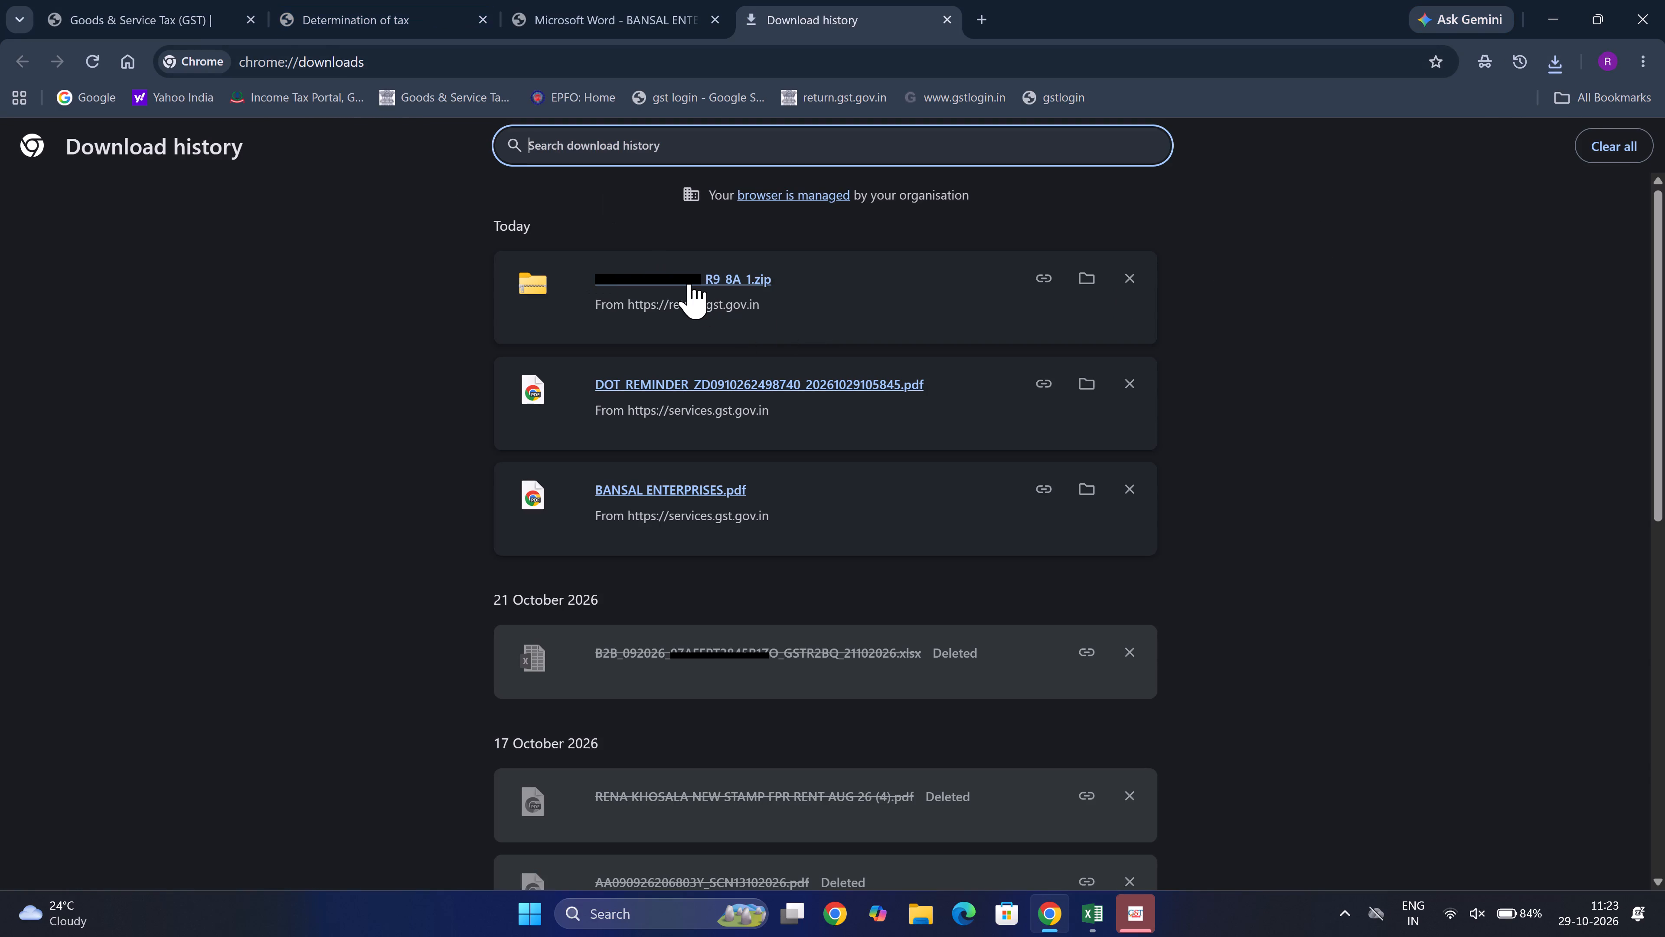
pyautogui.click(1085, 276)
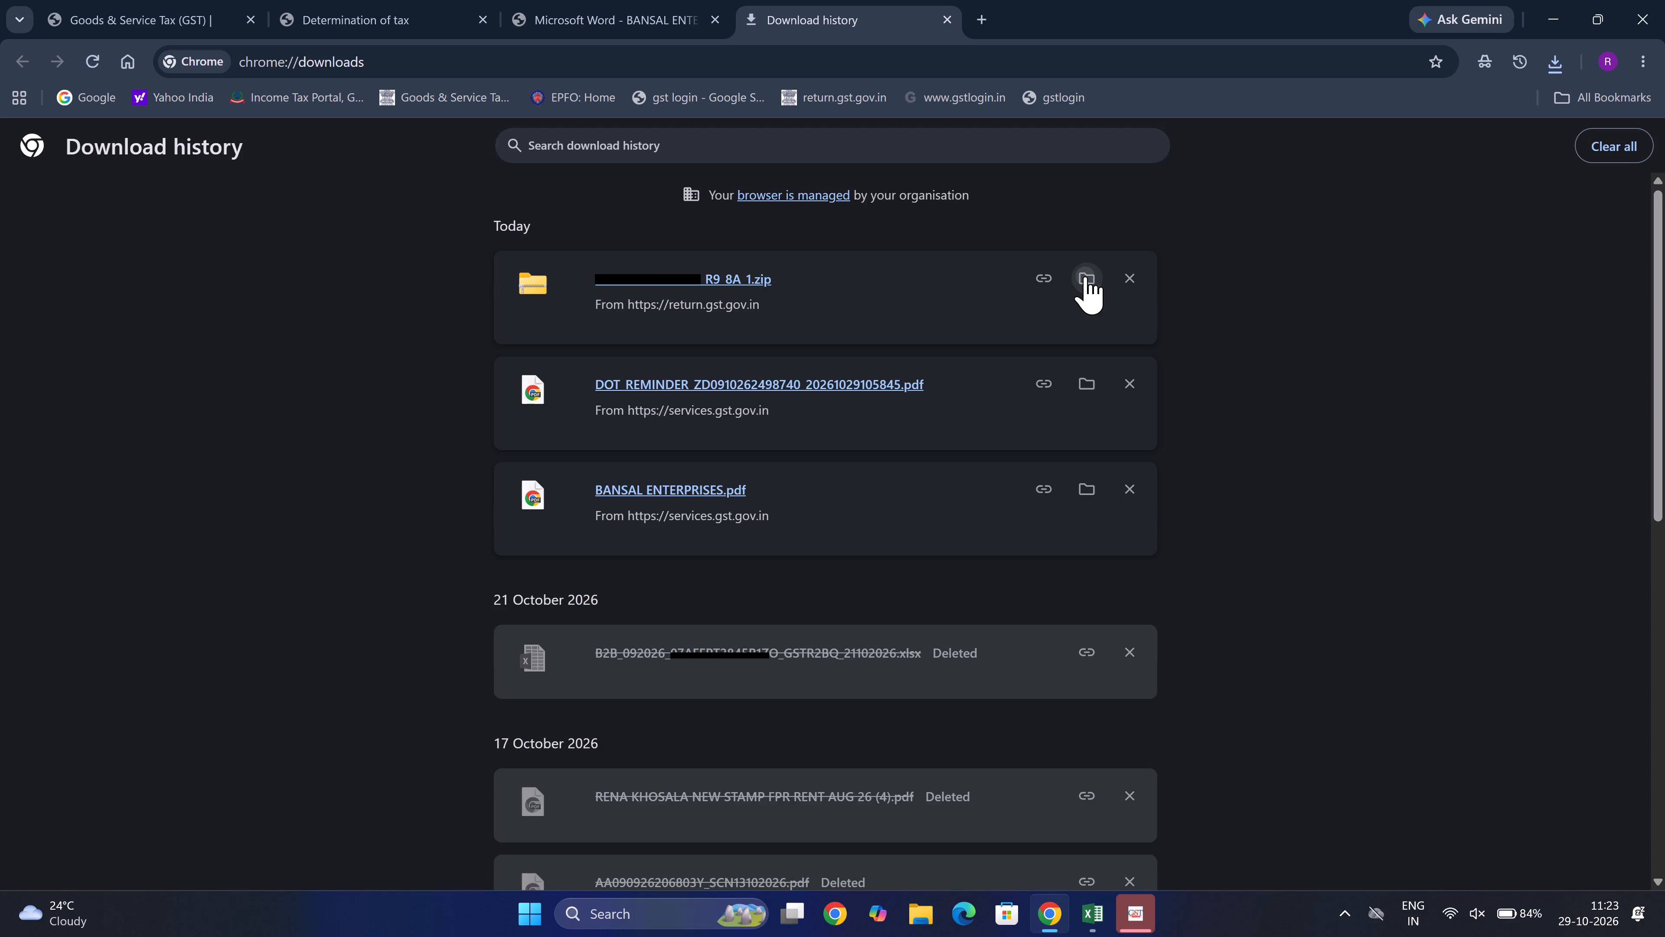
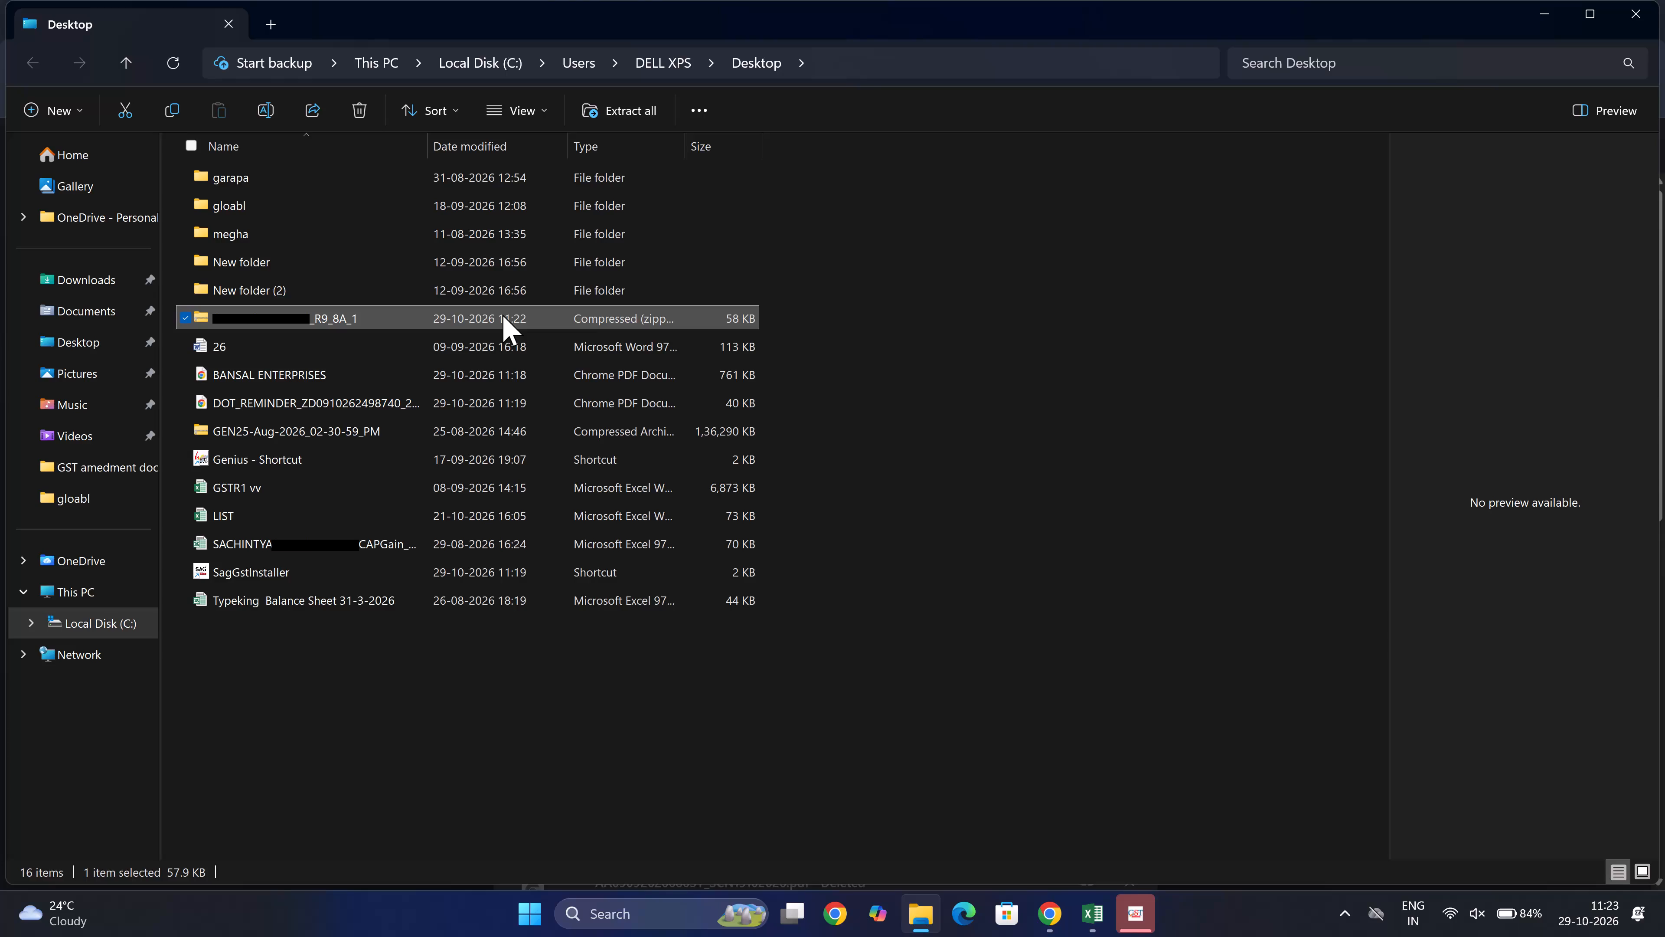
# Extract the downloaded Table 8A zip file into its own folder on the Desktop.
pyautogui.rightClick(503, 315)
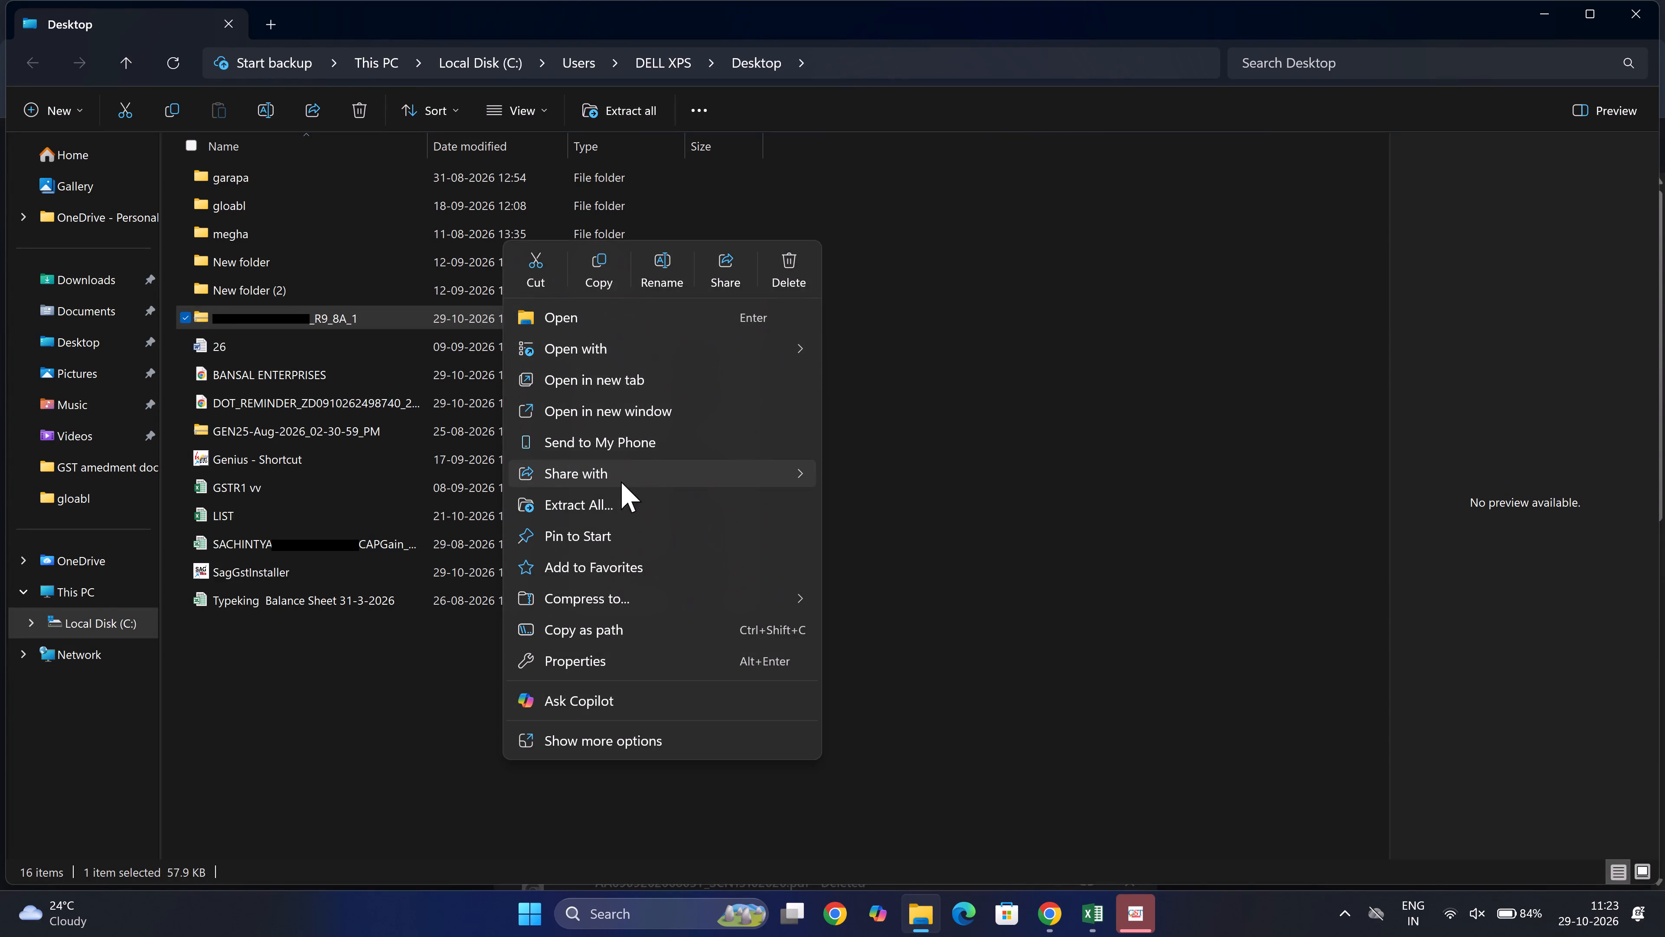
pyautogui.click(600, 502)
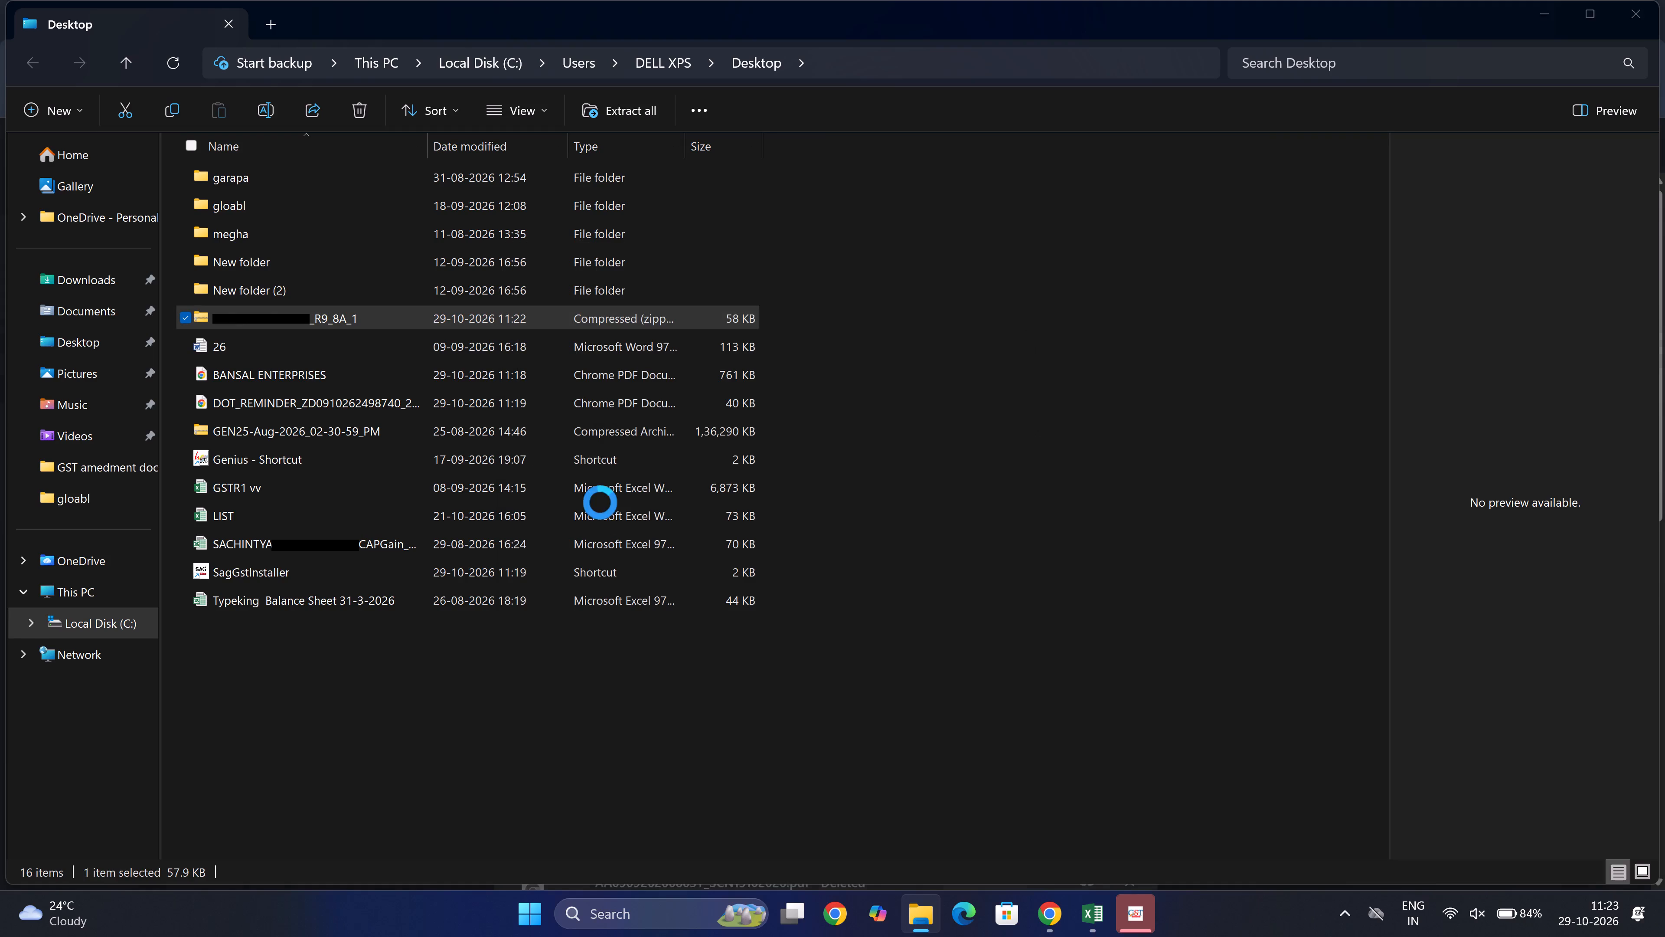
pyautogui.click(996, 663)
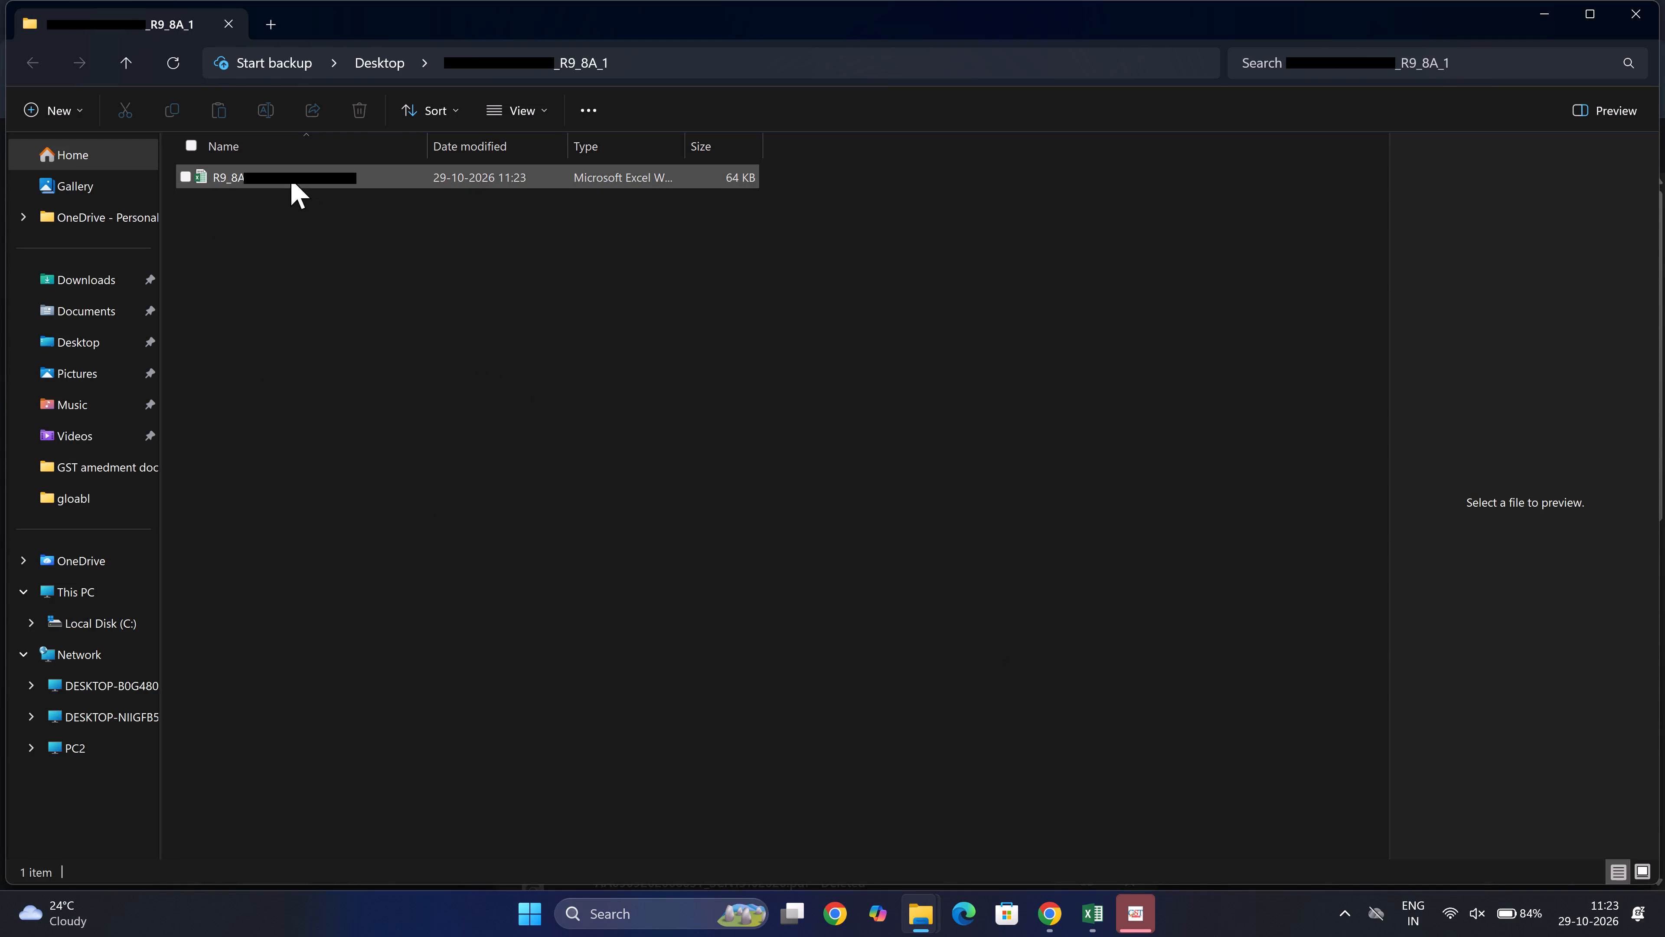
# Open the extracted Table 8A workbook for editing and show its B2B sheet.
pyautogui.doubleClick(291, 178)
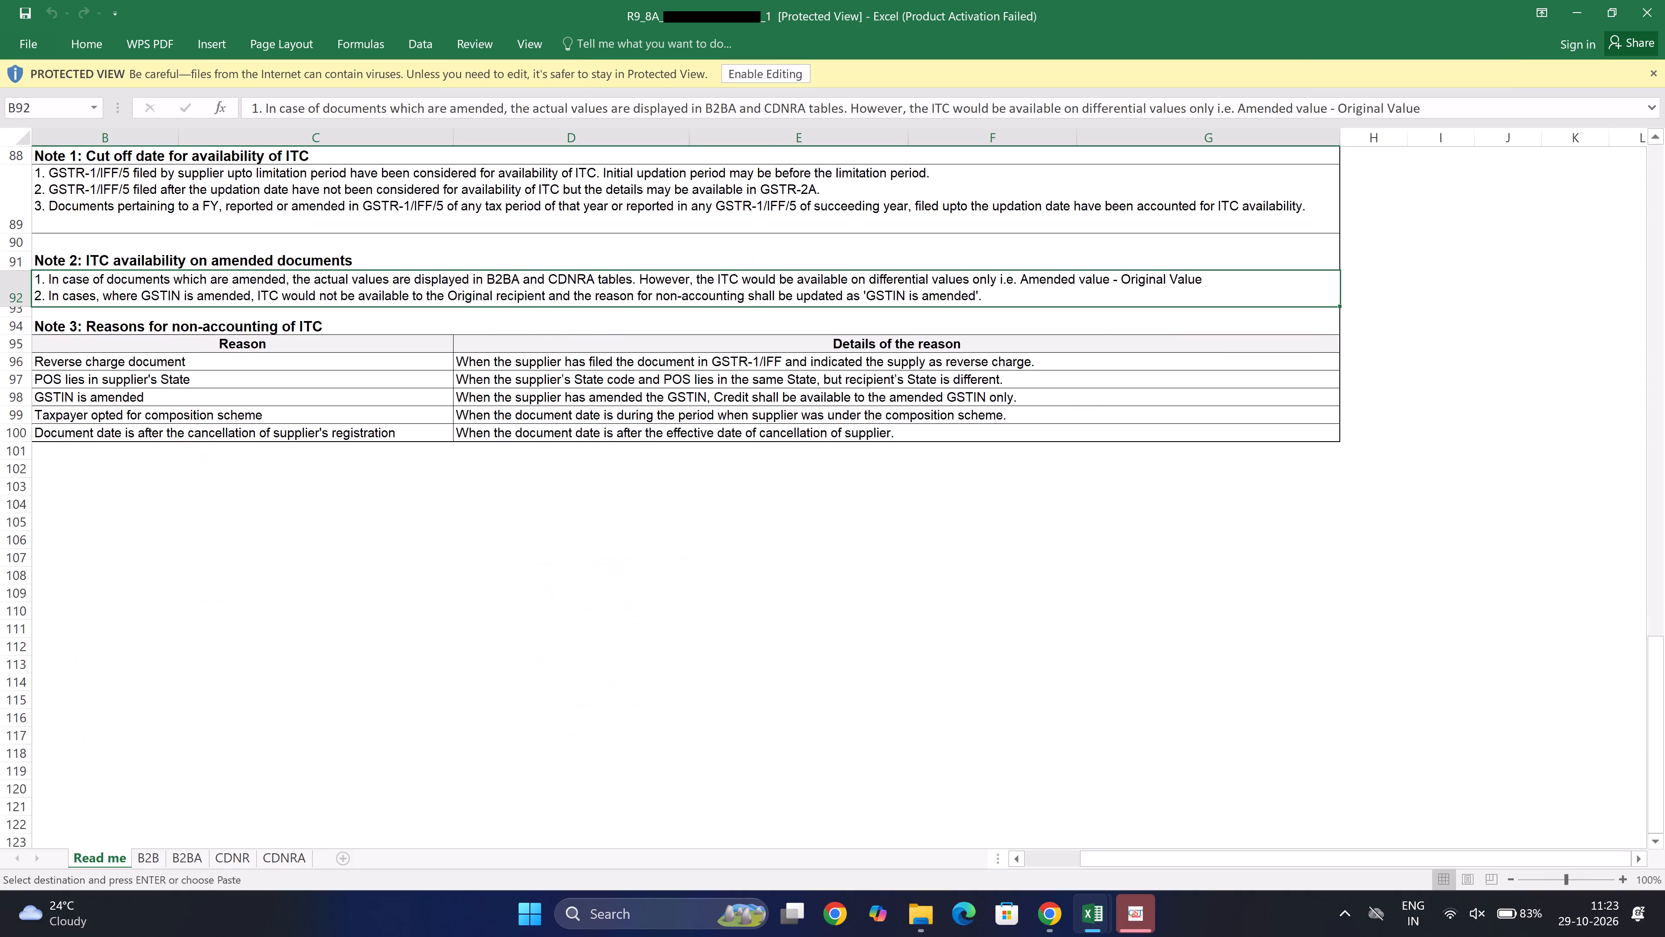
pyautogui.click(767, 75)
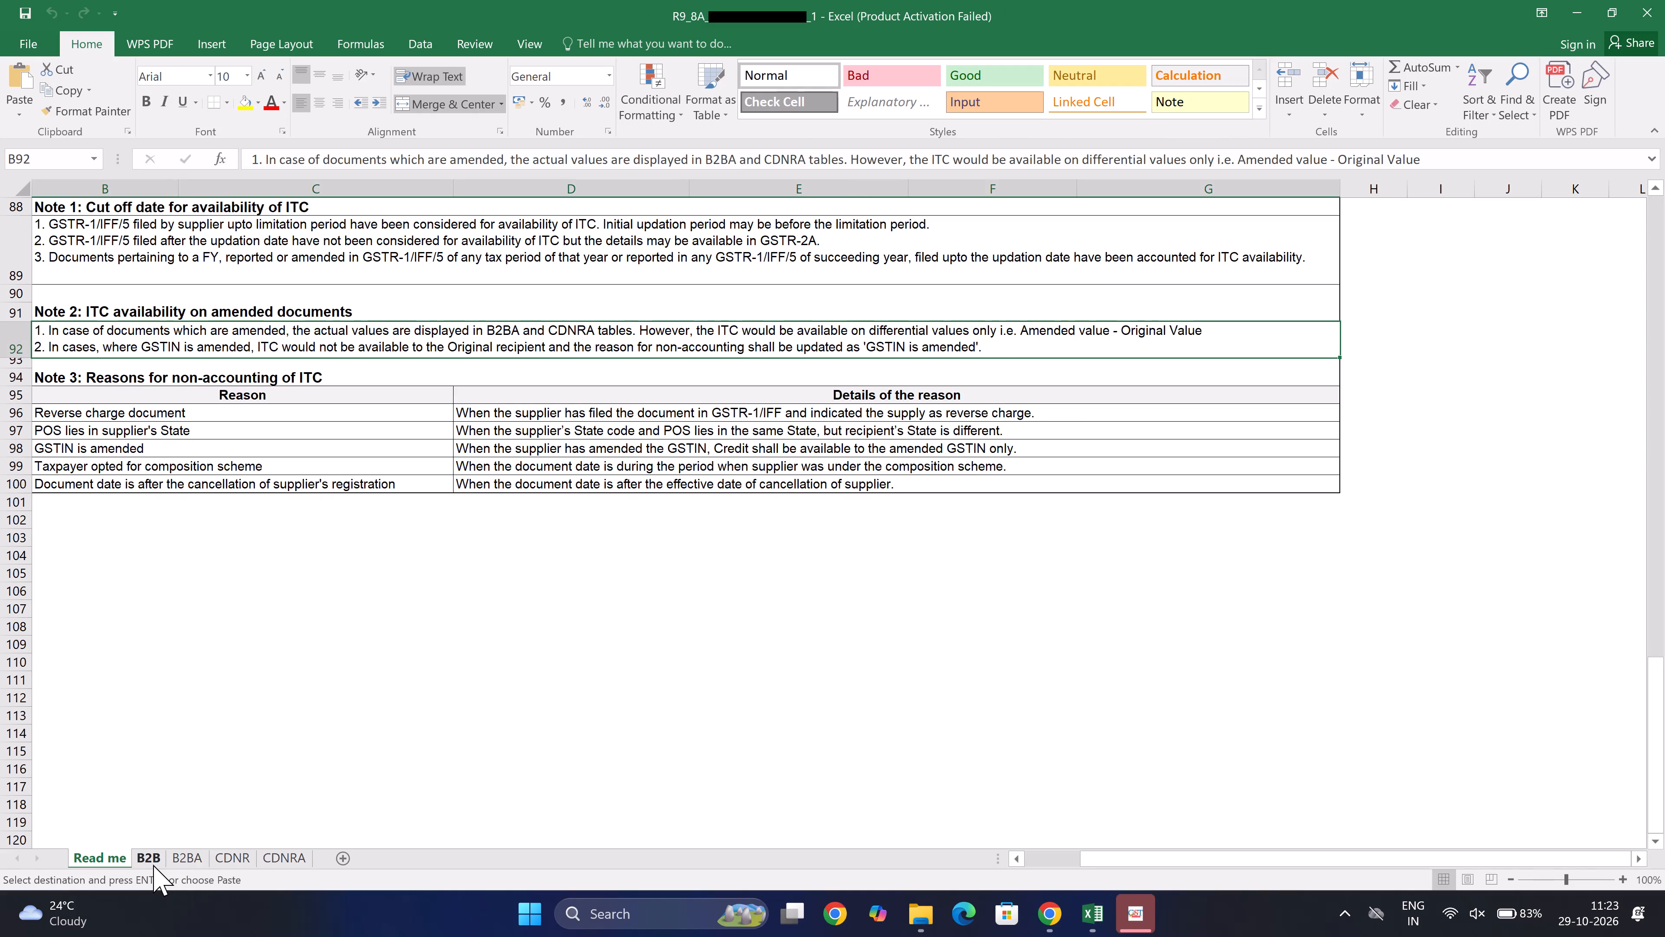
pyautogui.click(148, 858)
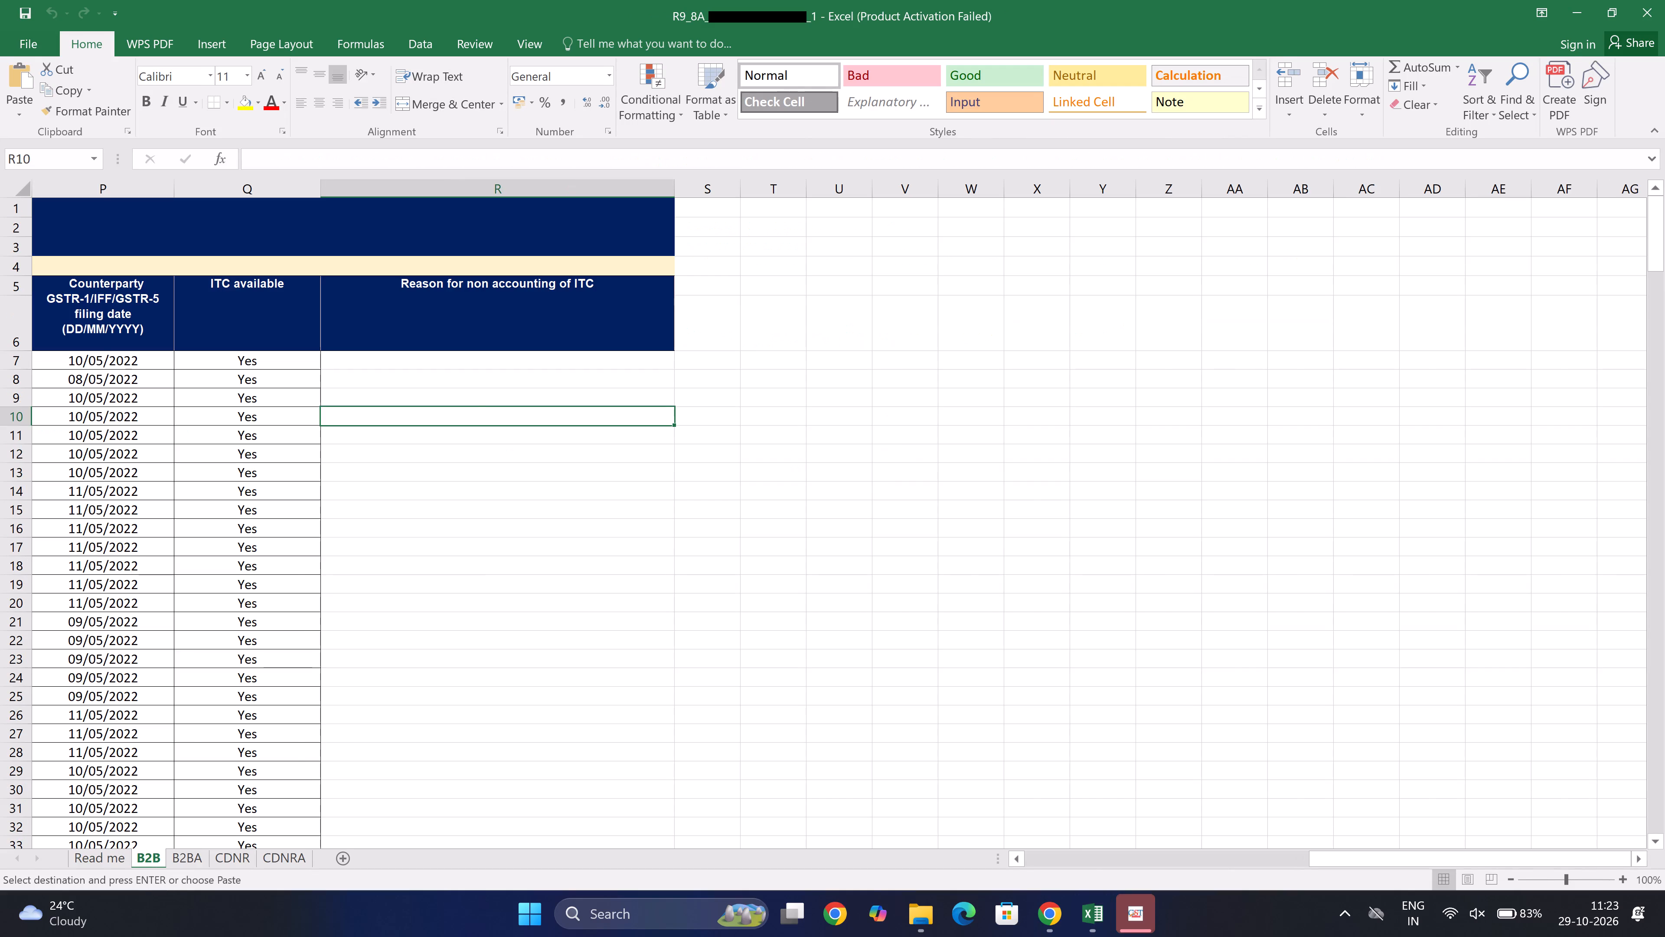
# Add a sum of the Integrated tax column in cell L285, below the last invoice row of the B2B sheet.
pyautogui.hscroll(6, 476, 806)
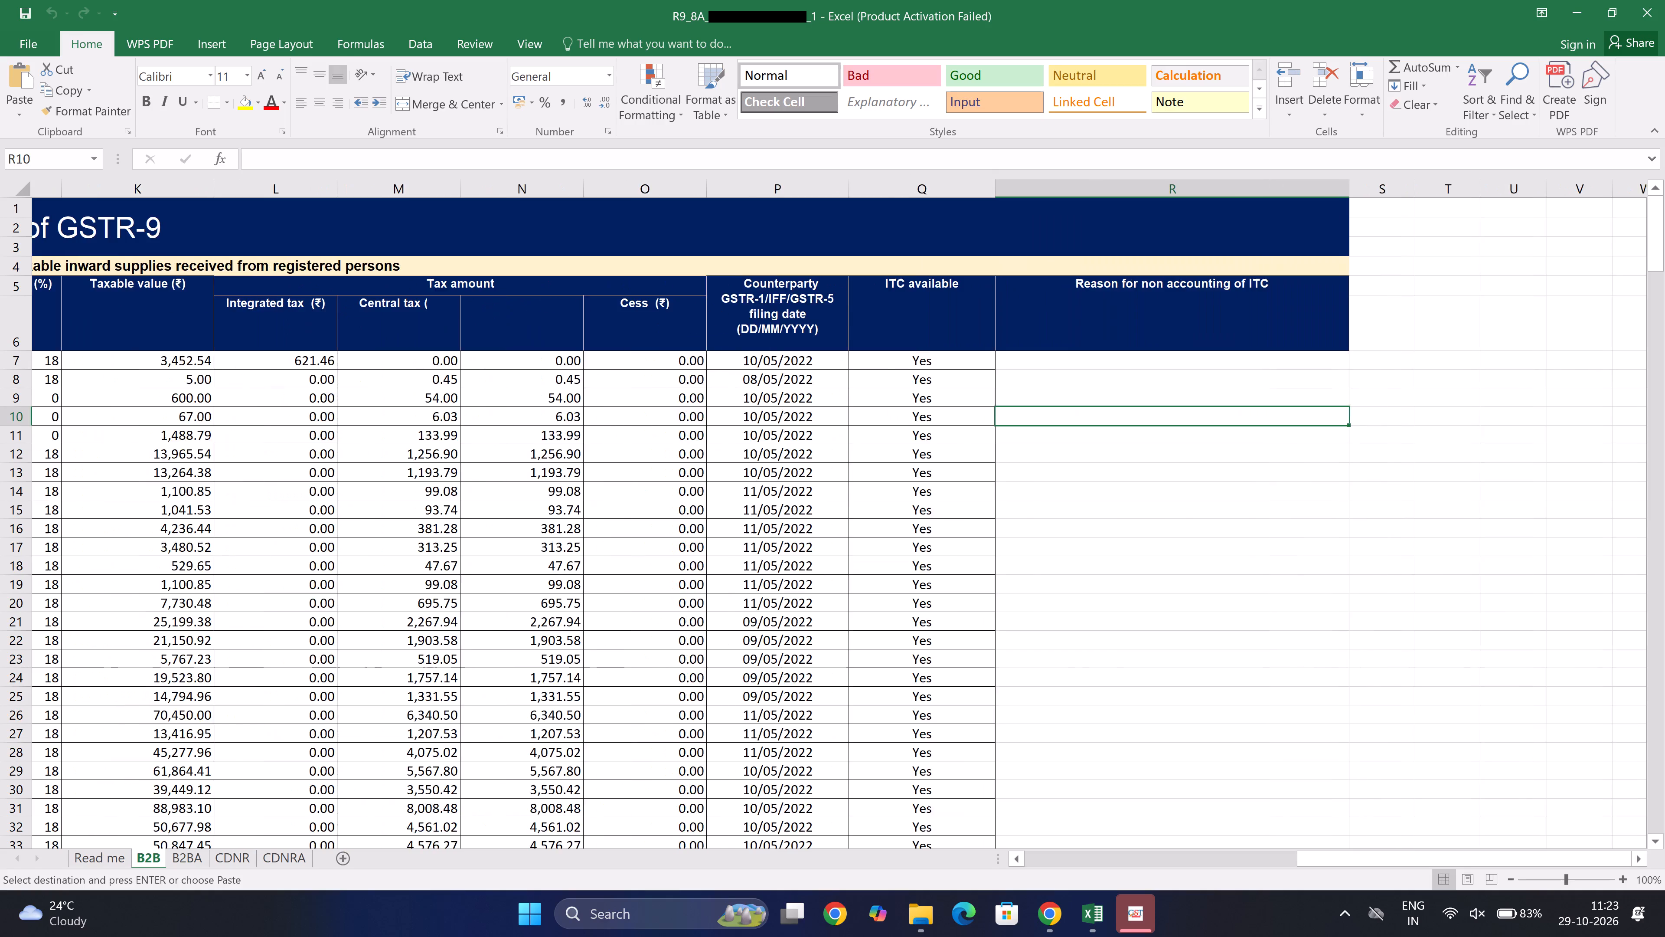
pyautogui.hscroll(6, 476, 806)
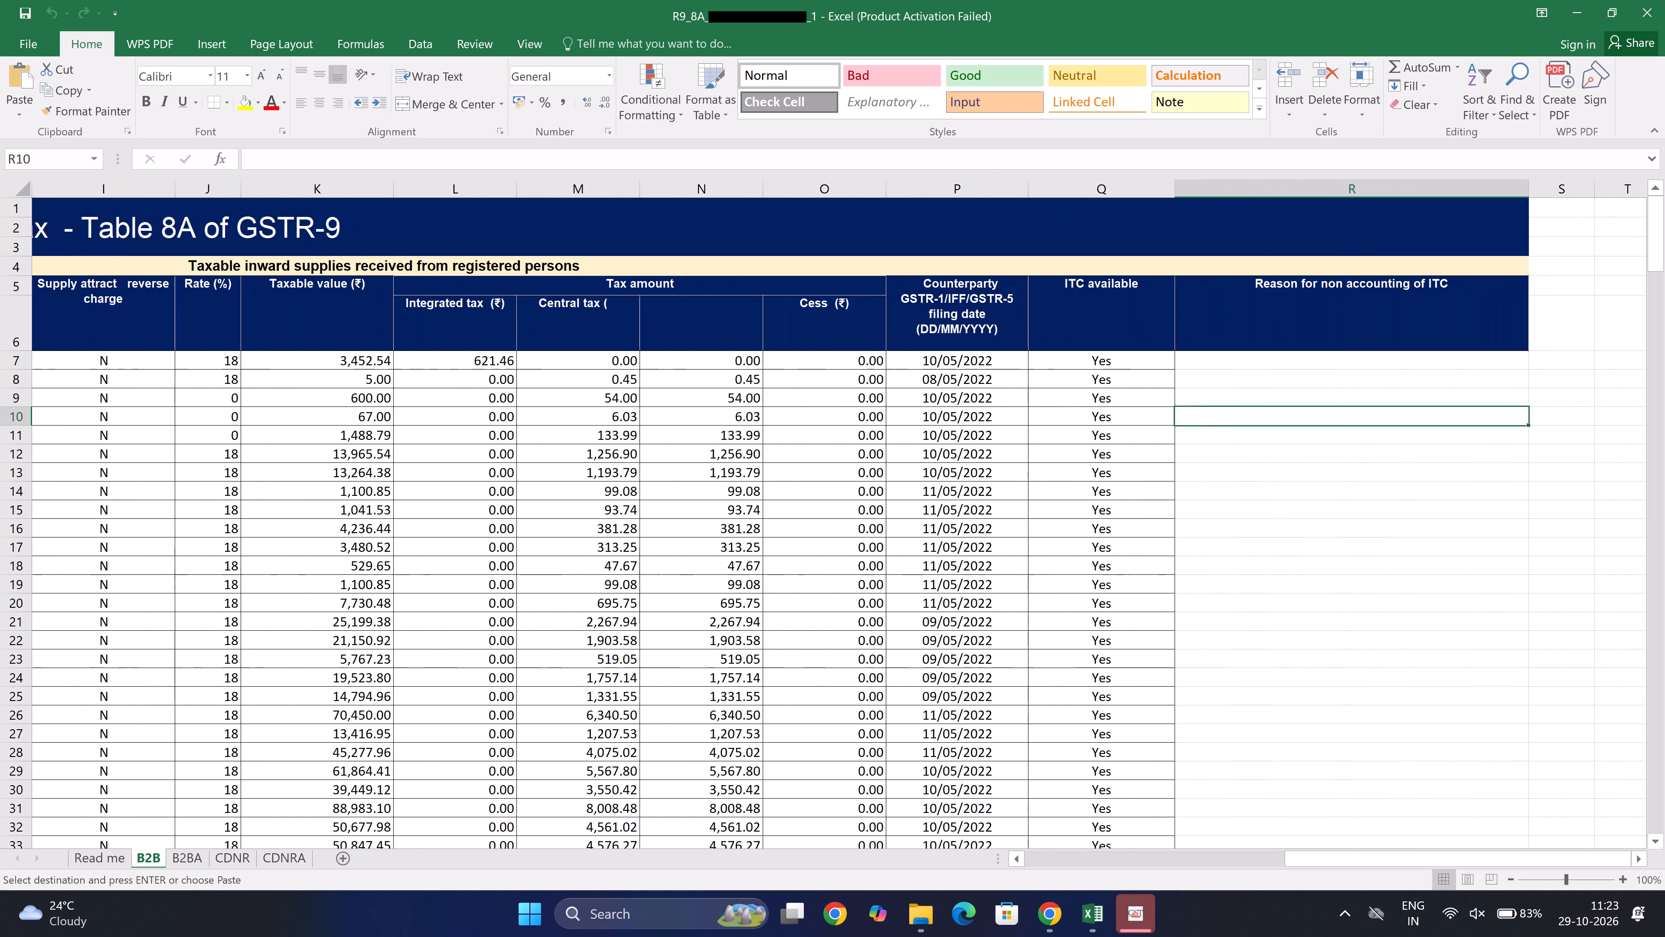
pyautogui.click(506, 415)
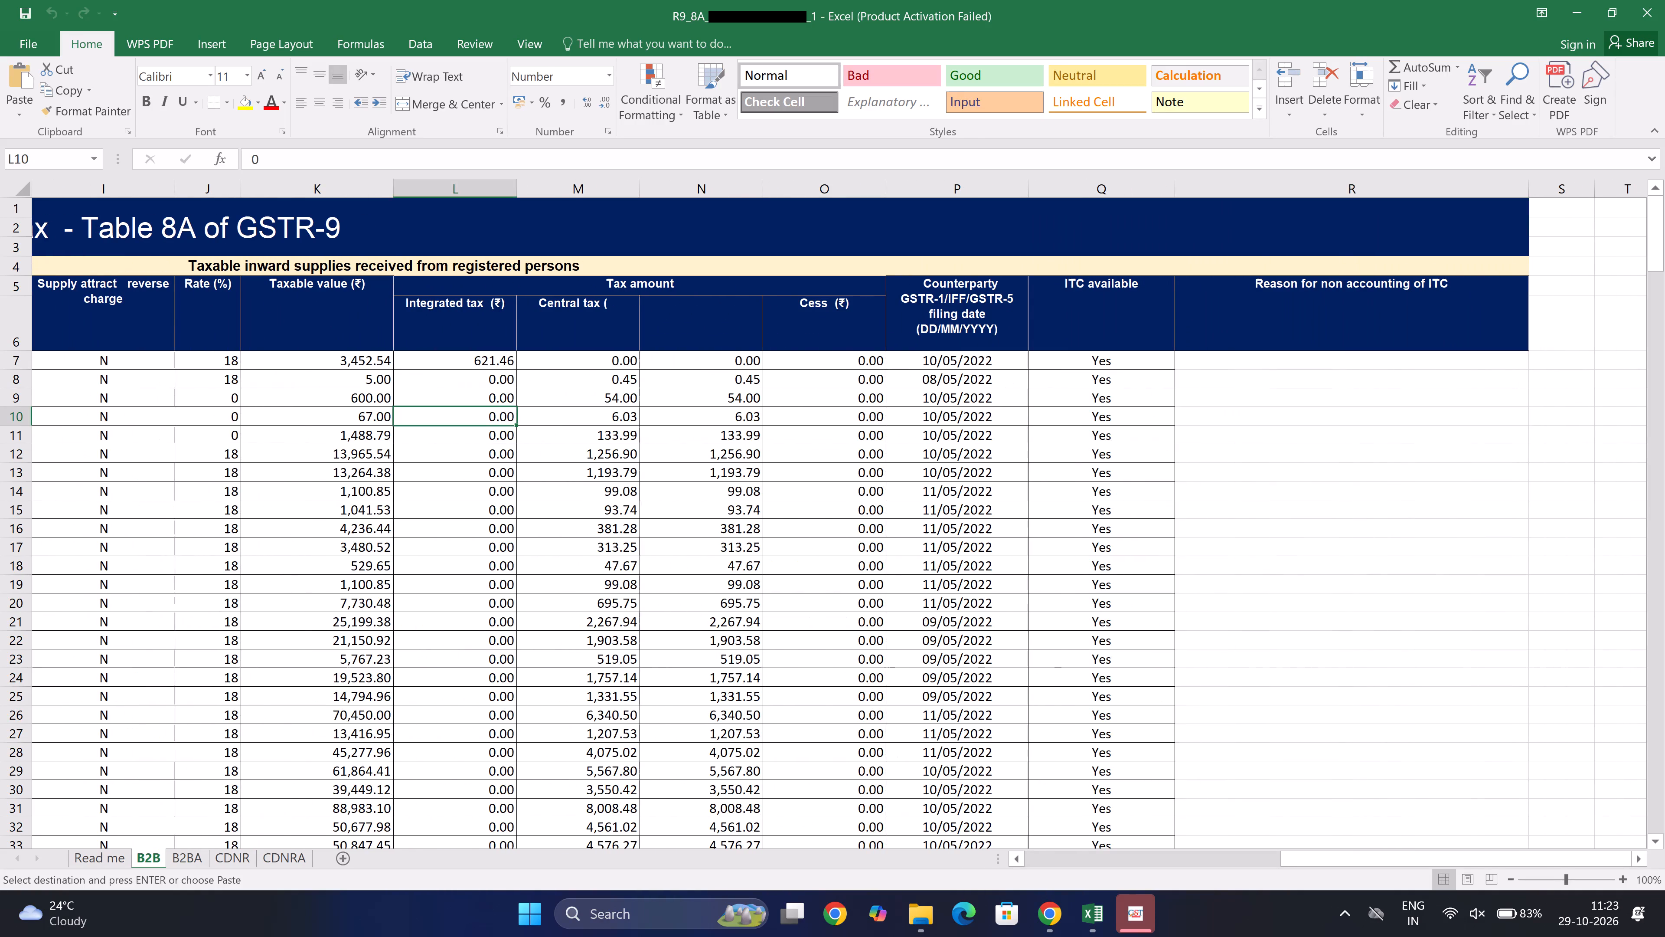
pyautogui.hotkey('ctrl', 'Left')
pyautogui.press('Right')
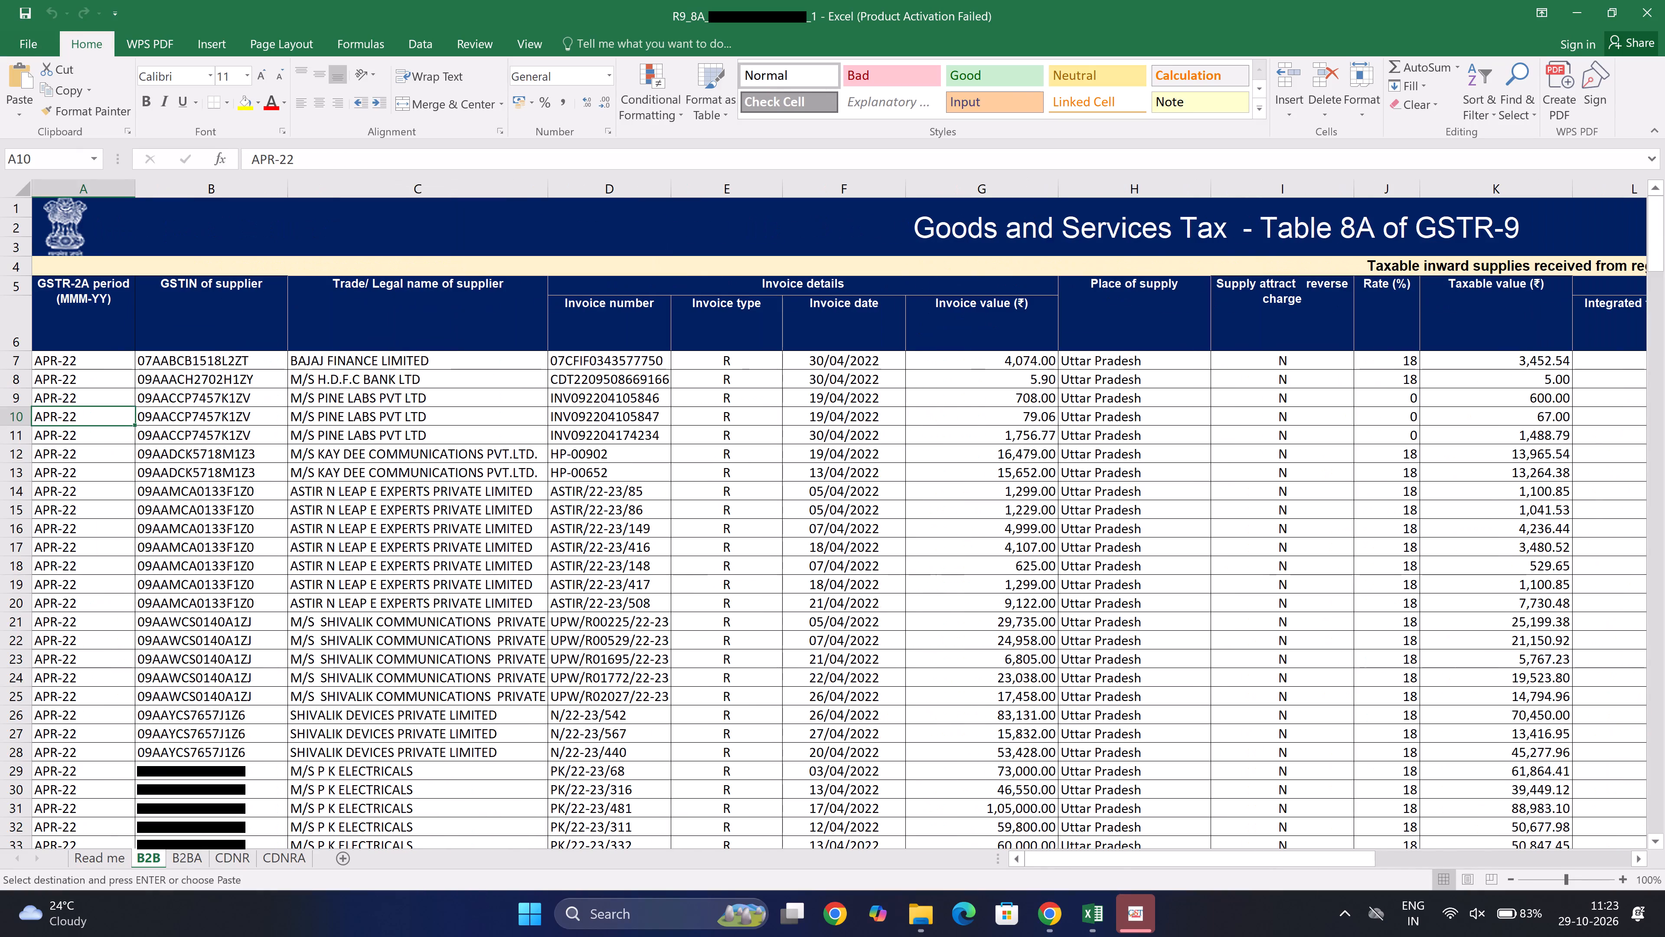
pyautogui.press('Right')
pyautogui.press('Right')
pyautogui.press('Right')
pyautogui.press('Right')
pyautogui.press('Right')
pyautogui.press('Right')
pyautogui.press('Right')
pyautogui.press('Right')
pyautogui.press('Right')
pyautogui.press('Right')
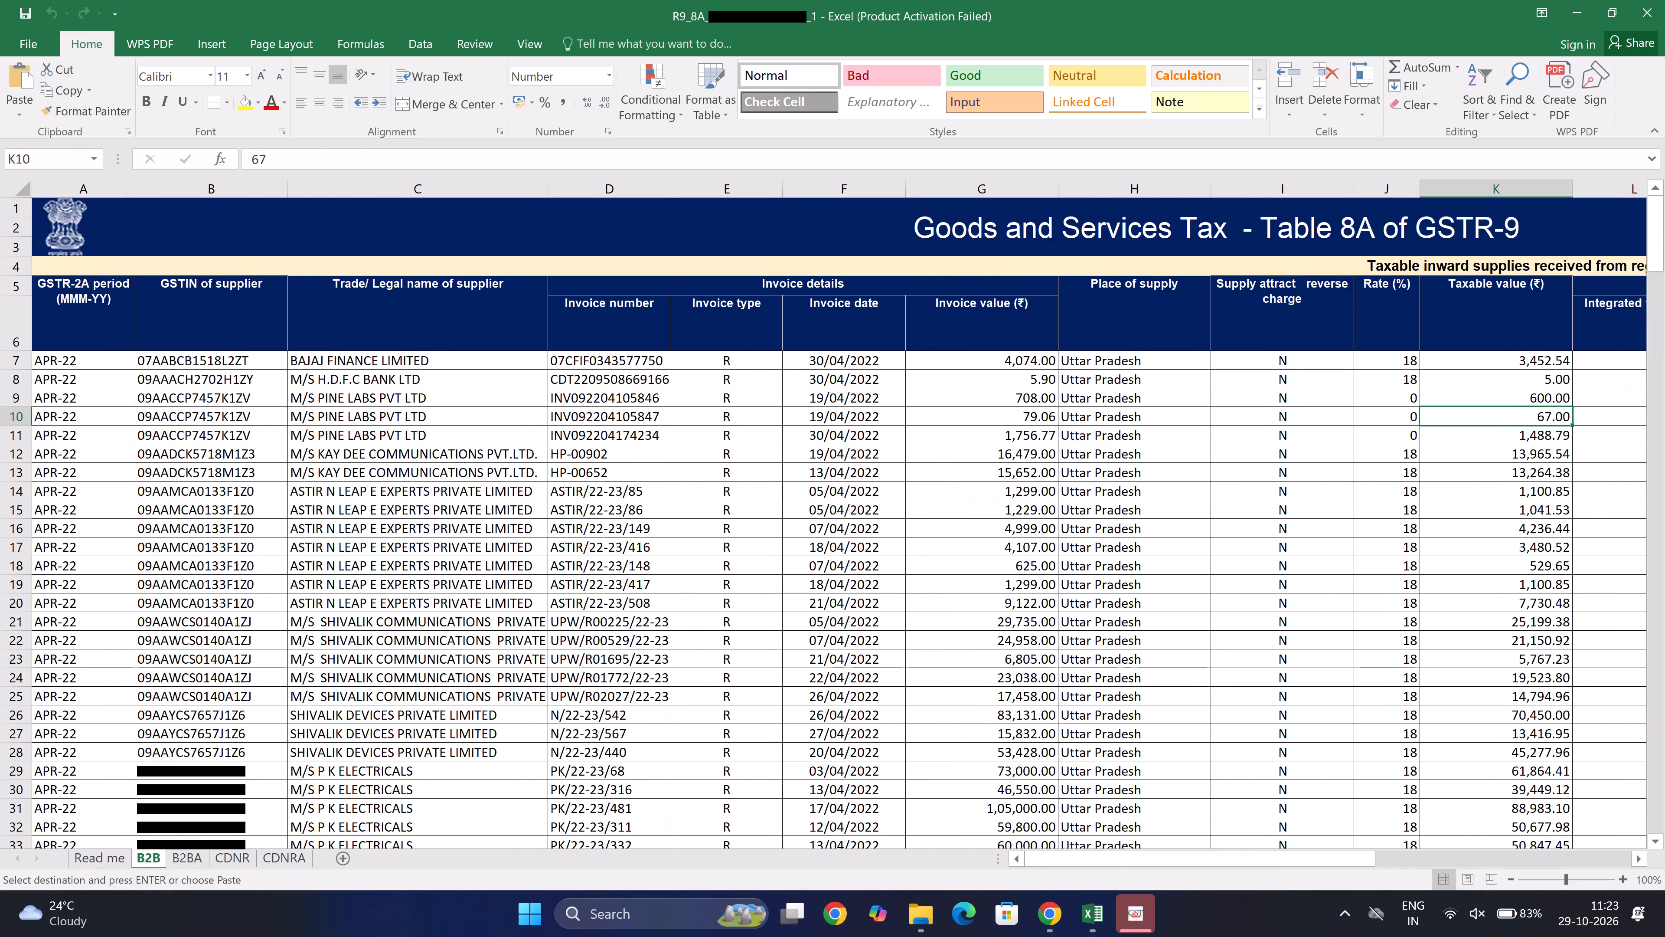
pyautogui.hotkey('ctrl', 'Down')
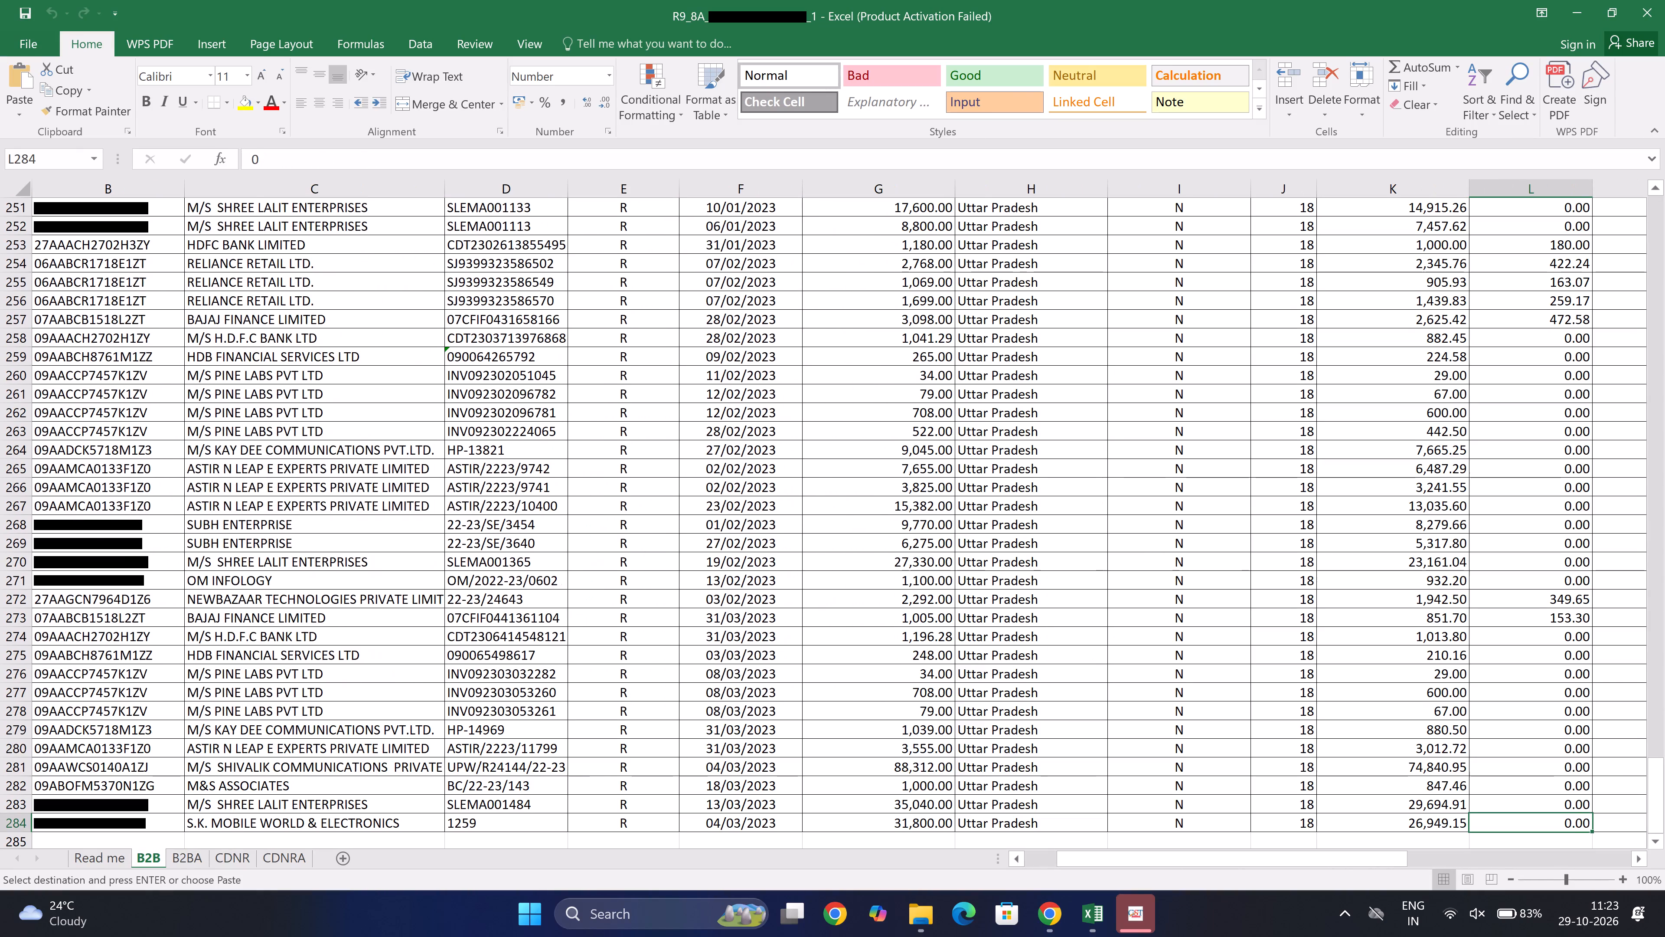
pyautogui.press('Down')
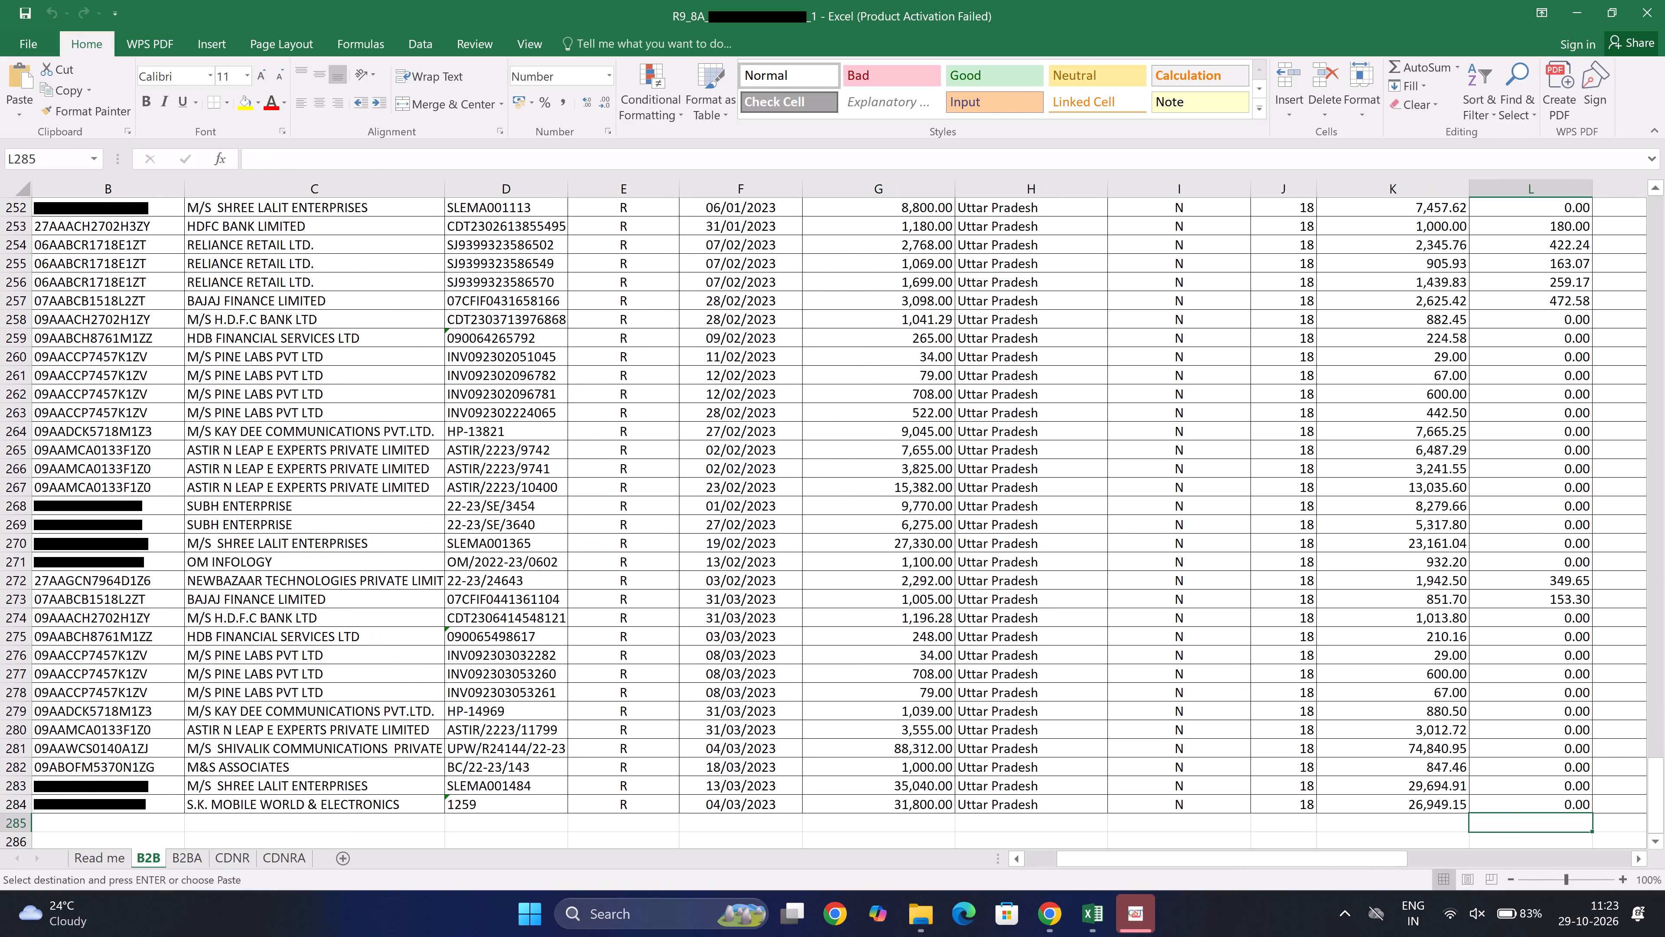
pyautogui.hotkey('alt', '=')
pyautogui.press('Return')
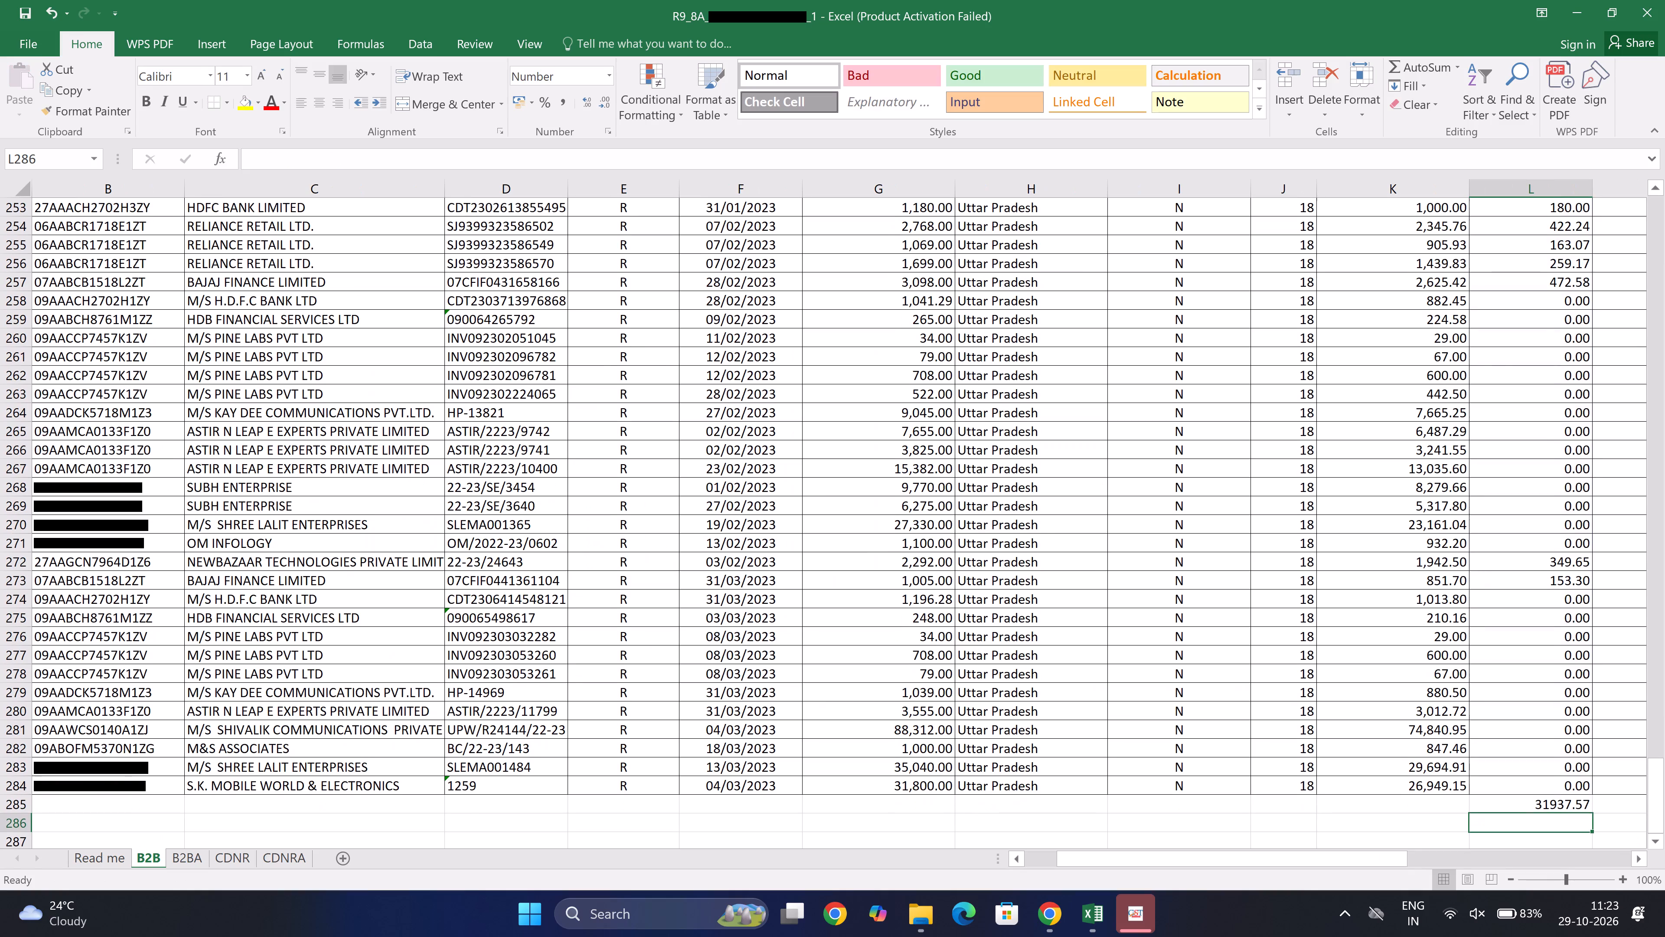
# Add sums of the Central tax and State/UT tax columns in cells M285 and N285.
pyautogui.press('Up')
pyautogui.press('Right')
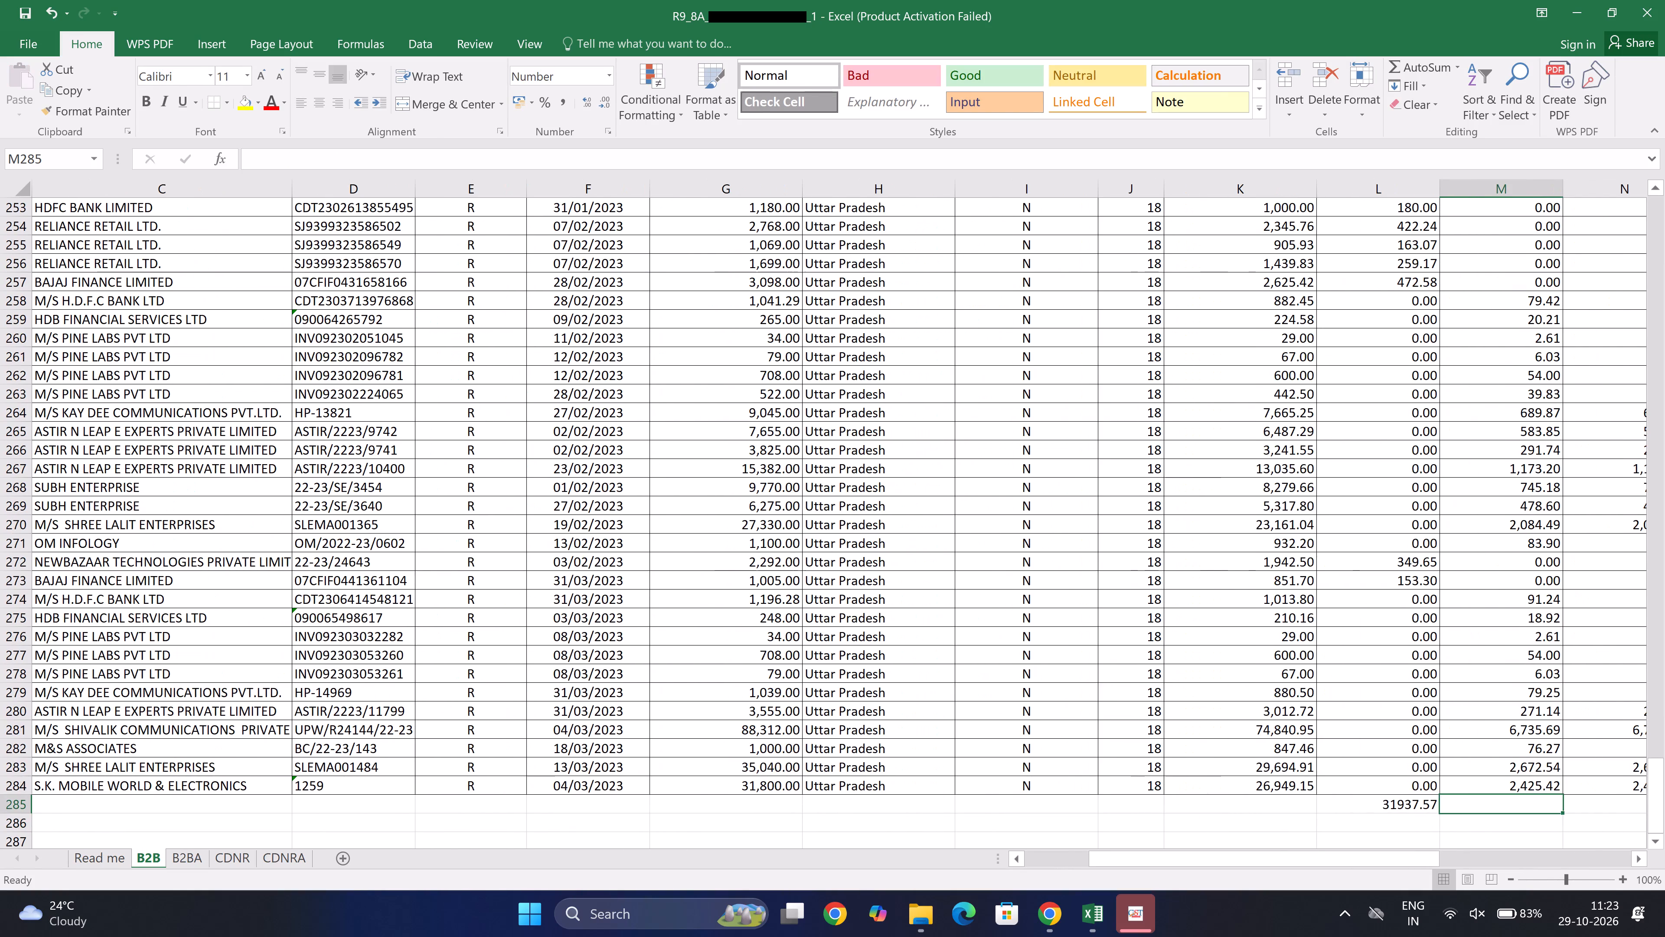
pyautogui.hotkey('alt', '=')
pyautogui.press('Return')
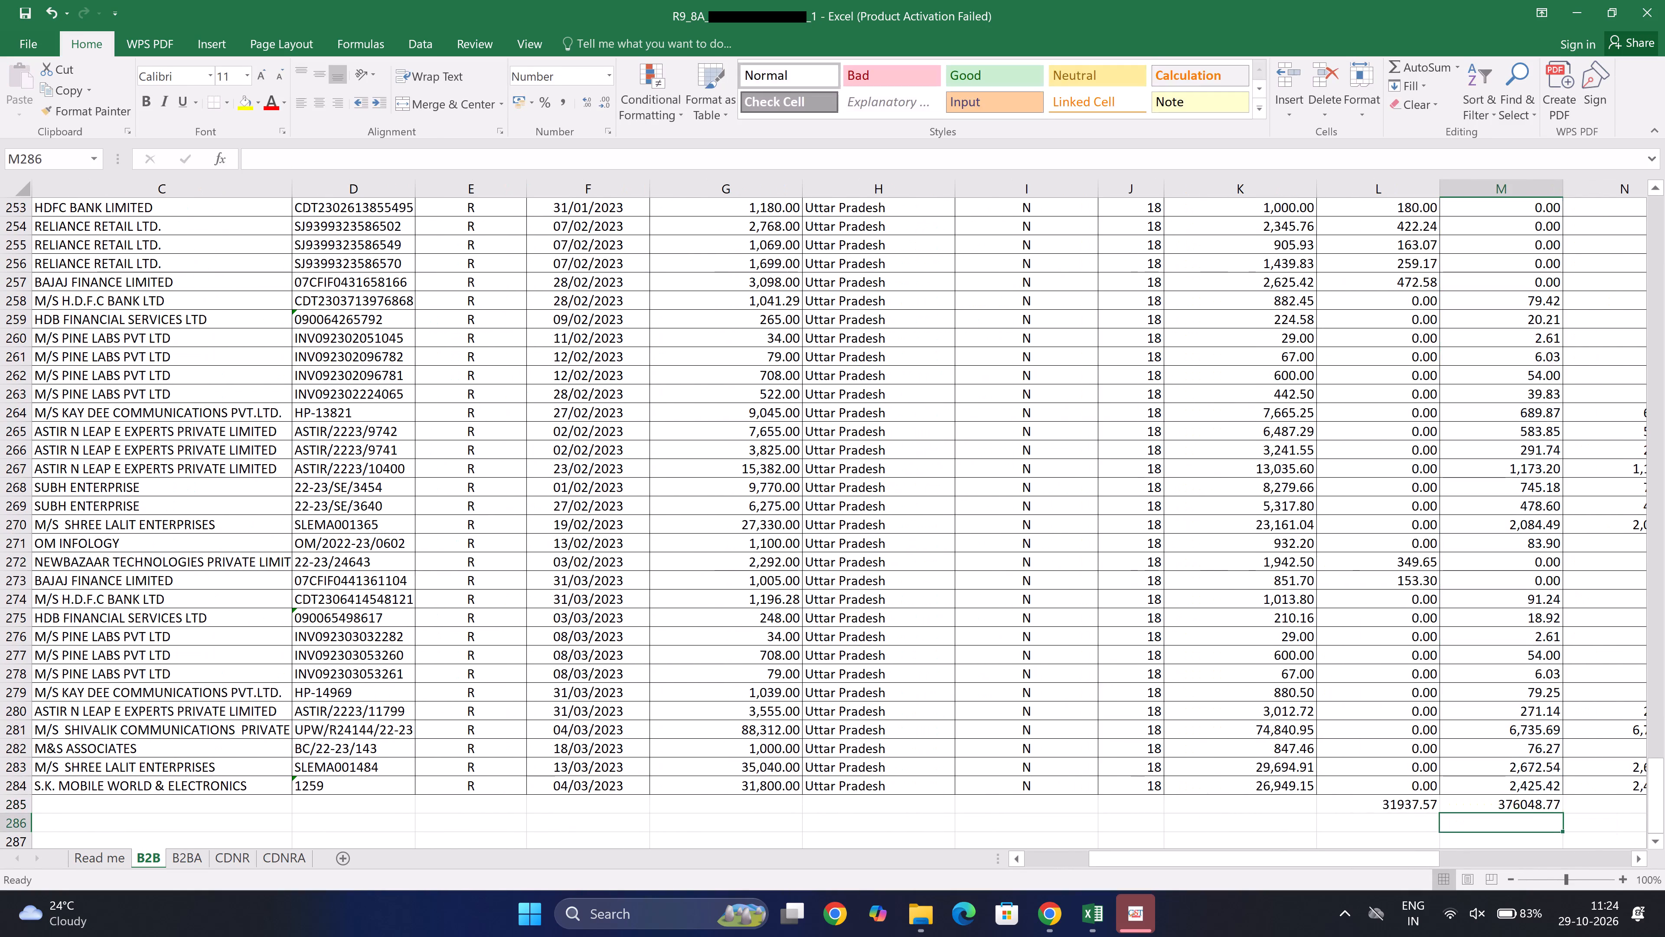
pyautogui.press('Up')
pyautogui.press('Right')
pyautogui.hotkey('alt', '=')
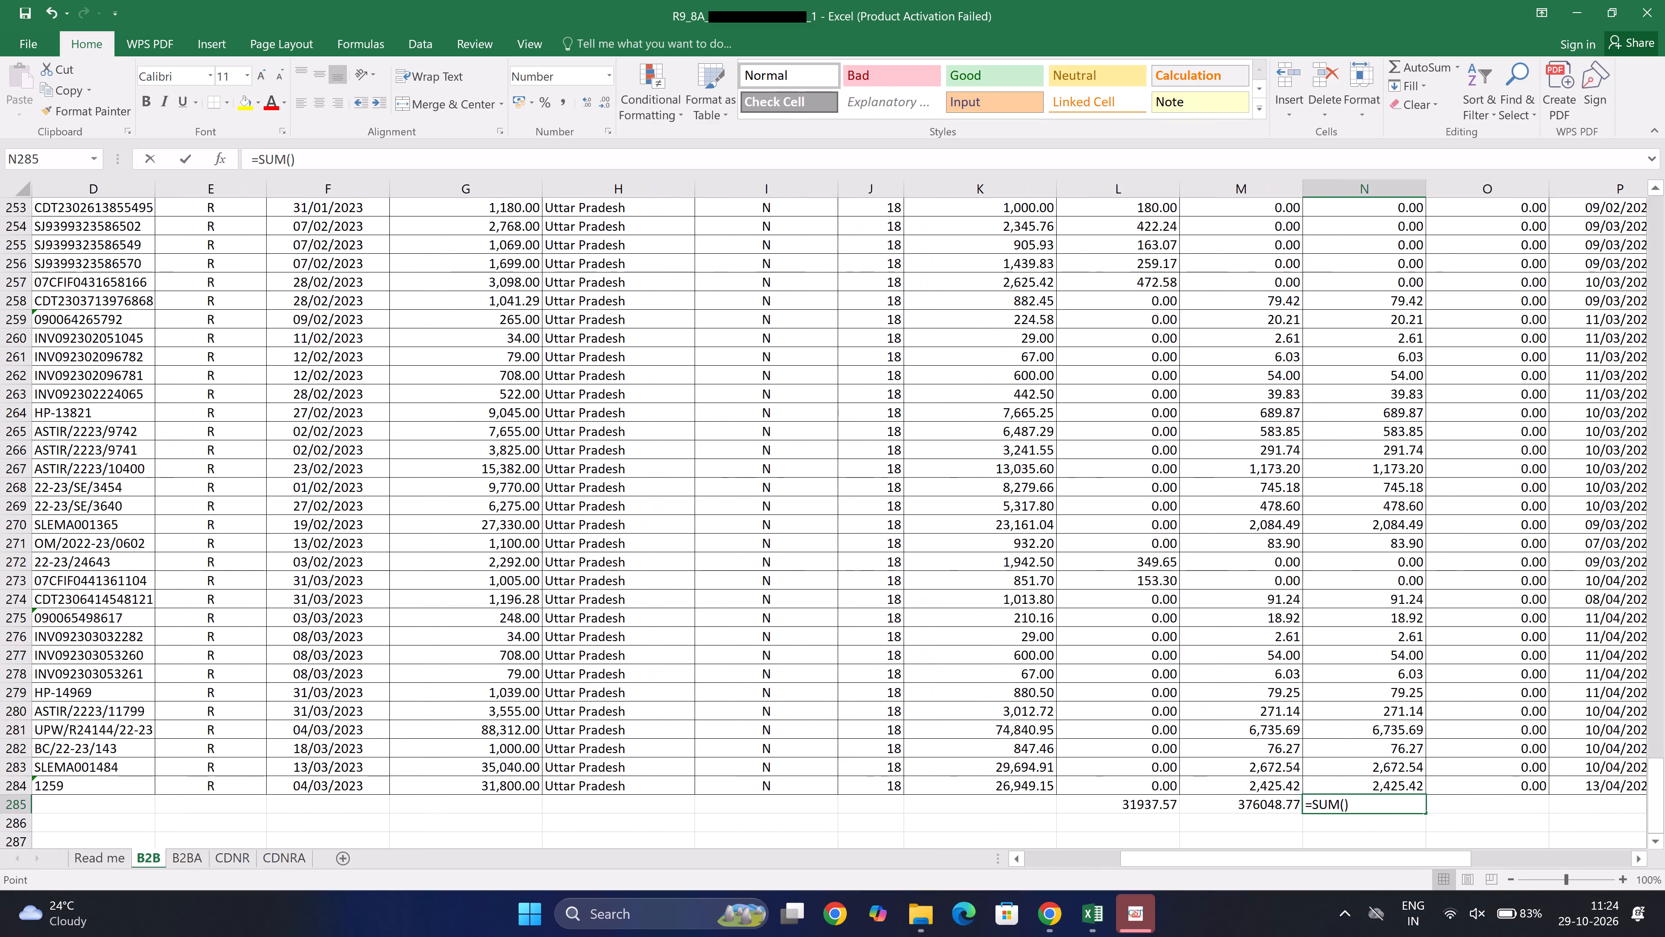
pyautogui.press('Return')
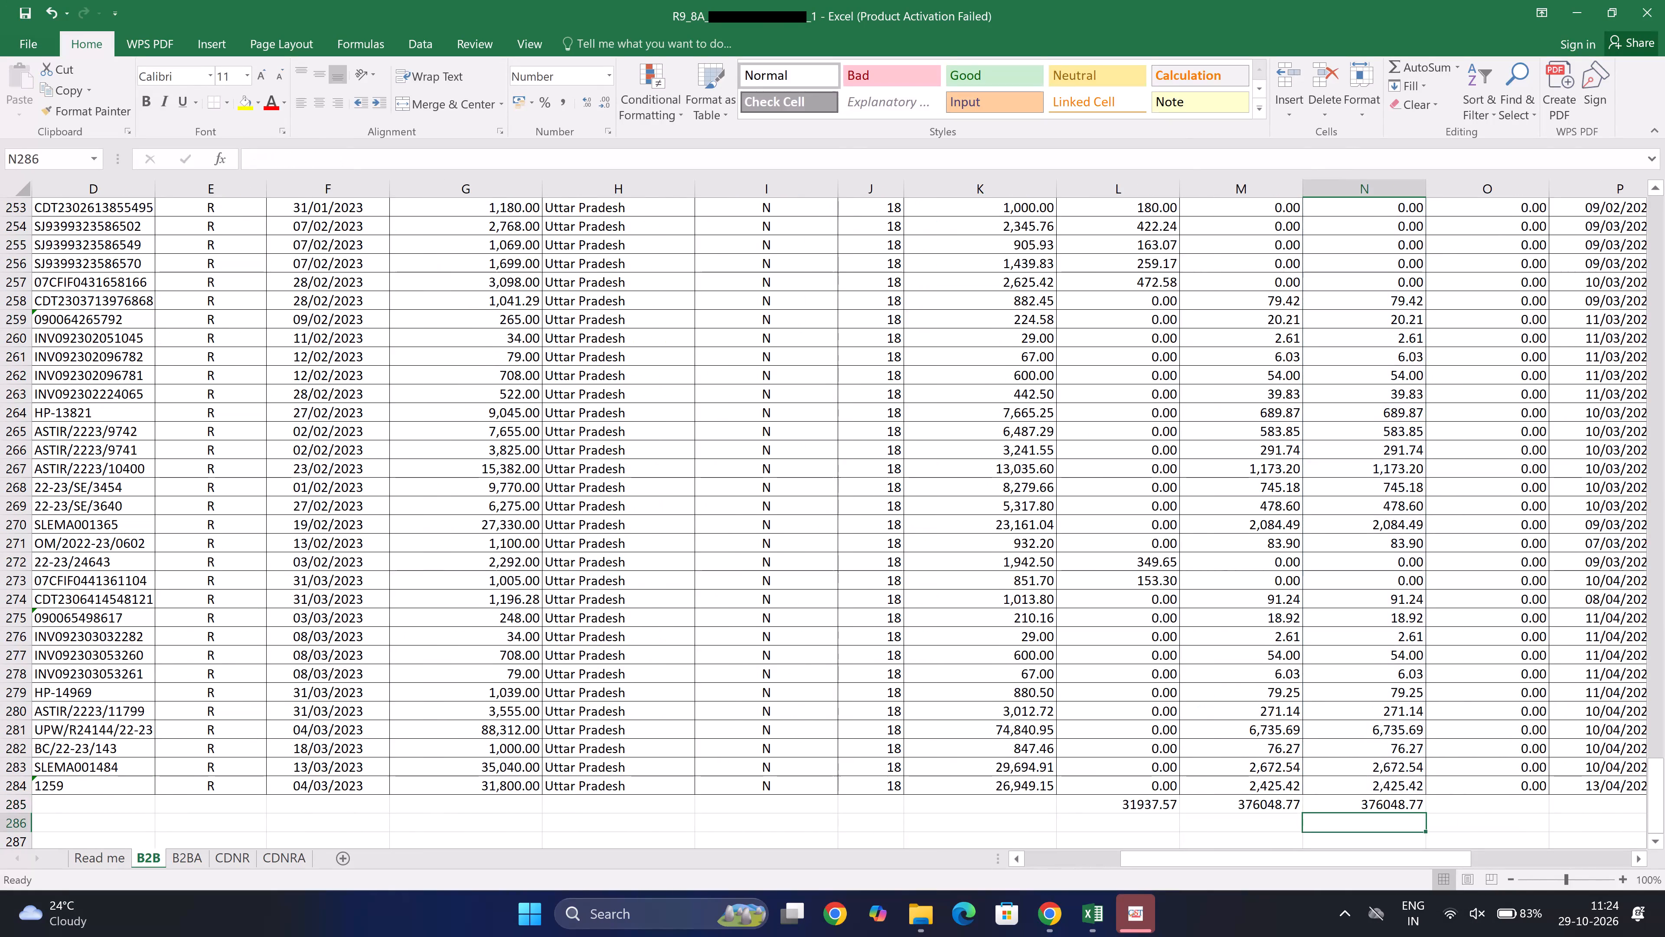
# Switch to the Bansal Enterprises notice PDF in Chrome and check its table of ITC claimed against ITC available in GSTR-2A/2B.
pyautogui.hotkey('alt', 'Tab')
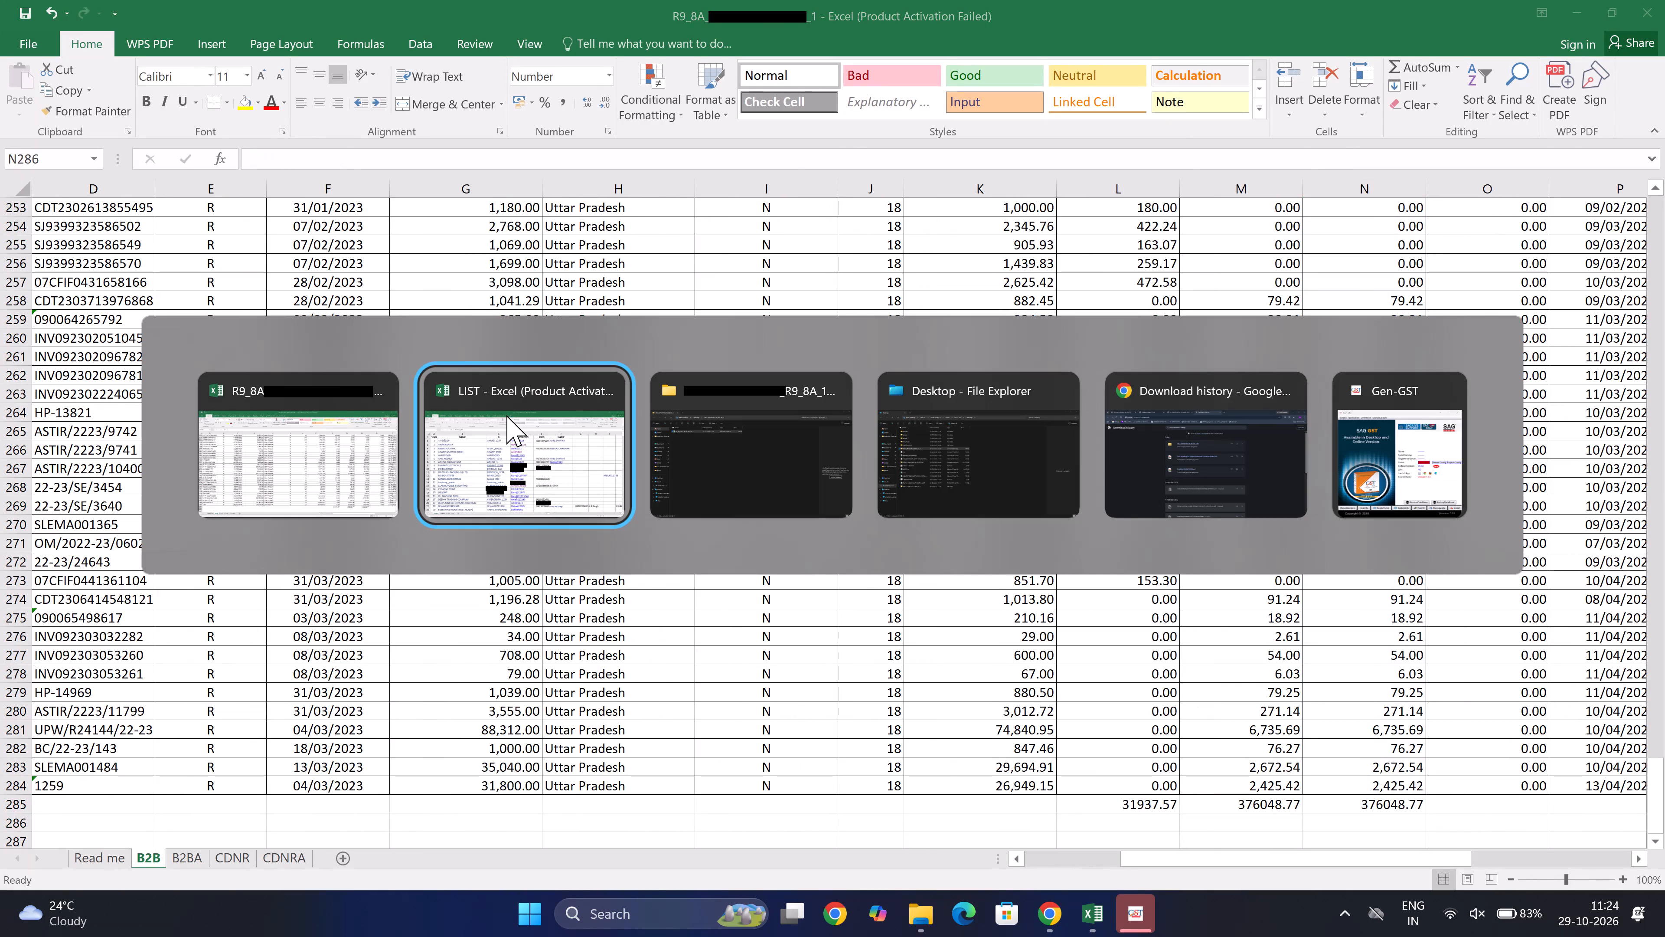
pyautogui.hotkey('alt', 'Tab')
pyautogui.hotkey('alt', 'Tab')
pyautogui.hotkey('alt', 'Tab')
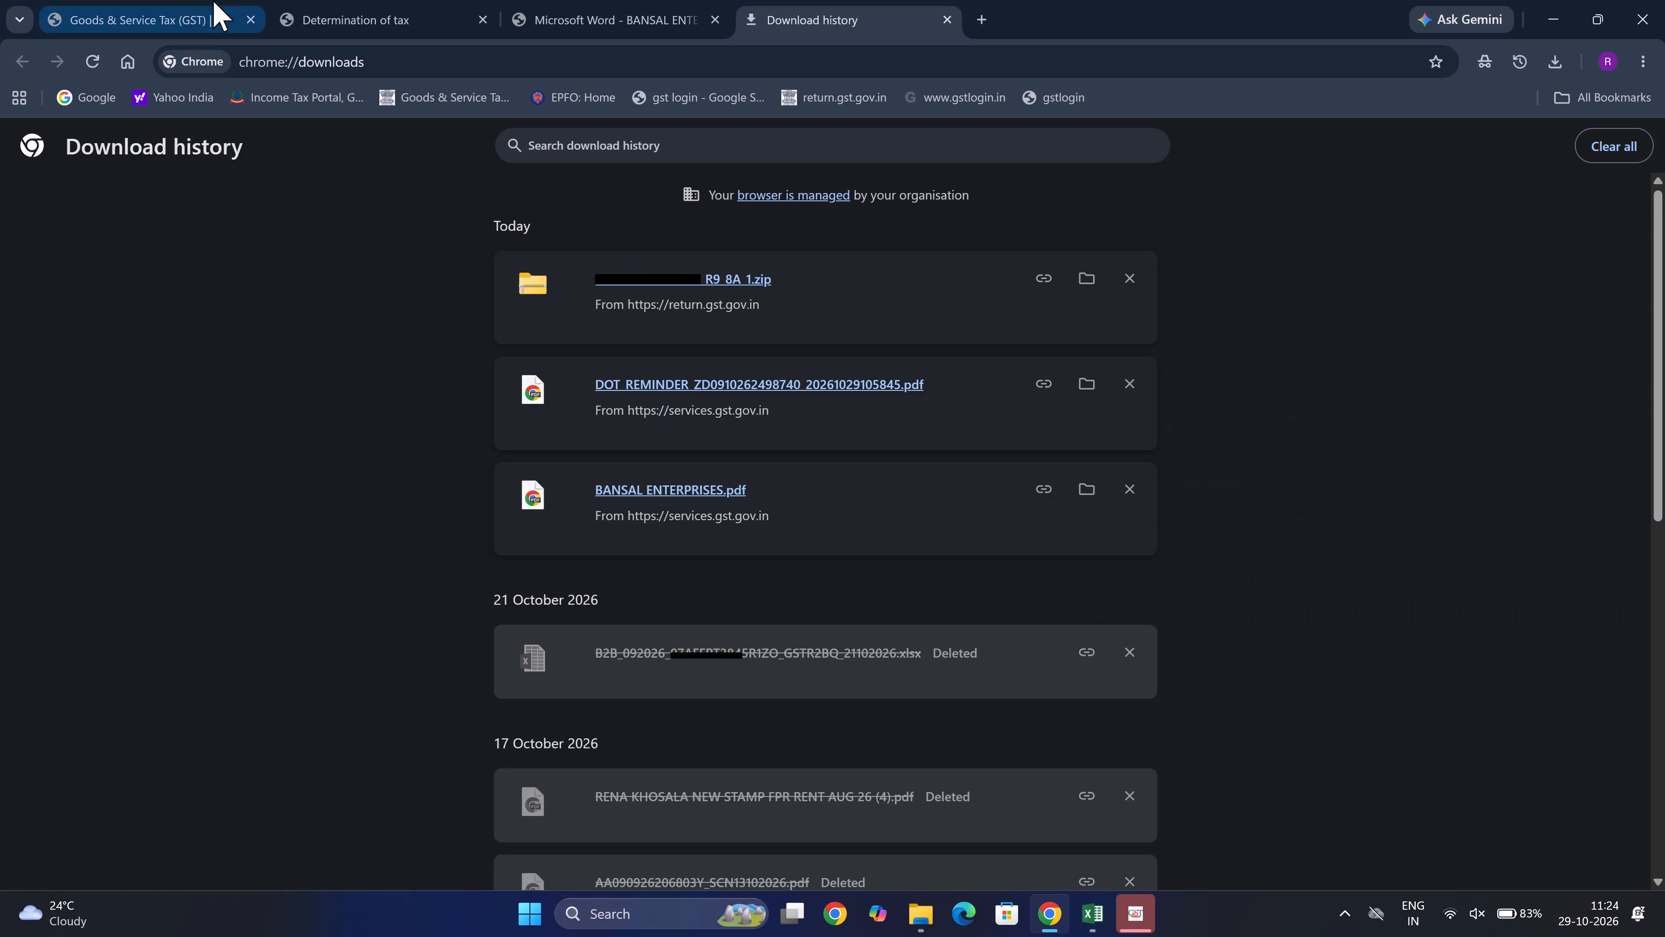
pyautogui.click(573, 19)
pyautogui.scroll(-1, 928, 471)
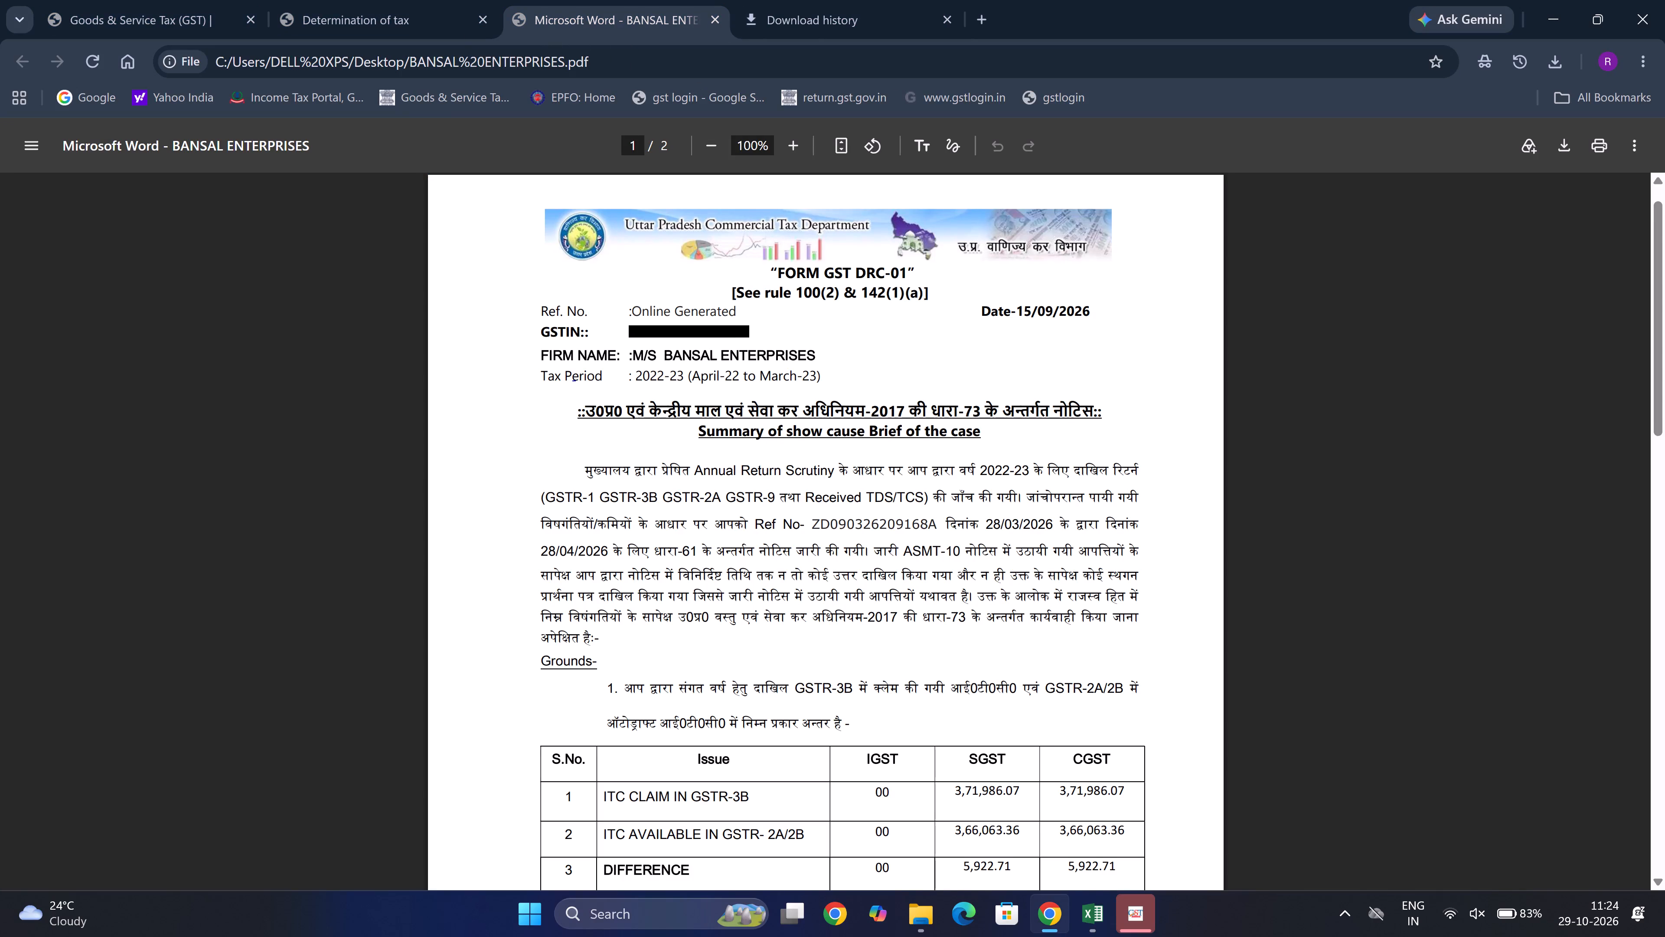
pyautogui.scroll(-2, 928, 471)
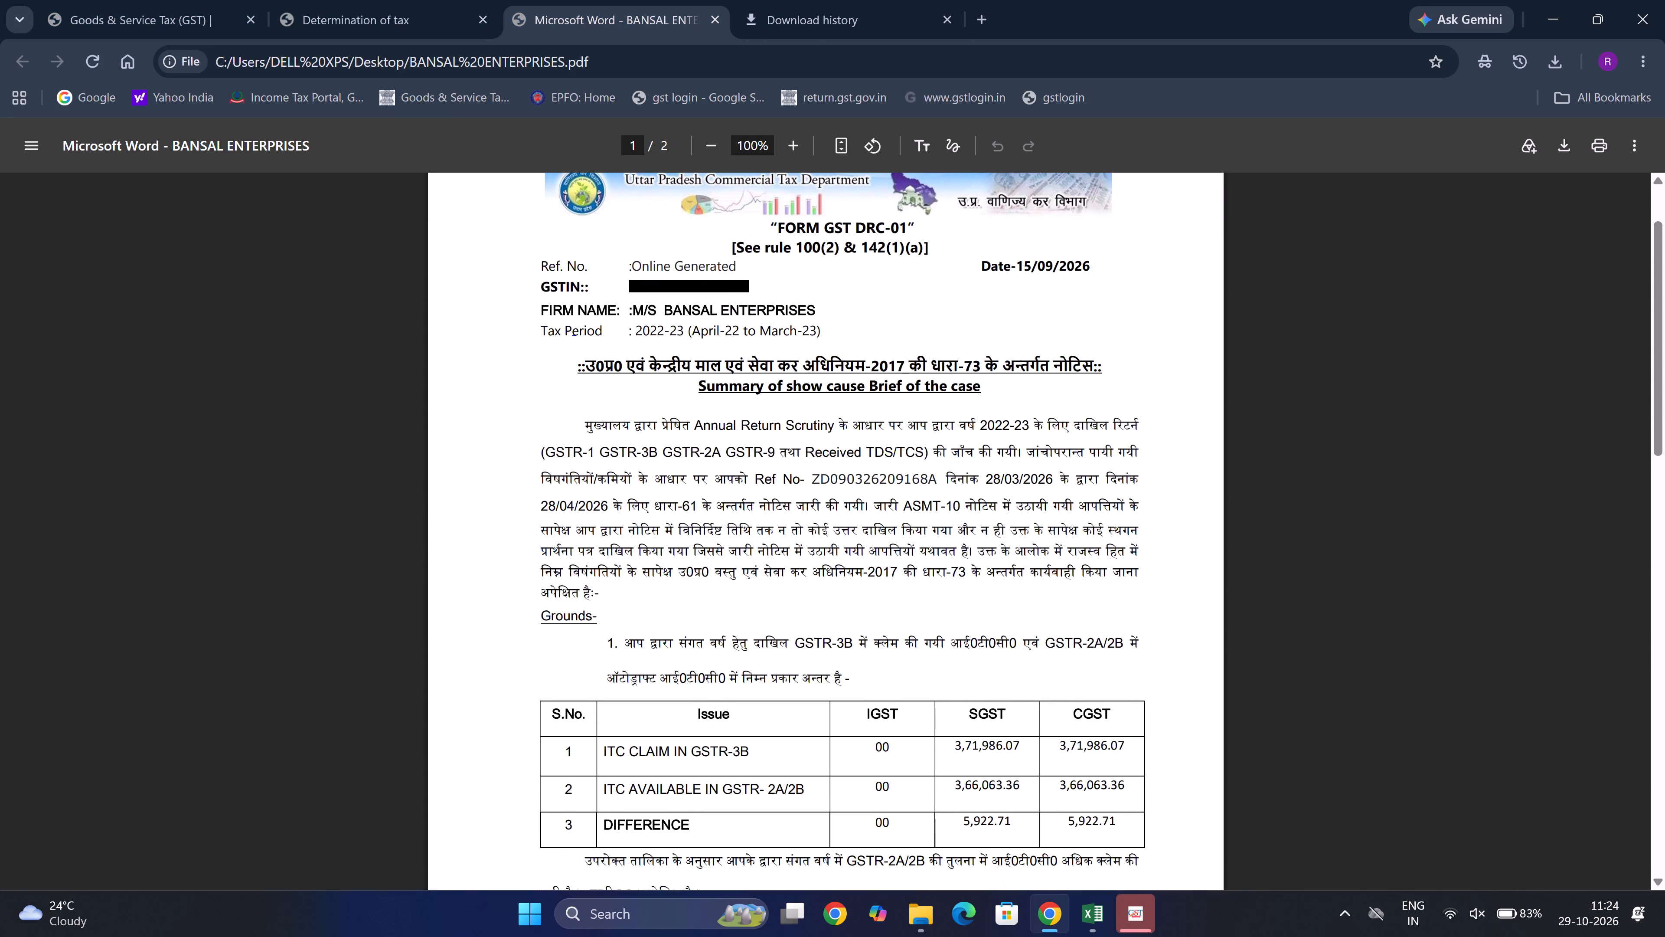
pyautogui.scroll(-1, 928, 471)
# Return to the Table 8A workbook in Excel and review the B2B tax totals in row 285 against the notice figures.
pyautogui.hotkey('alt', 'Tab')
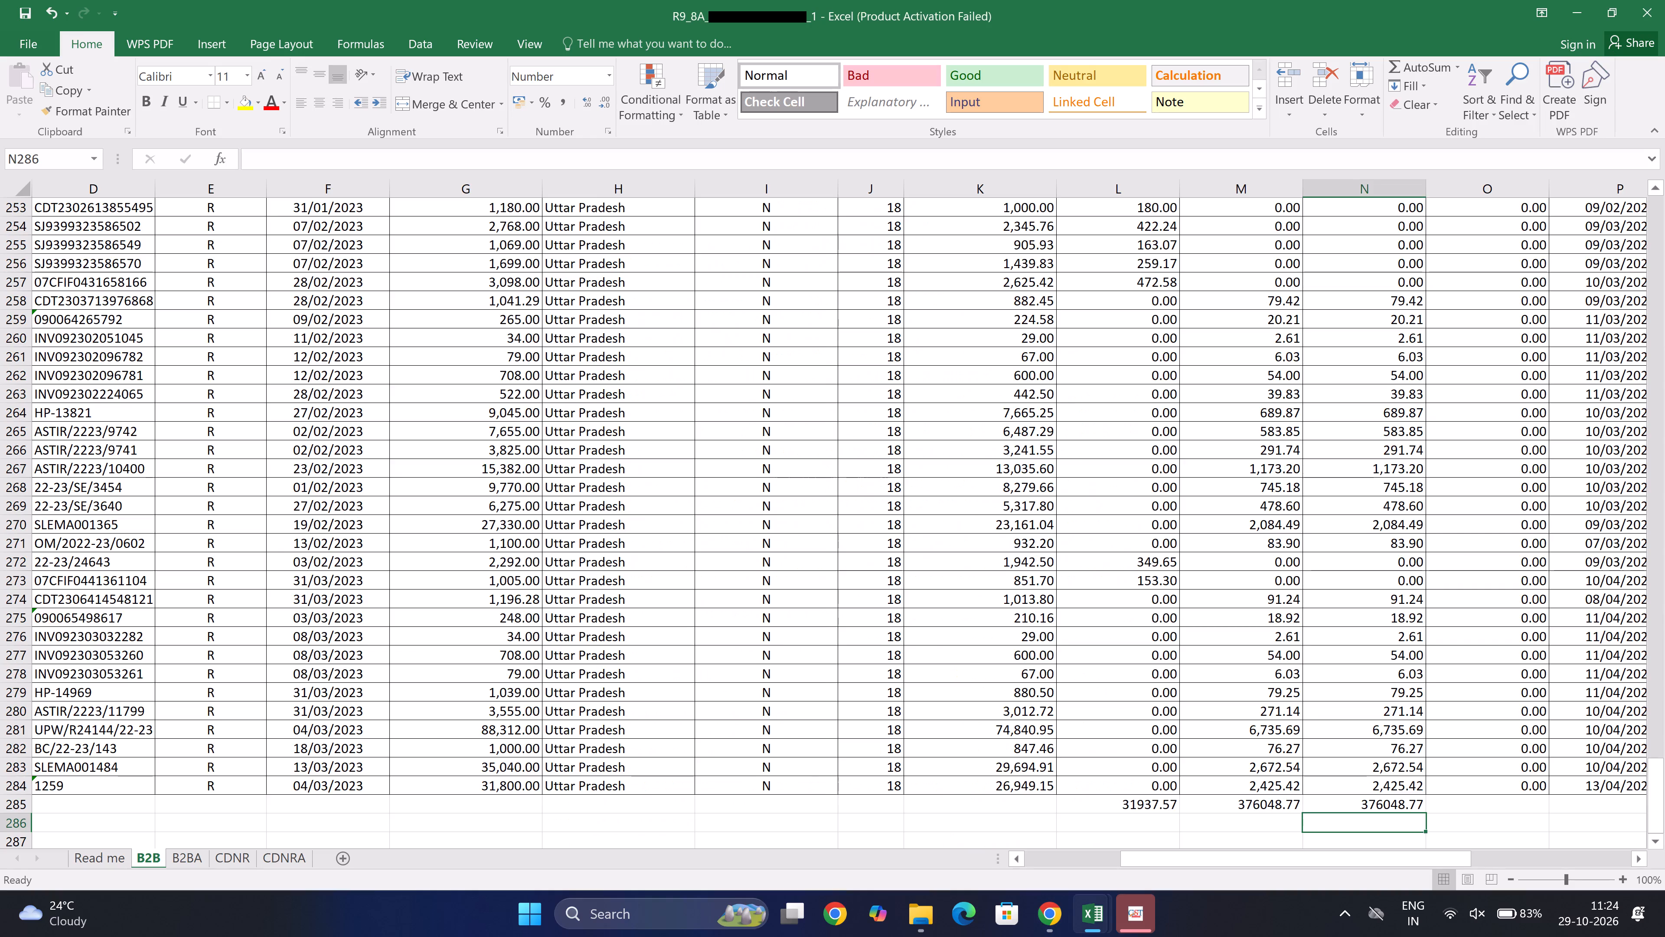
pyautogui.hscroll(-1, 928, 471)
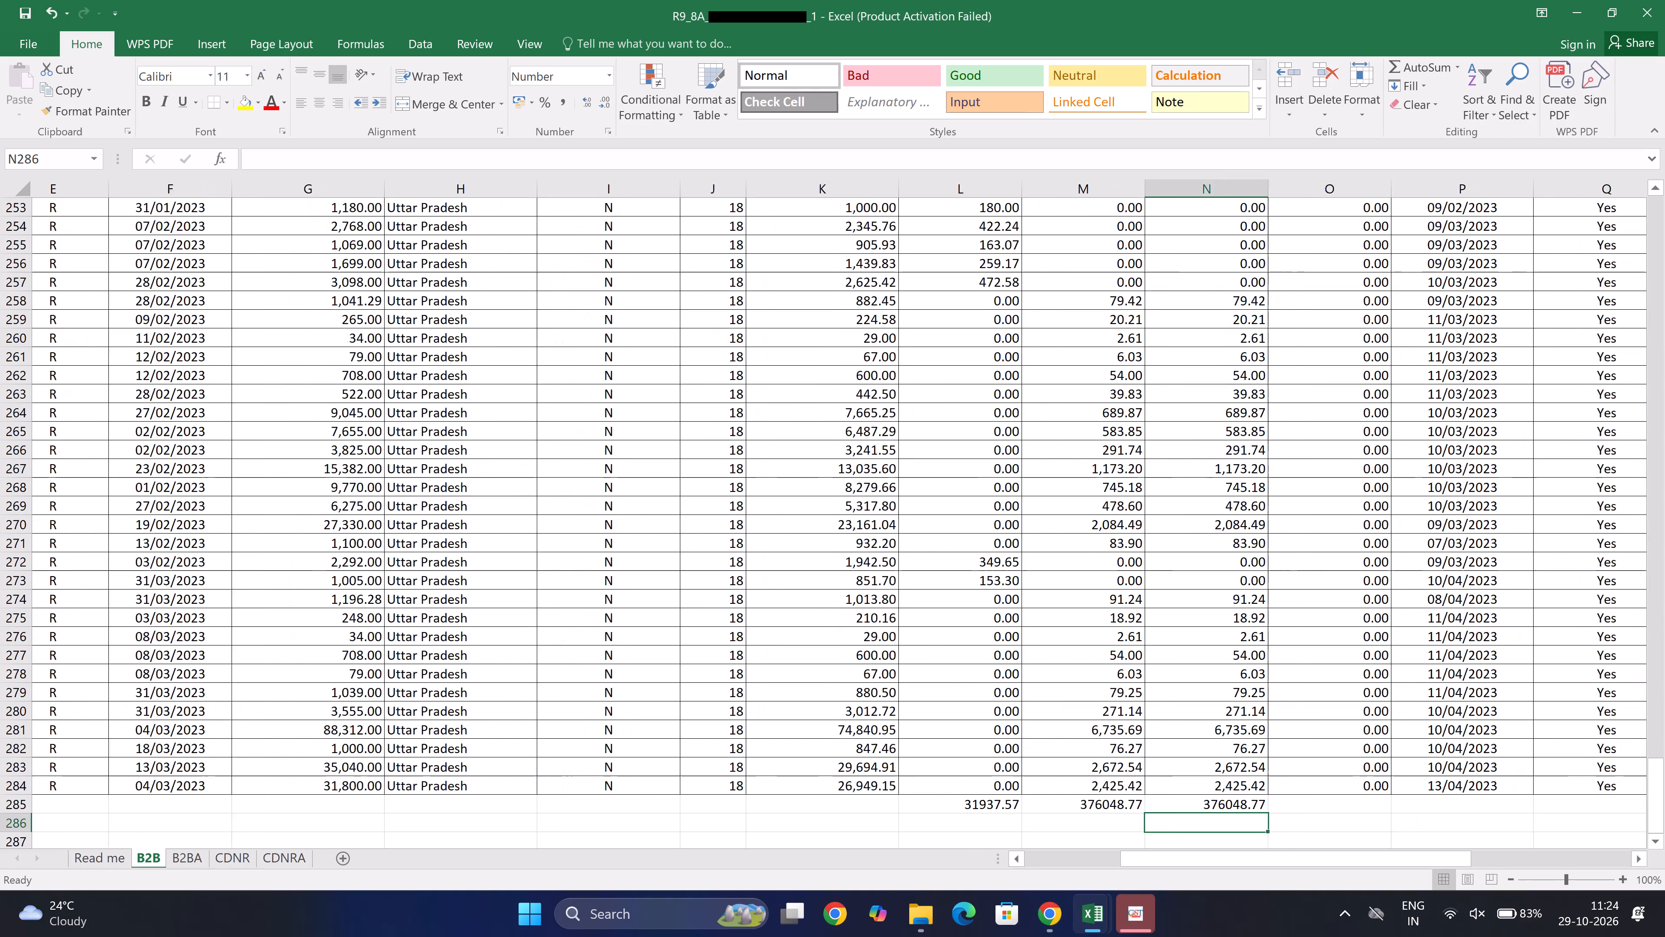
pyautogui.hscroll(-2, 928, 471)
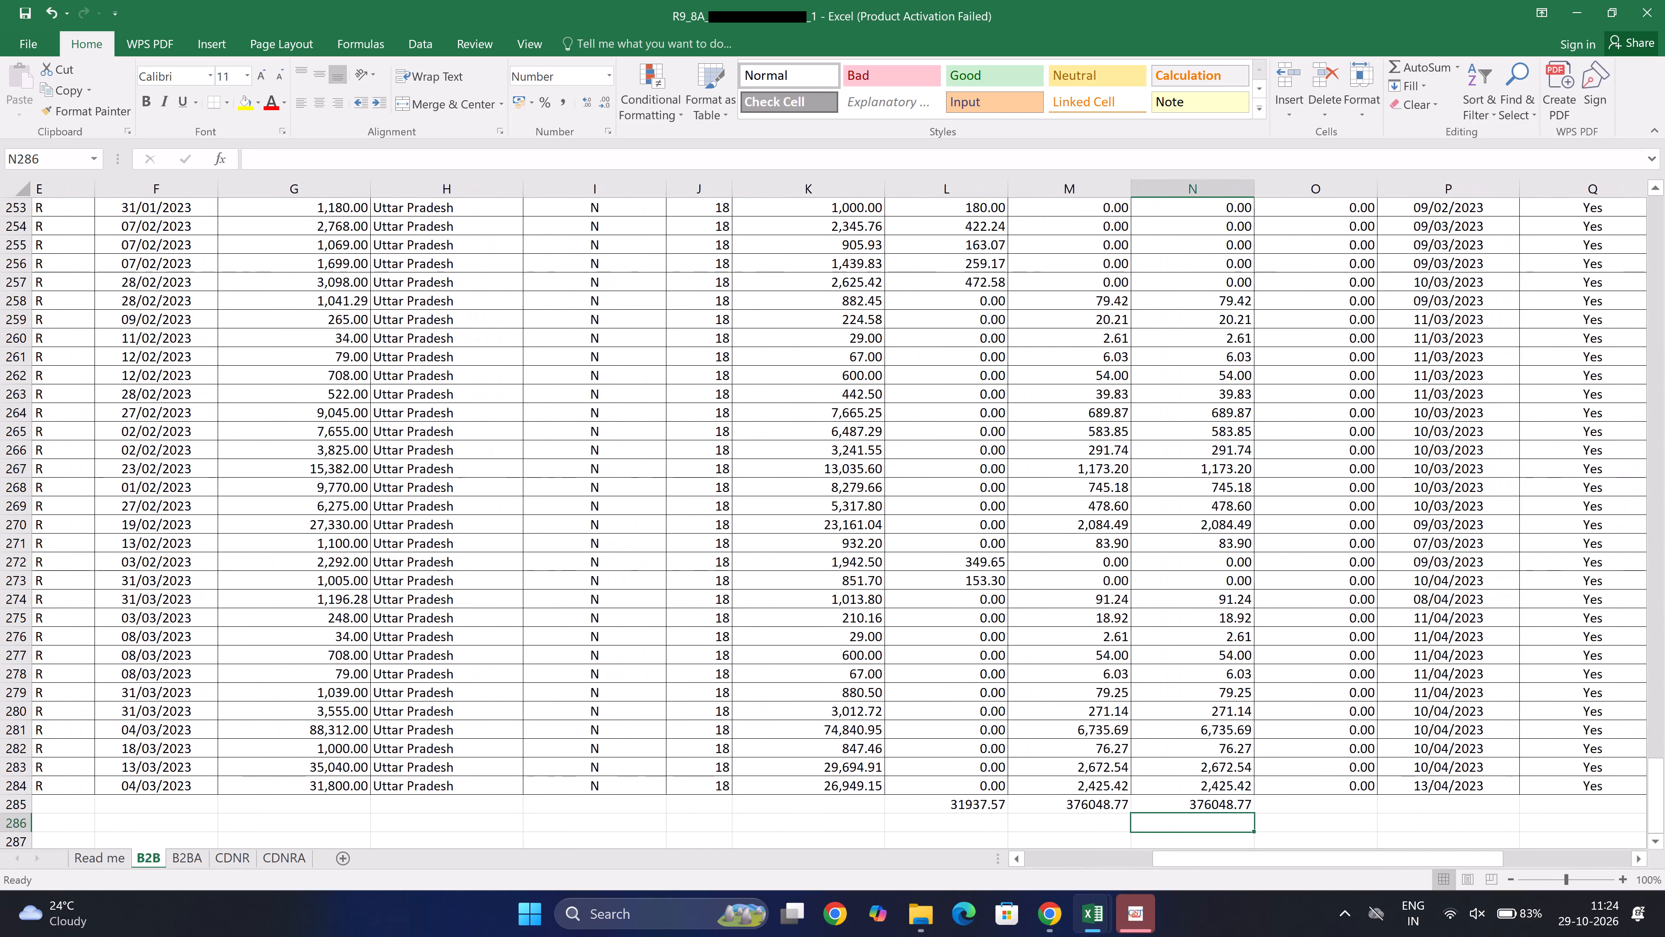
pyautogui.hscroll(-4, 928, 471)
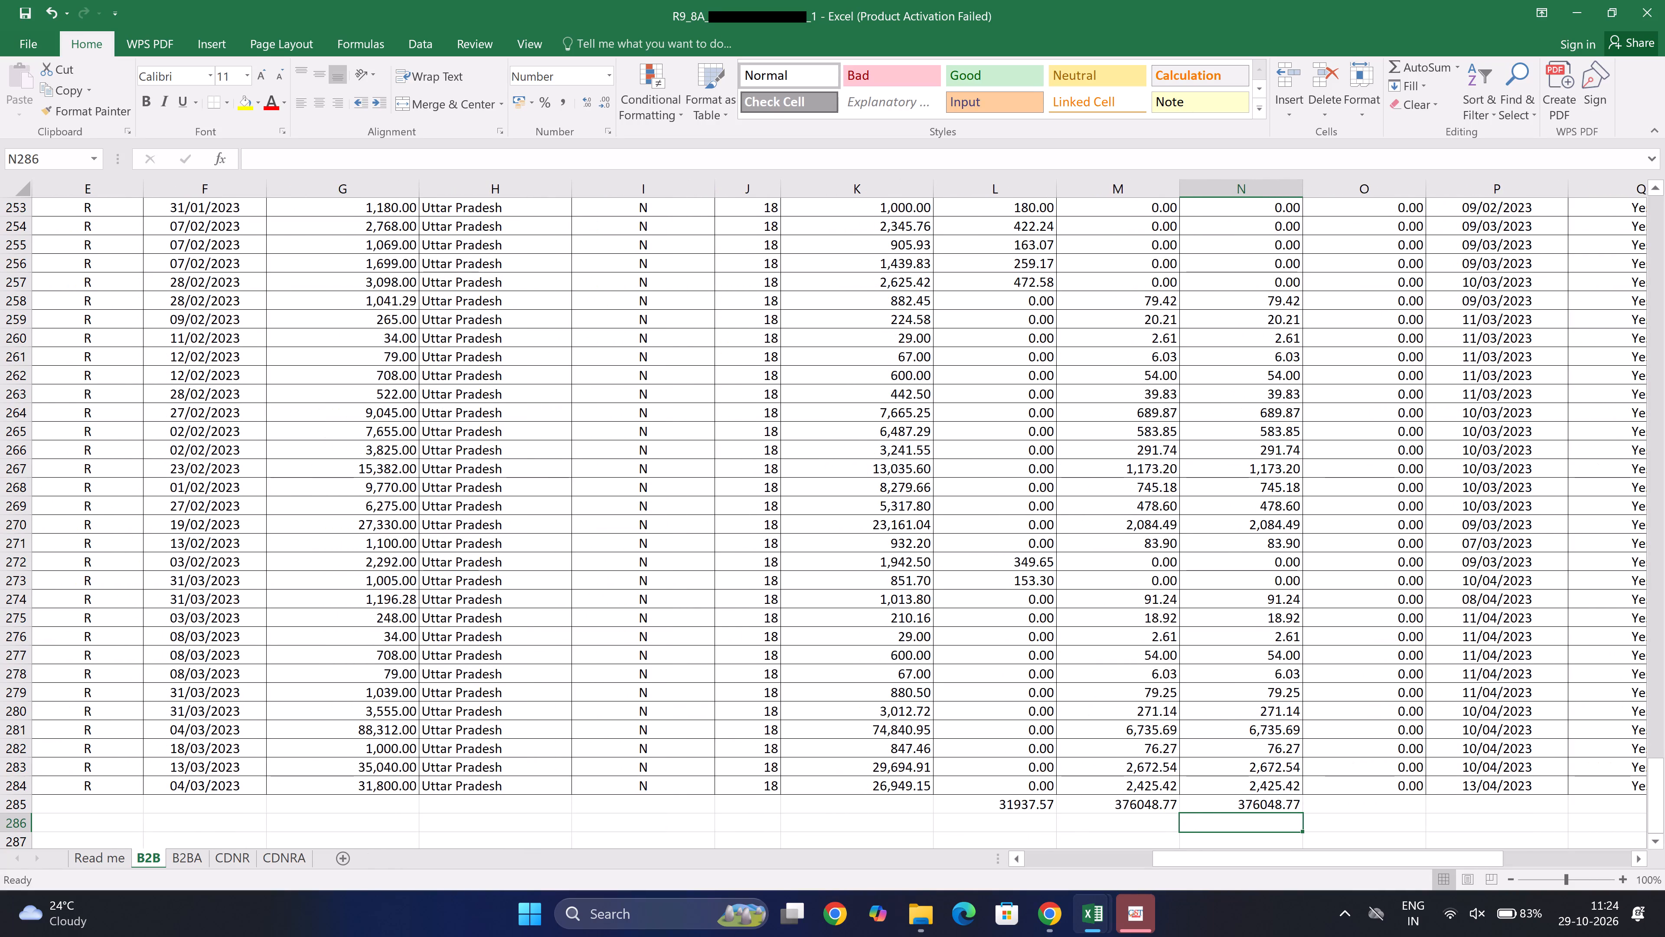
pyautogui.hscroll(-2, 1269, 596)
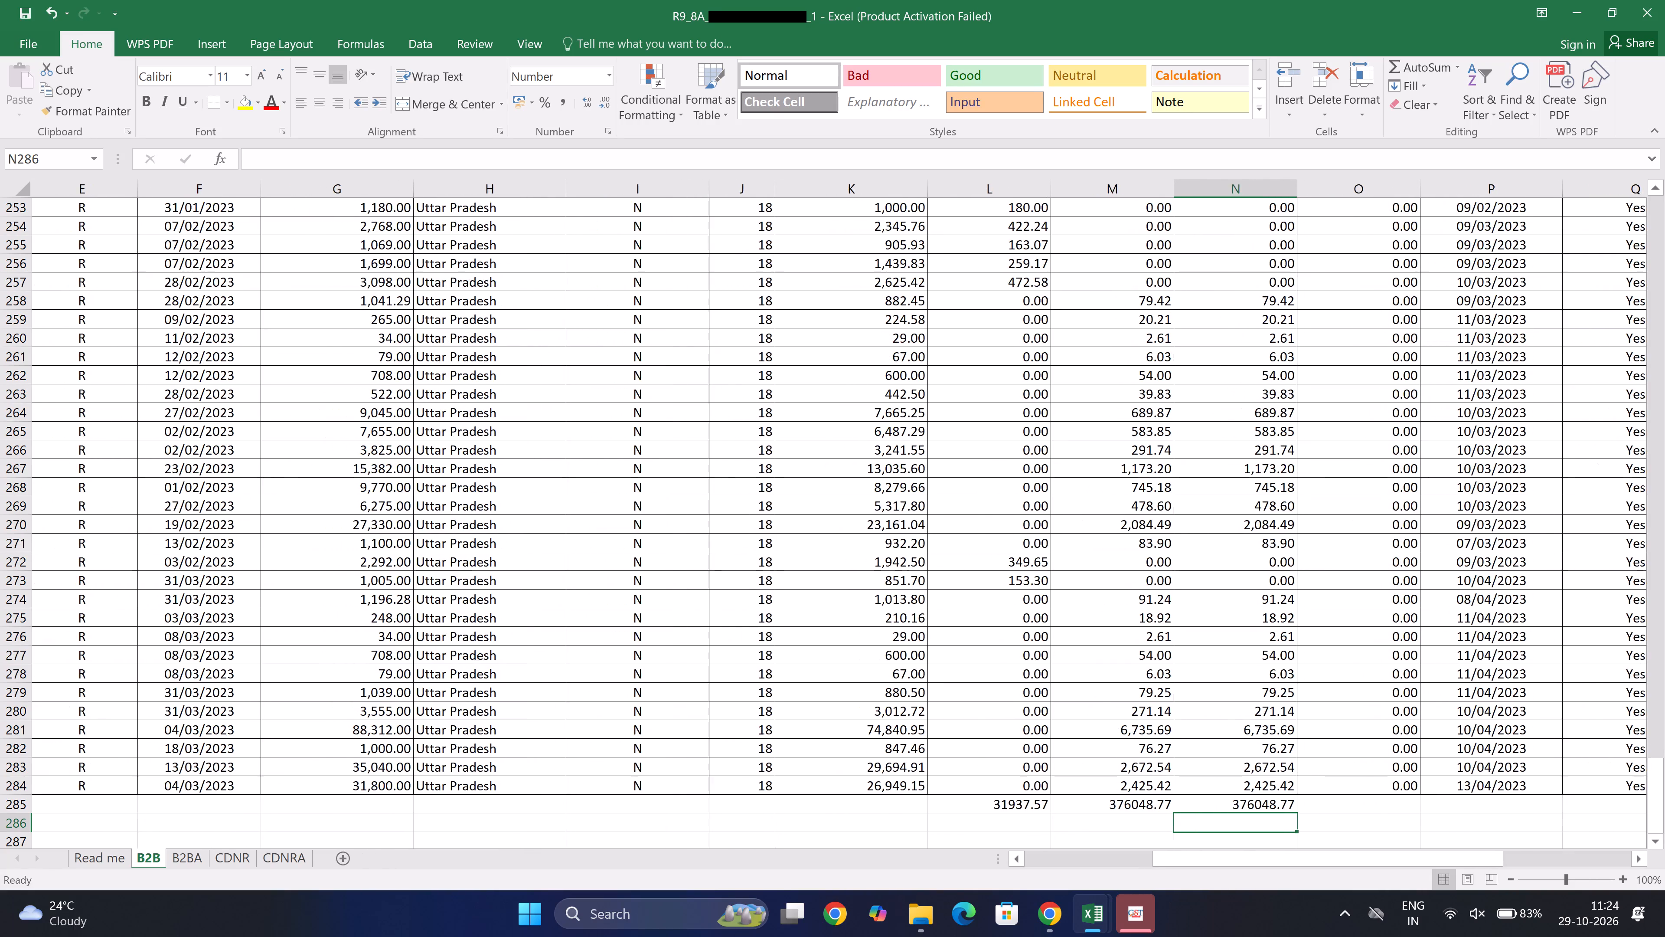
pyautogui.hscroll(-3, 1269, 596)
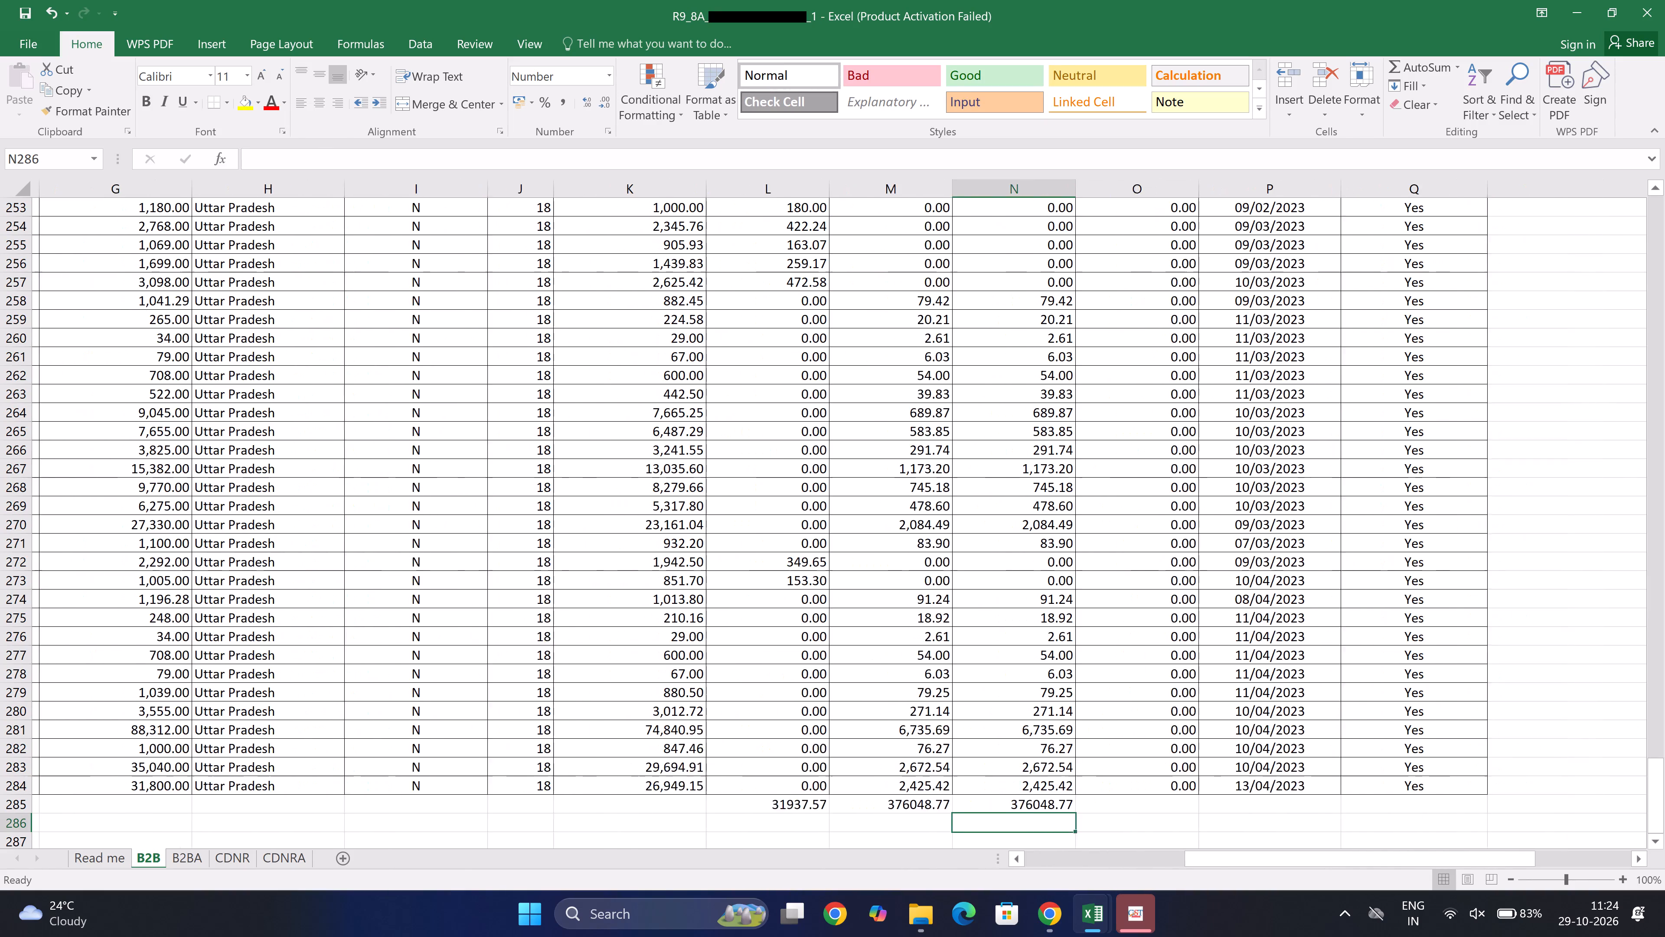
pyautogui.hscroll(5, 1269, 596)
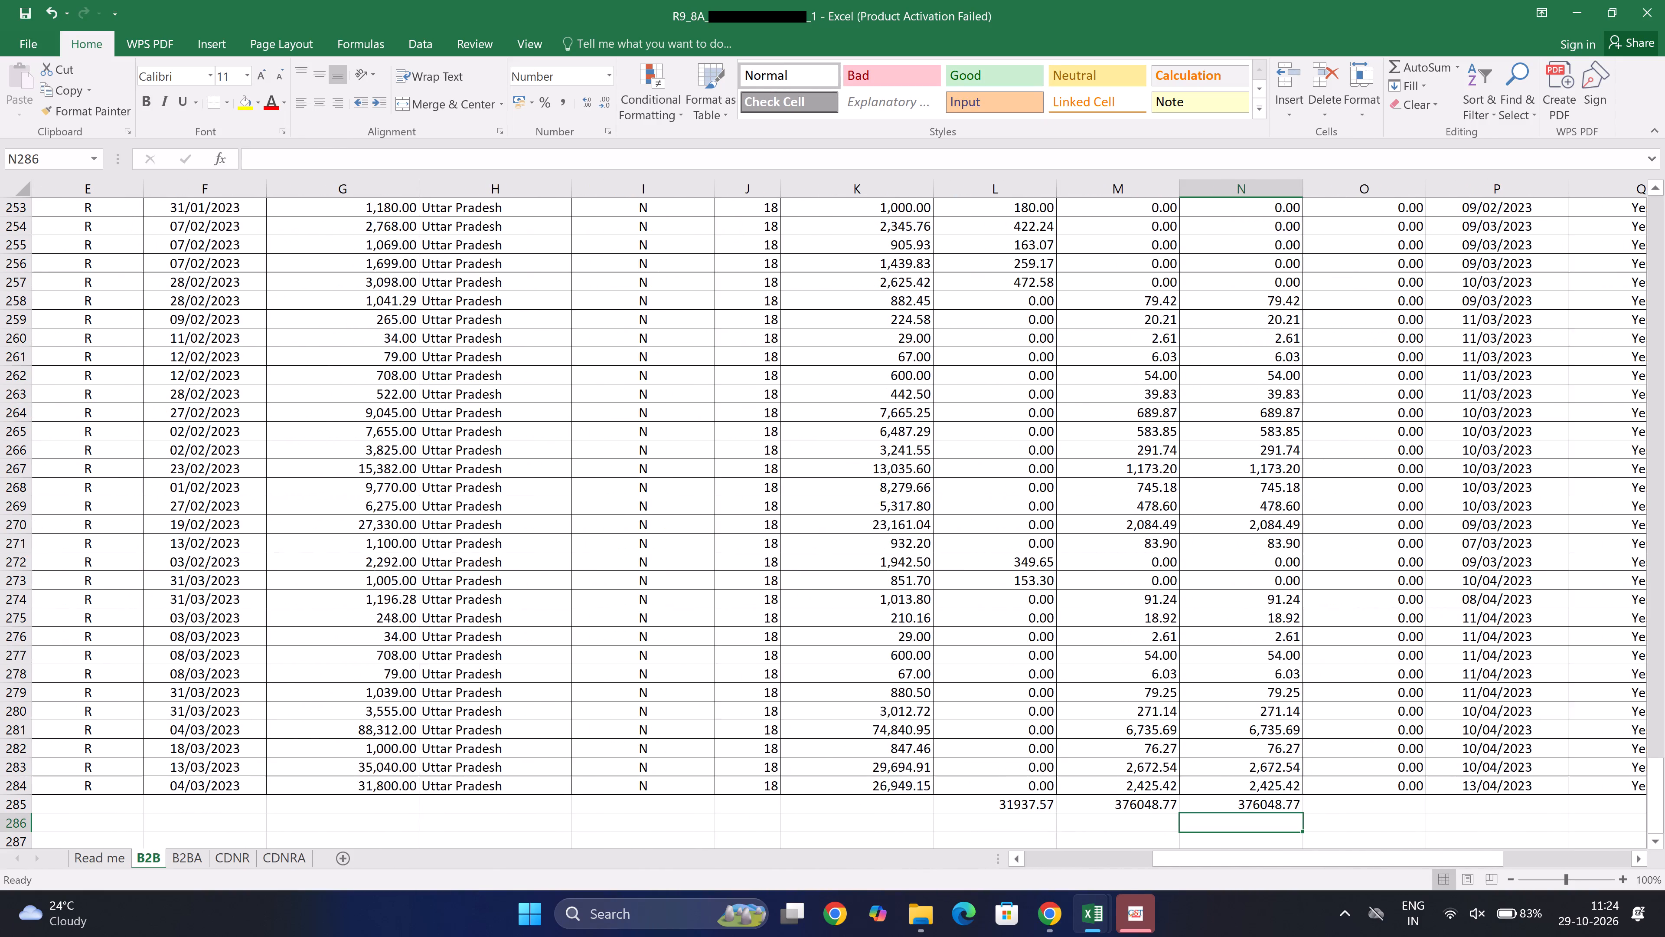
# Examine the B2B invoice rows up to the column headings, focusing on the counterparty GSTR-1/IFF/GSTR-5 filing date column.
pyautogui.scroll(4, 1269, 596)
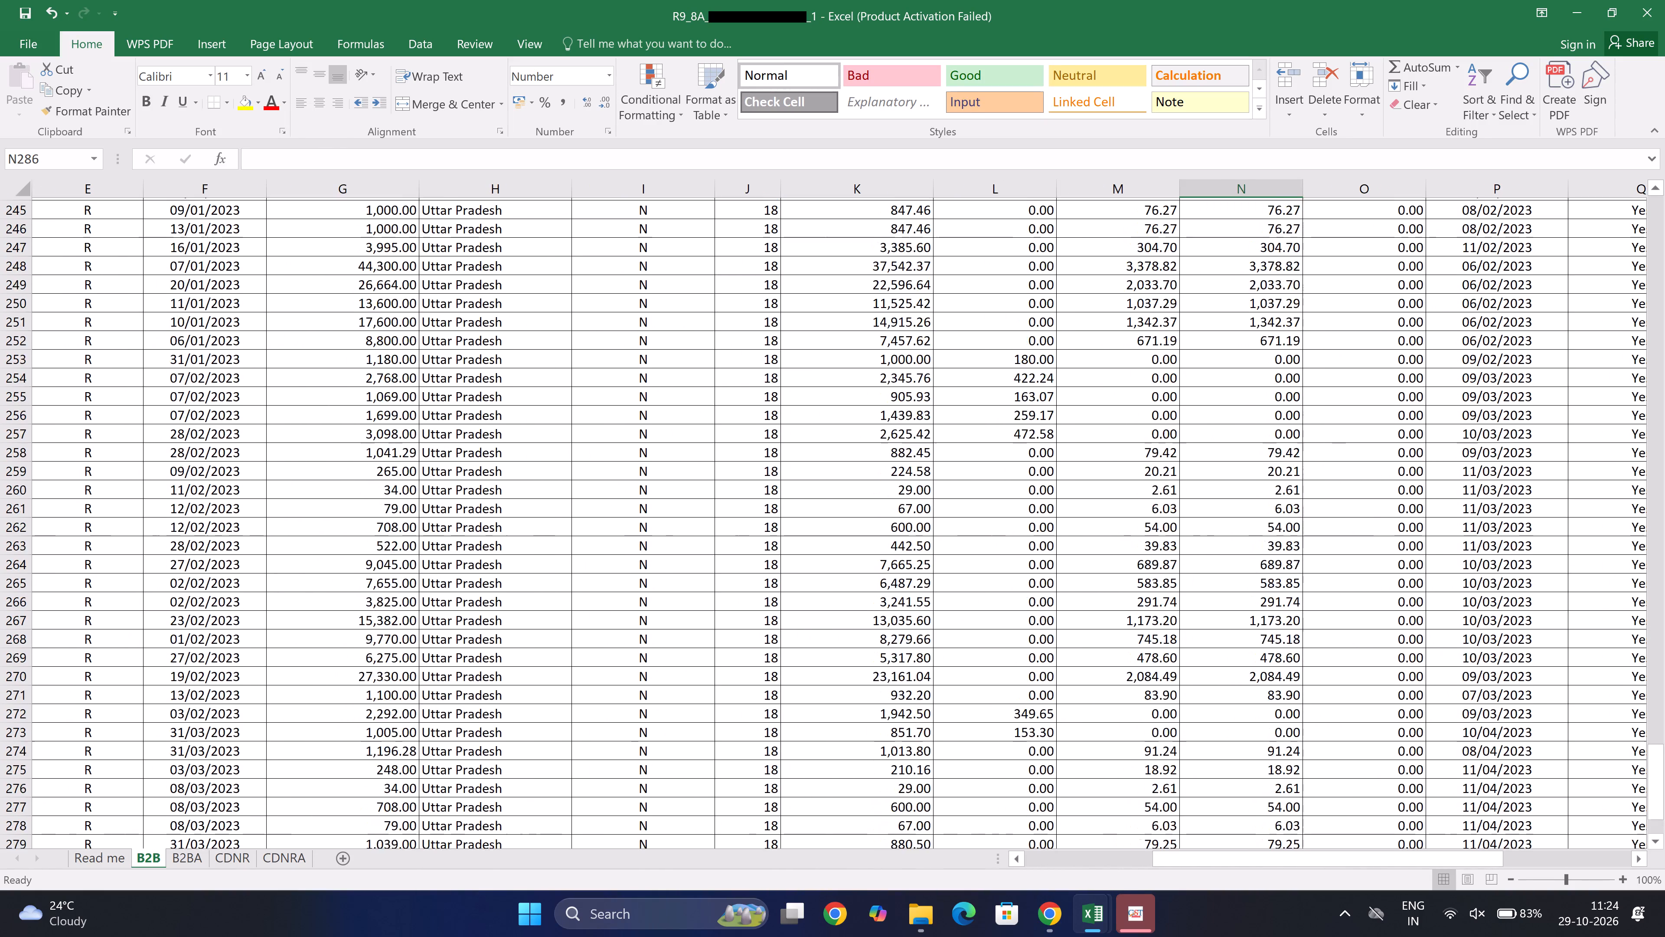
pyautogui.scroll(11, 1269, 596)
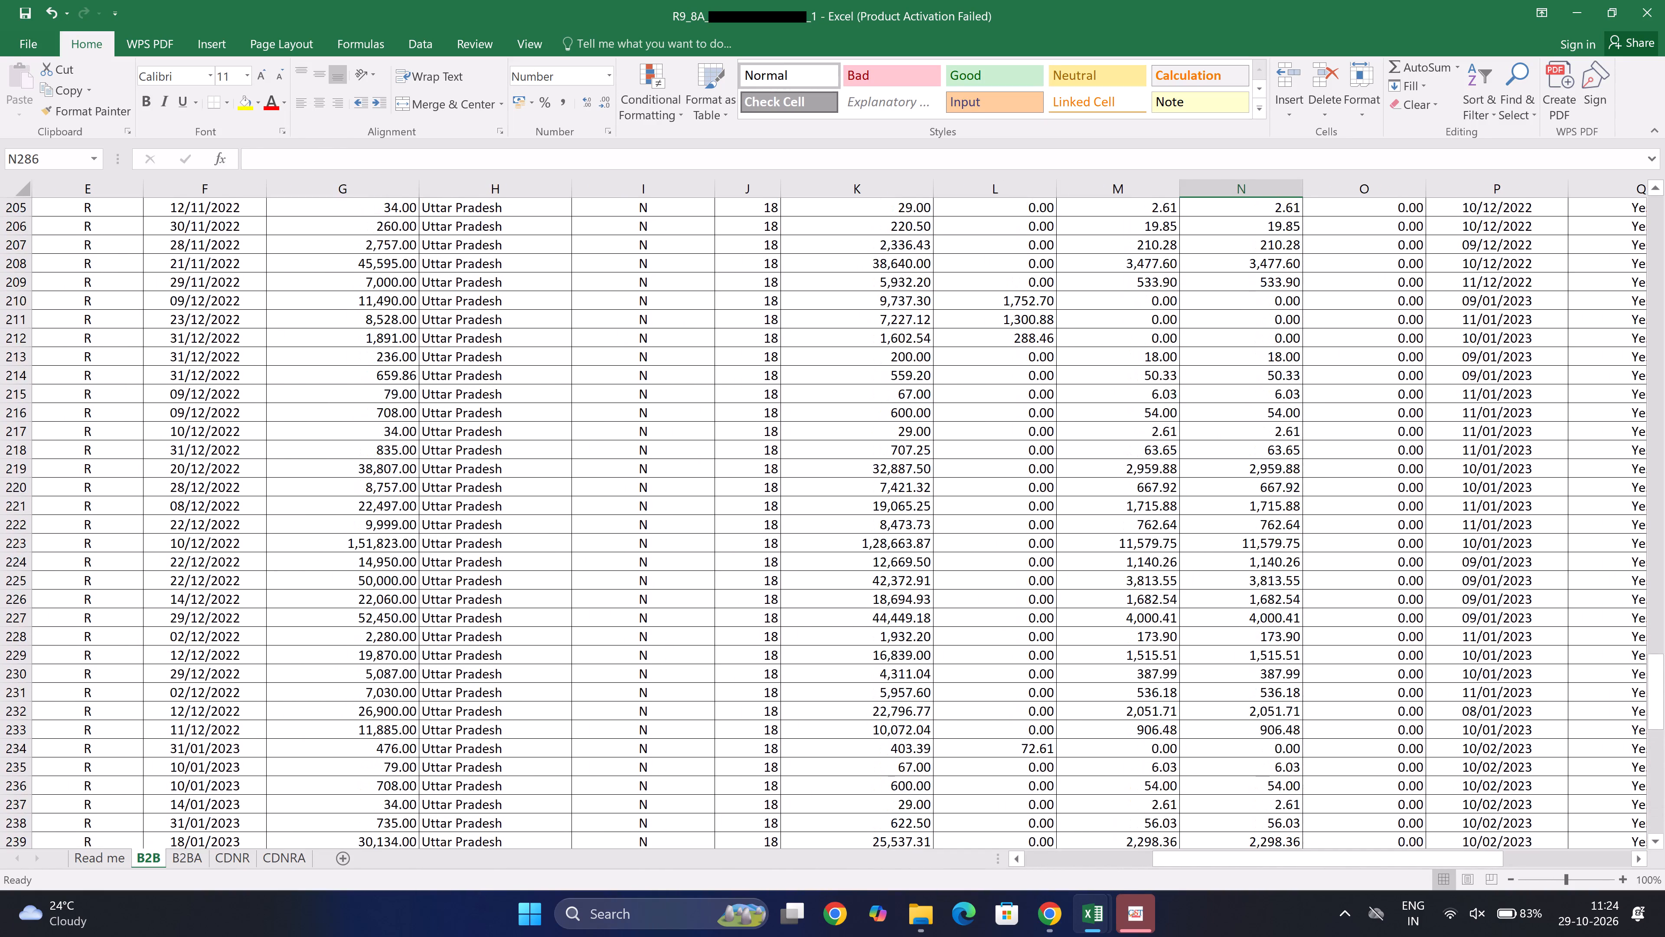
pyautogui.scroll(9, 1269, 596)
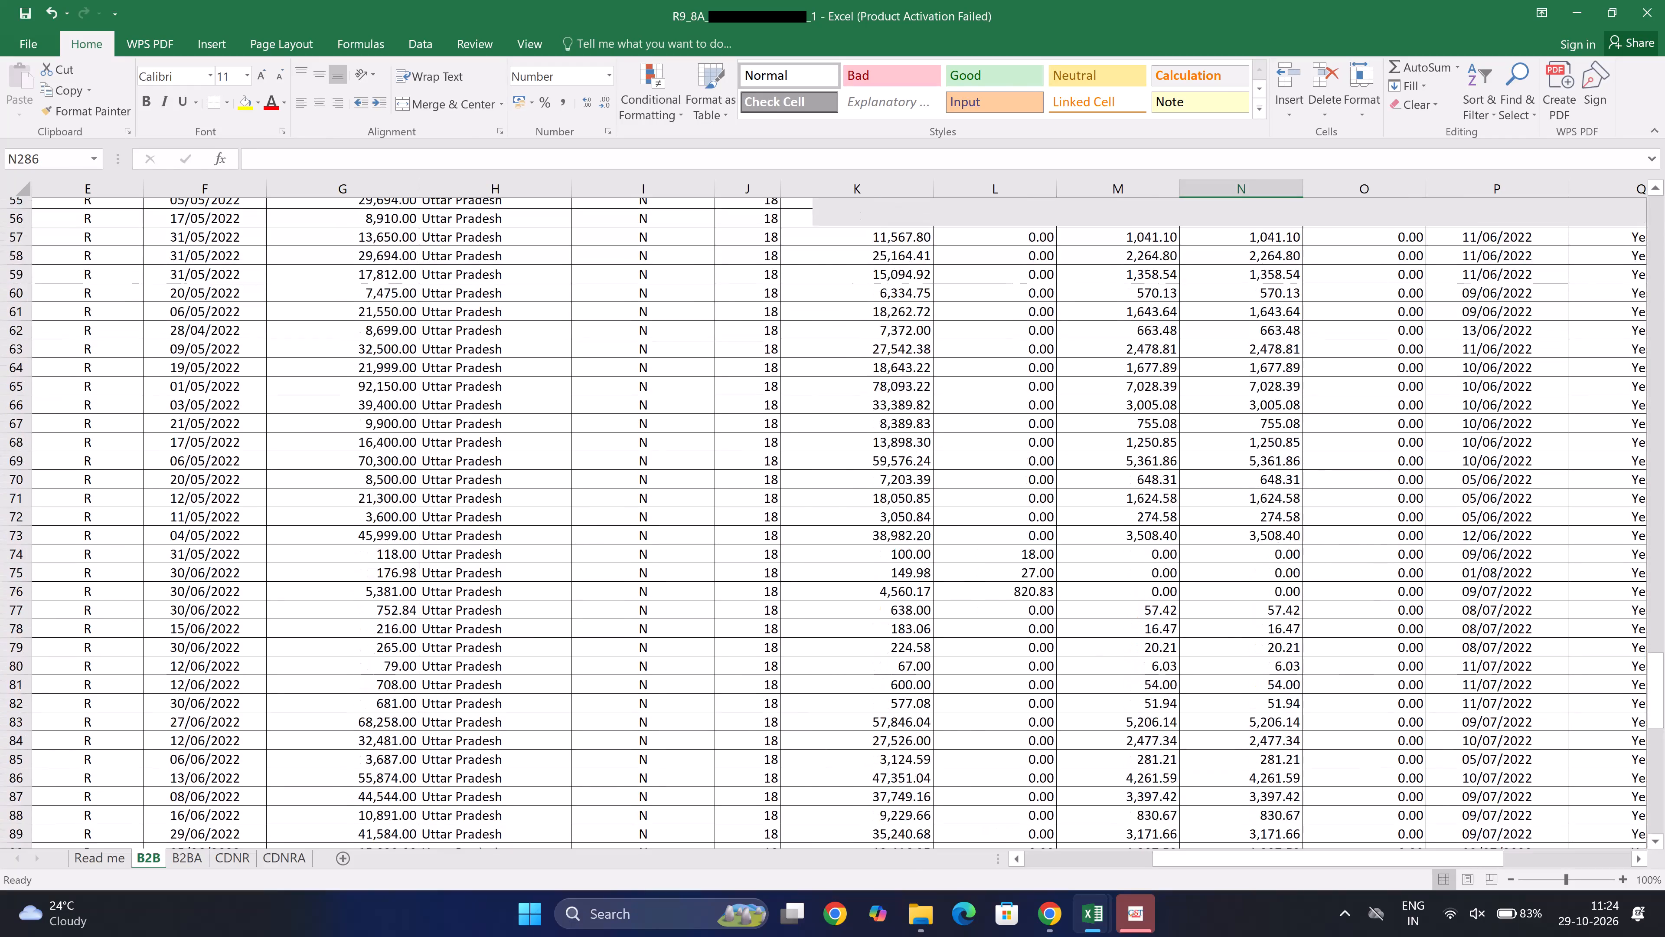
pyautogui.click(1498, 496)
pyautogui.hotkey('ctrl', 'Up')
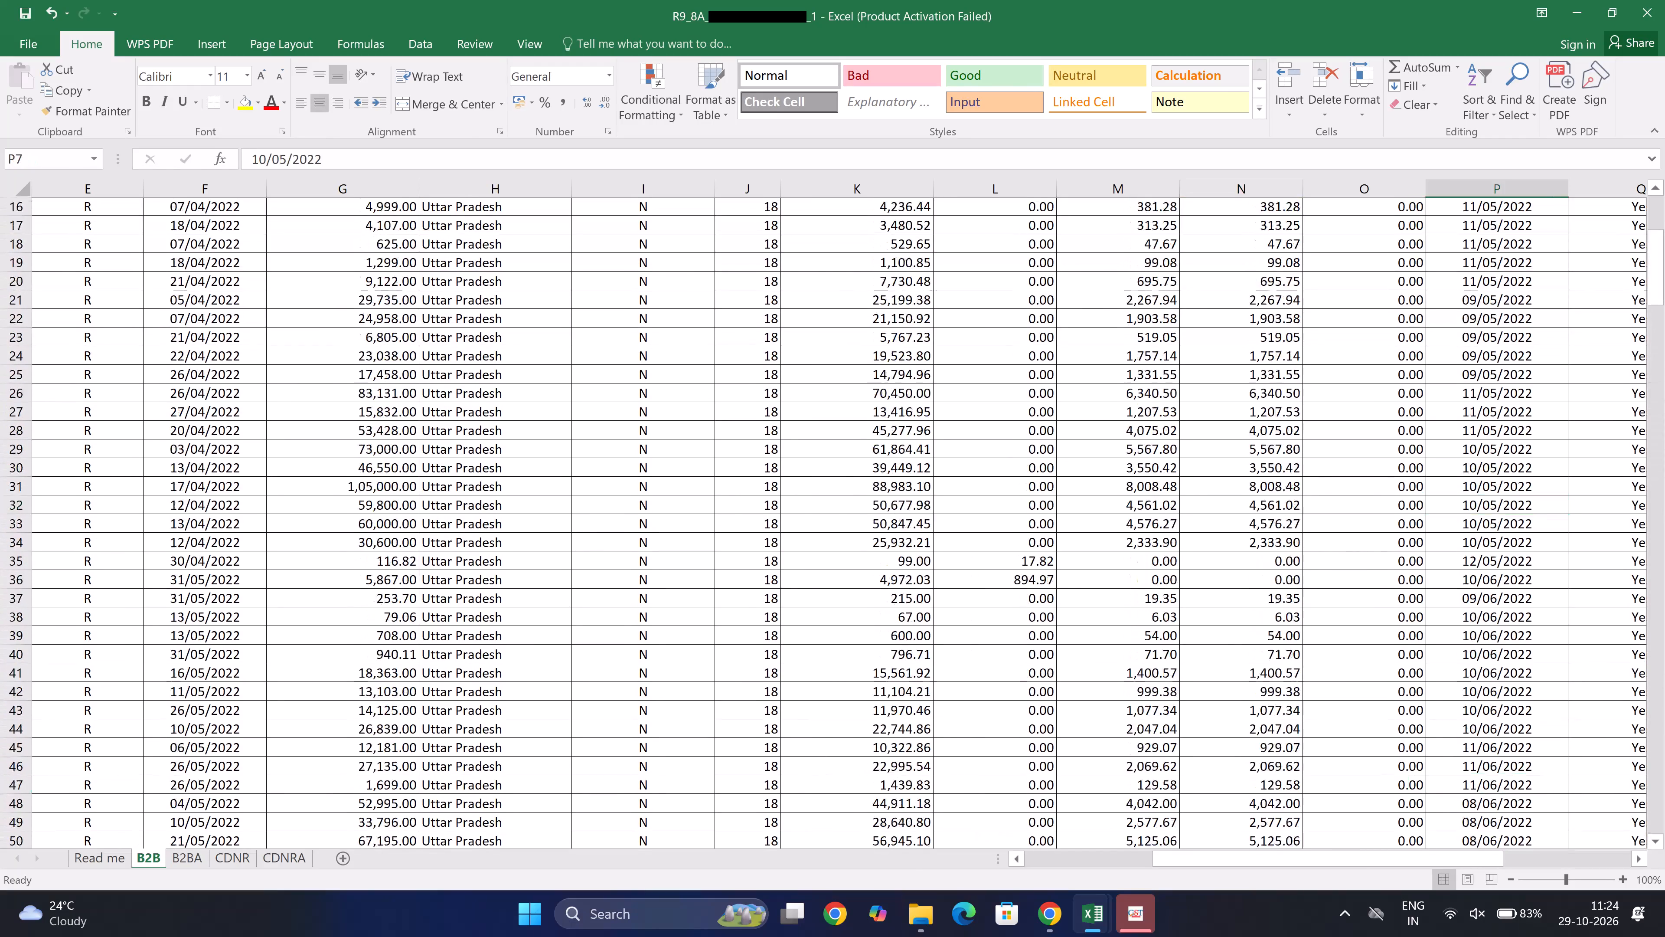
pyautogui.press('Up')
pyautogui.press('Up')
pyautogui.press('Down')
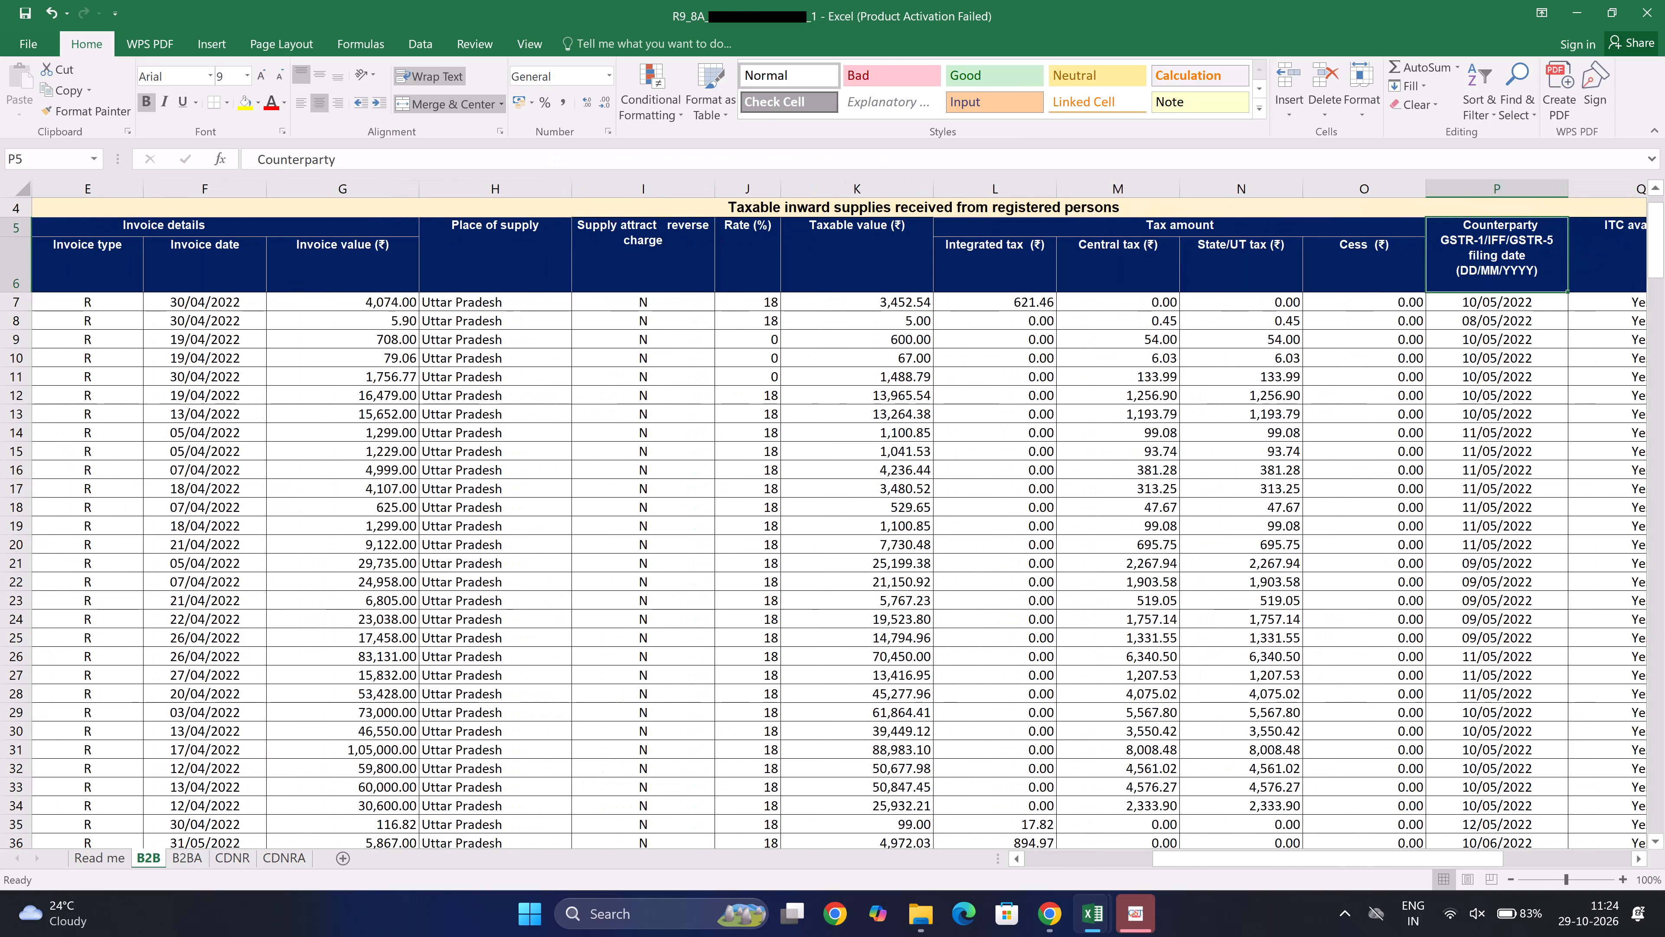
# Examine the row 8 B2B invoice across its supplier, invoice, tax amount, filing date and ITC available columns.
pyautogui.press('Down')
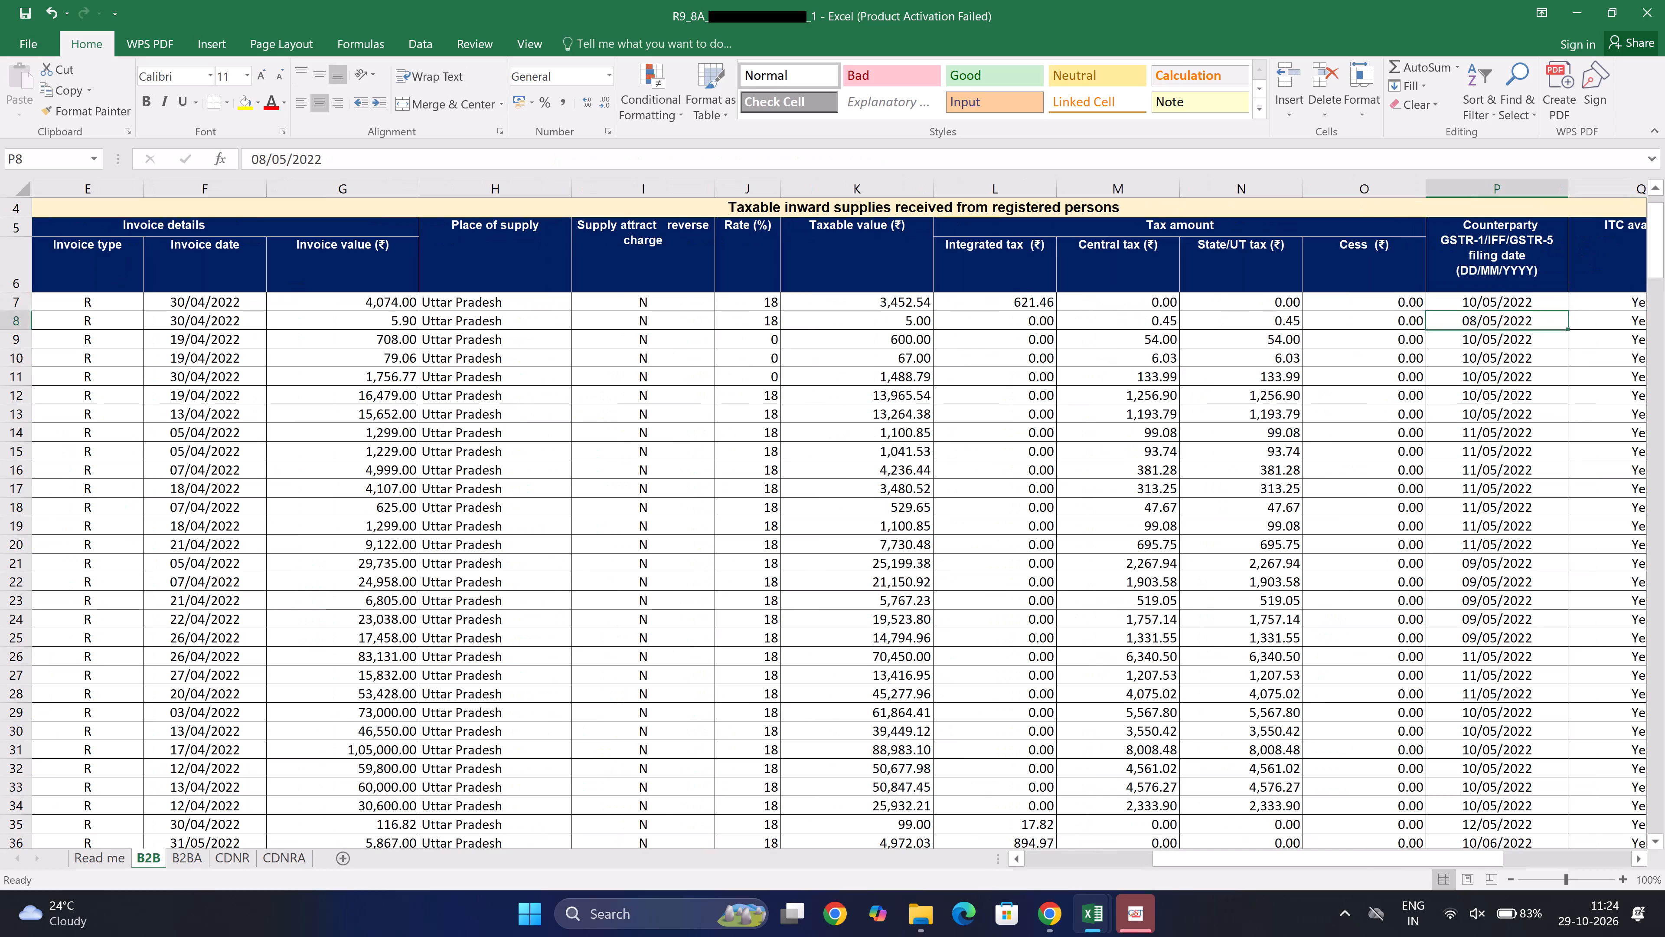
pyautogui.press('Left')
pyautogui.press('Left')
pyautogui.press('Left')
pyautogui.press('Left')
pyautogui.press('Left')
pyautogui.press('Left')
pyautogui.press('Left')
pyautogui.press('Left')
pyautogui.press('Left')
pyautogui.press('Left')
pyautogui.press('Left')
pyautogui.press('Left')
pyautogui.press('Left')
pyautogui.press('Left')
pyautogui.press('Left')
pyautogui.press('Left')
pyautogui.press('Left')
pyautogui.press('Left')
pyautogui.press('Left')
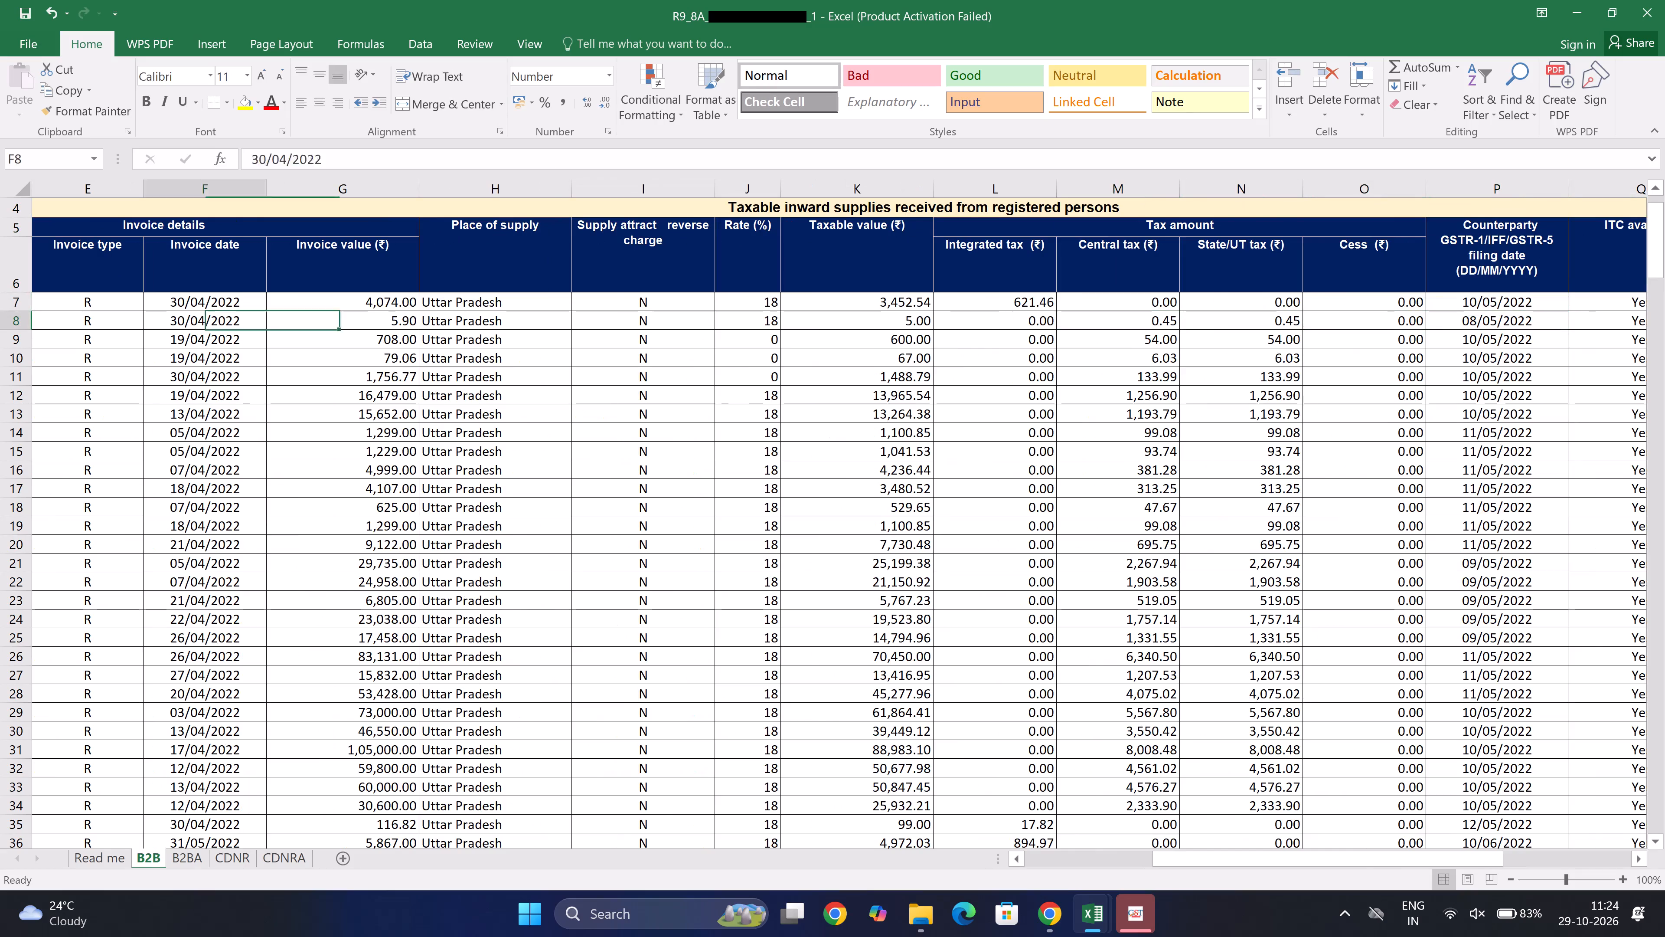
pyautogui.press('Right')
pyautogui.press('Right')
pyautogui.press('Right')
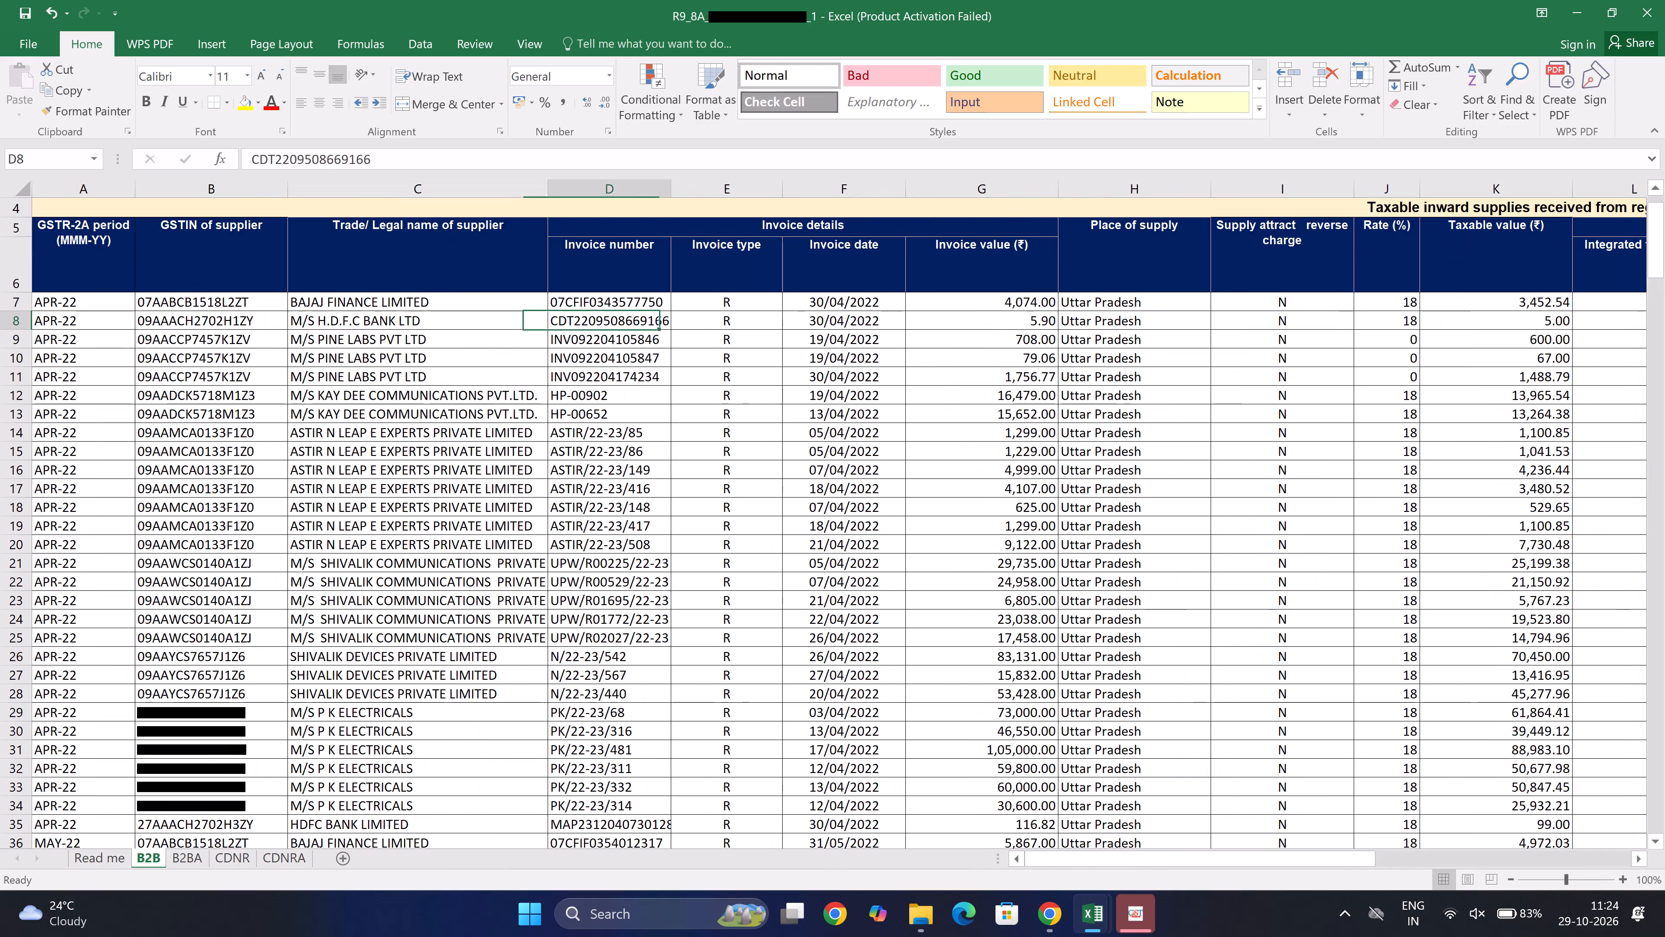
pyautogui.press('Right')
pyautogui.press('Right')
pyautogui.press('Right')
pyautogui.press('Right')
pyautogui.press('Right')
pyautogui.press('Right')
pyautogui.press('Right')
pyautogui.press('Right')
pyautogui.press('Right')
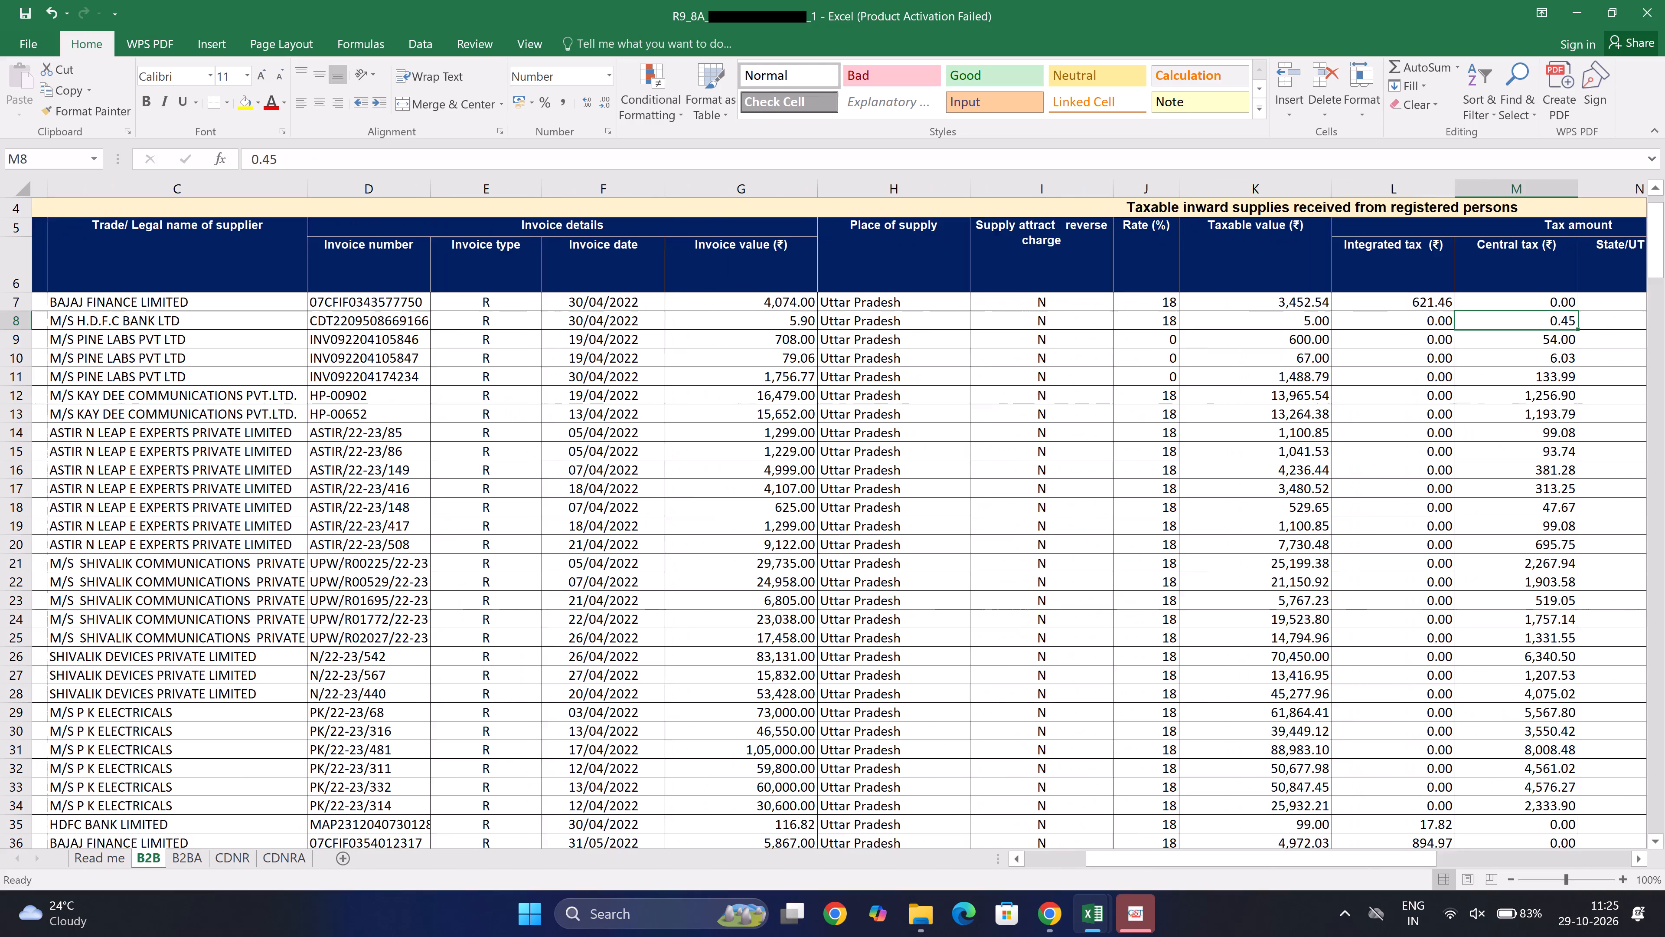
pyautogui.press('Right')
pyautogui.press('Right')
pyautogui.press('Right')
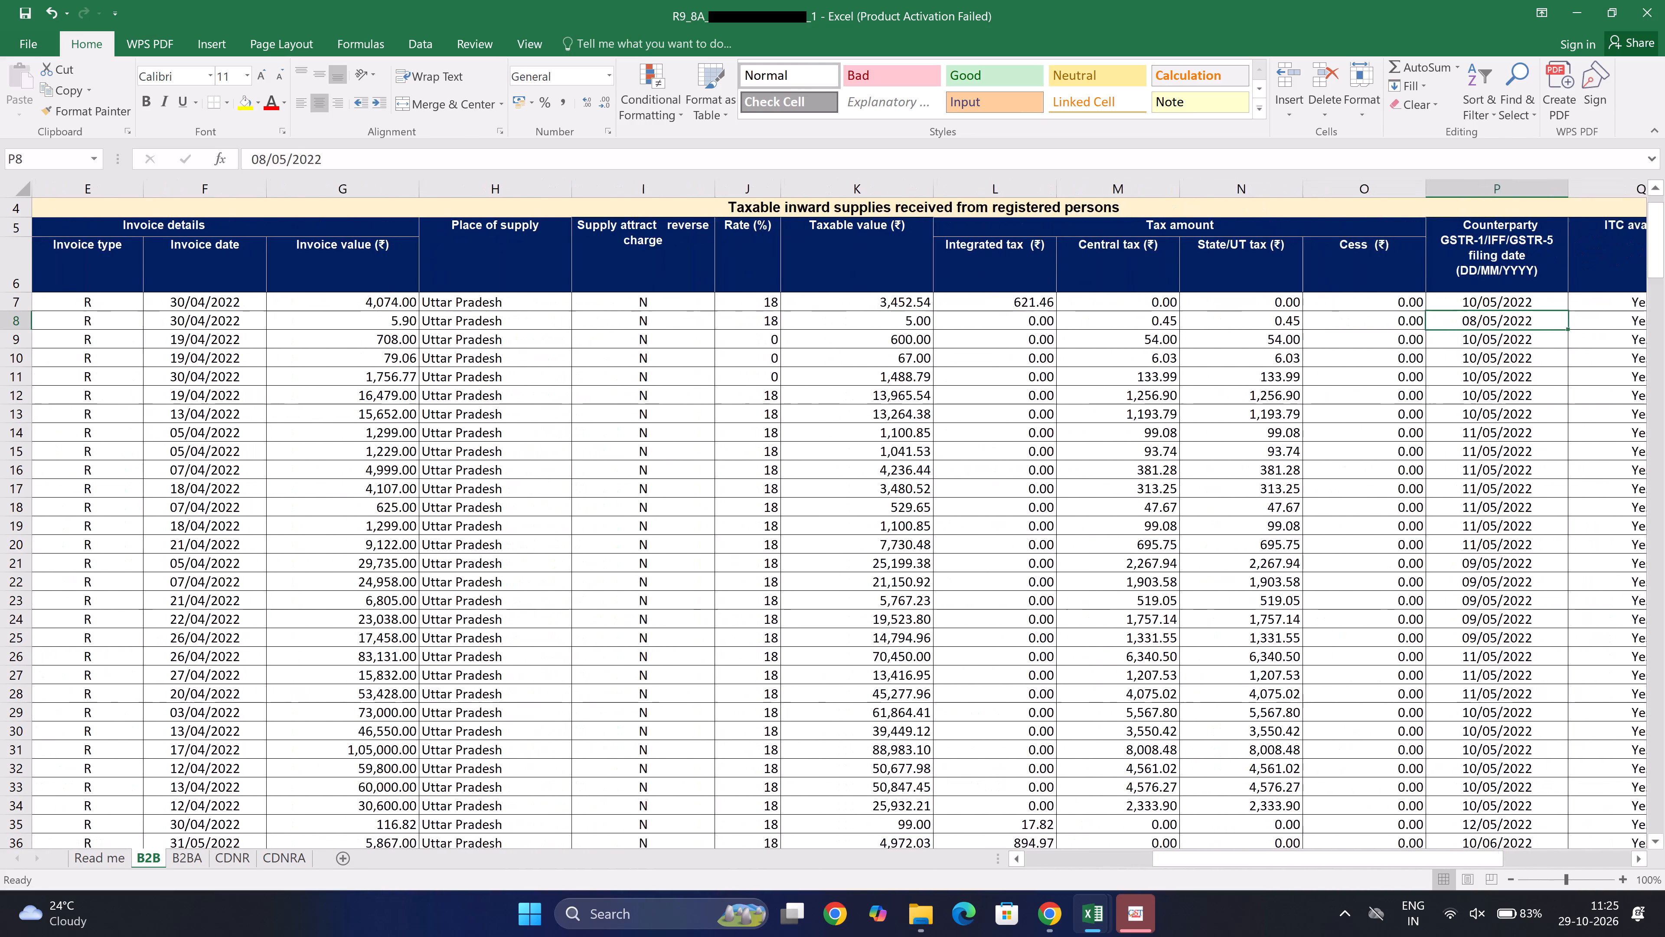
pyautogui.press('Right')
pyautogui.press('Right')
pyautogui.press('Left')
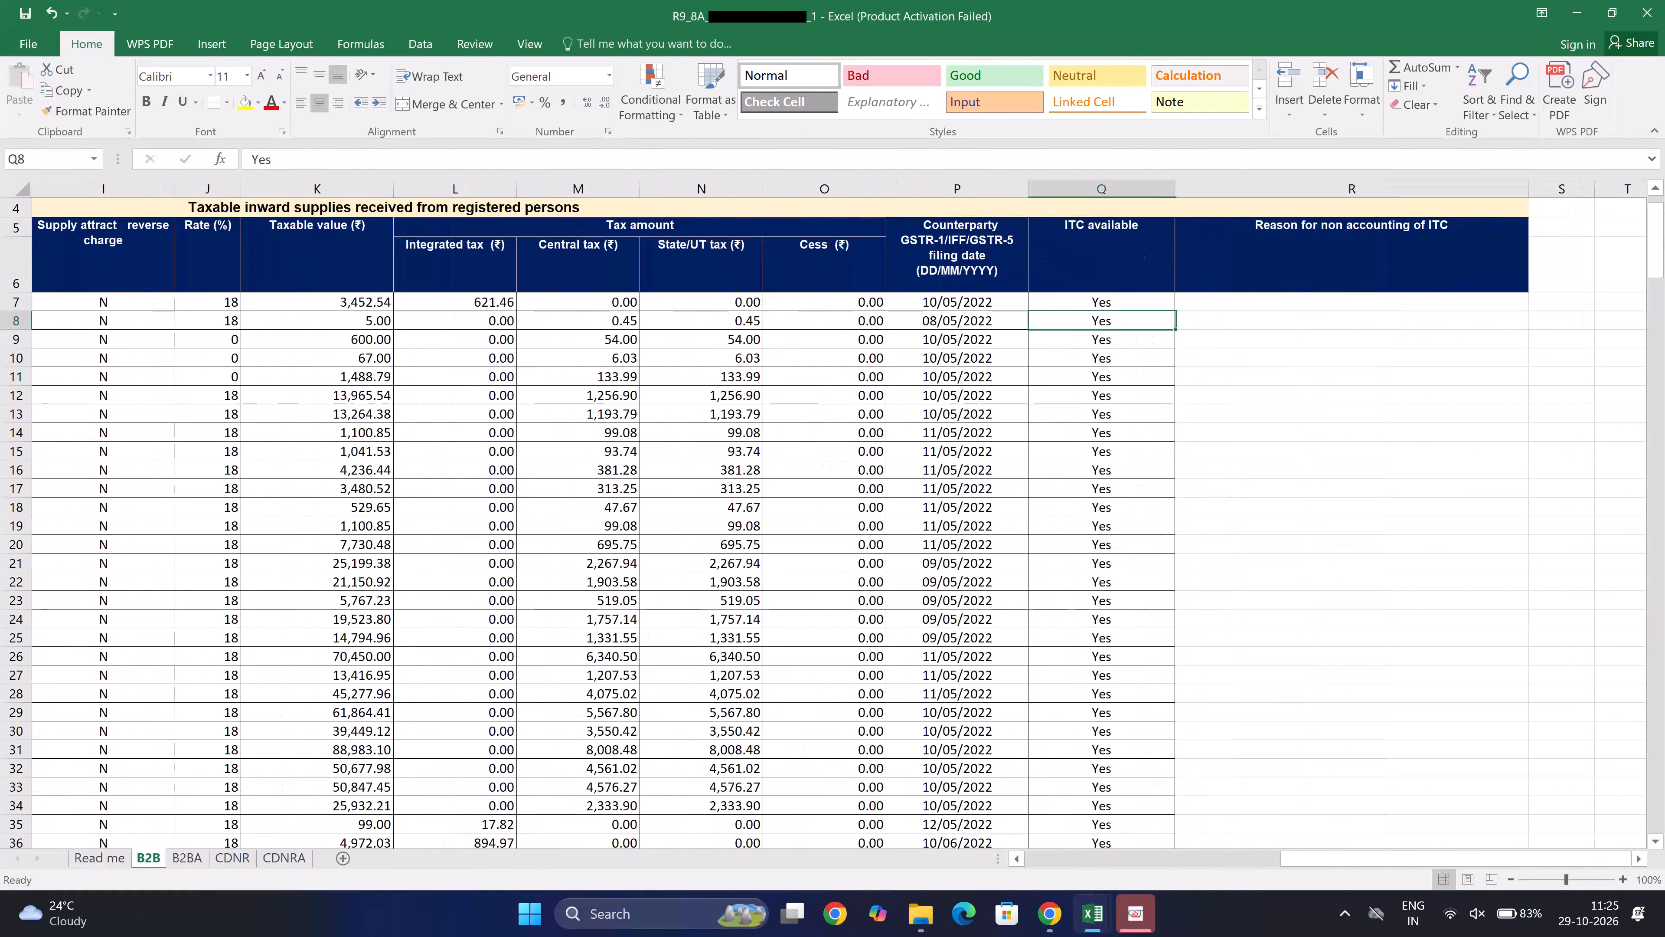
# Check the ITC available entries in column Q down to the end of the B2B invoices and back to the heading.
pyautogui.hotkey('ctrl', 'Down')
pyautogui.press('Down')
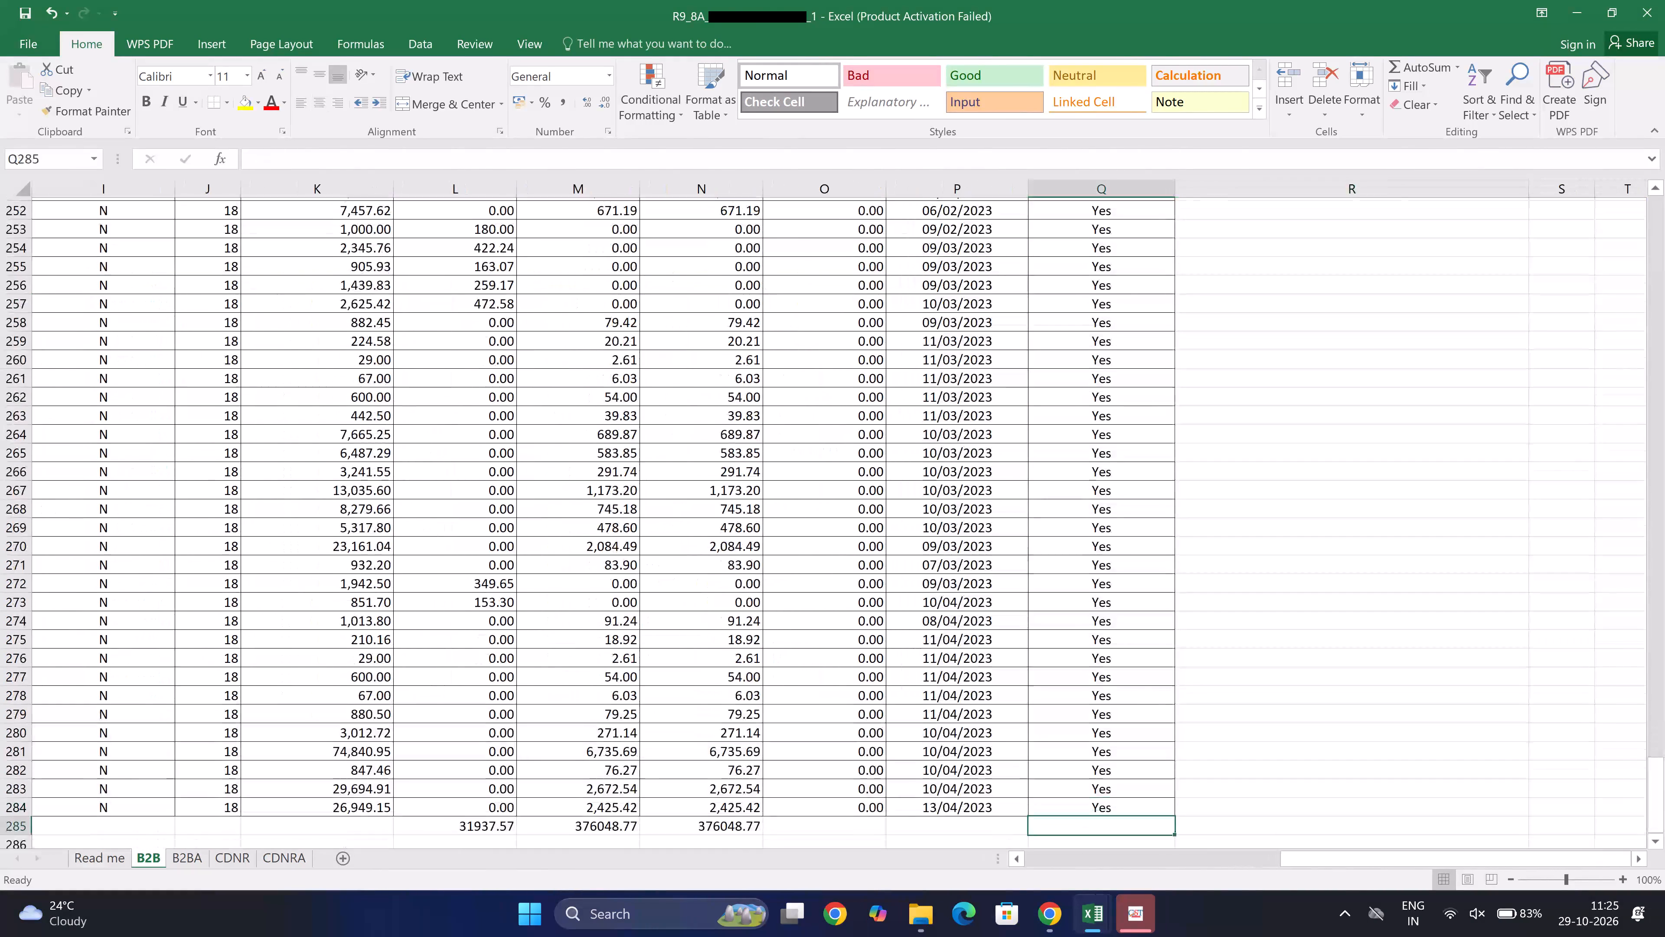
pyautogui.press('Left')
pyautogui.press('Right')
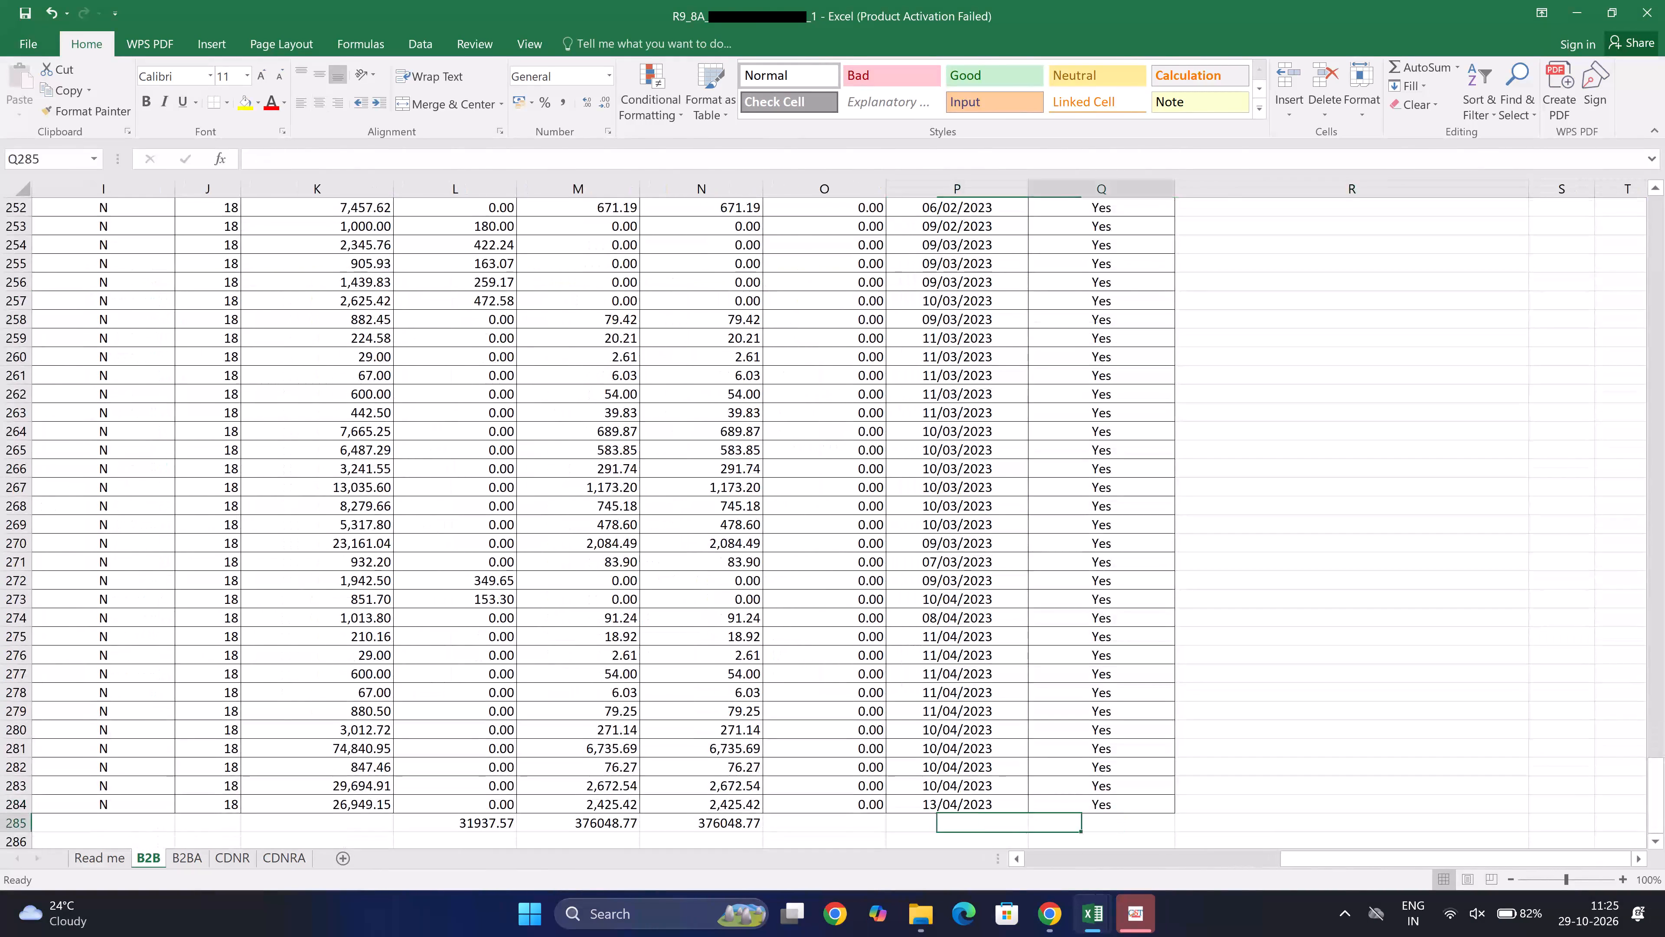
pyautogui.press('Up')
pyautogui.press('Up')
pyautogui.press('Up')
pyautogui.press('Up')
pyautogui.press('Up')
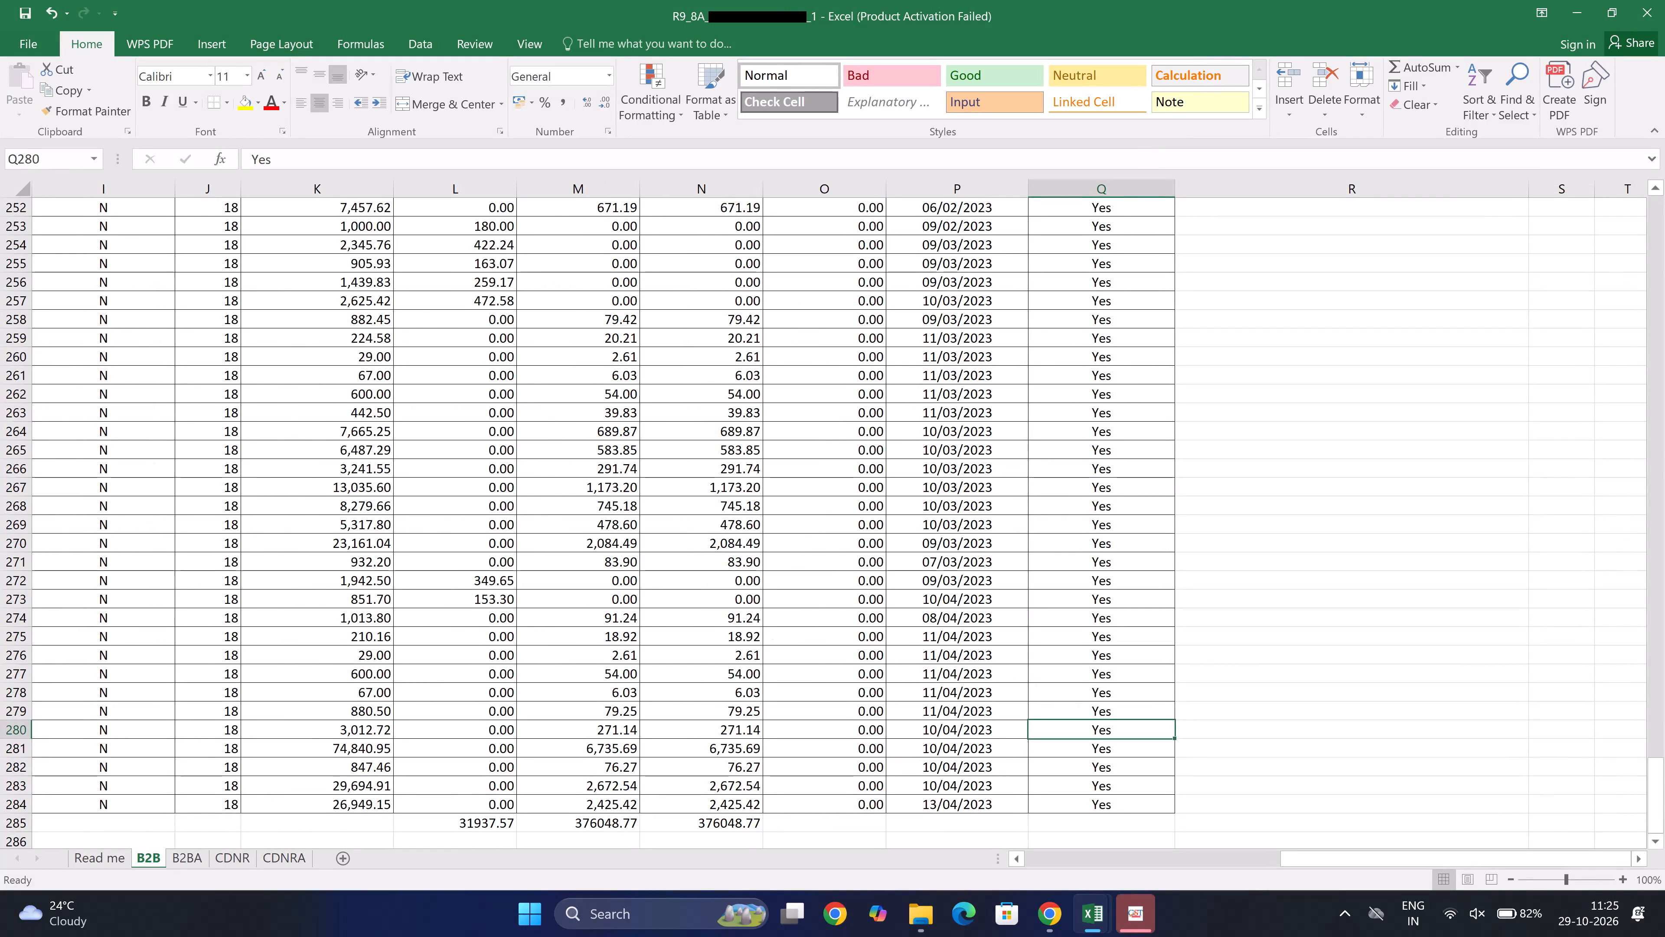
pyautogui.hotkey('ctrl', 'Up')
pyautogui.press('Up')
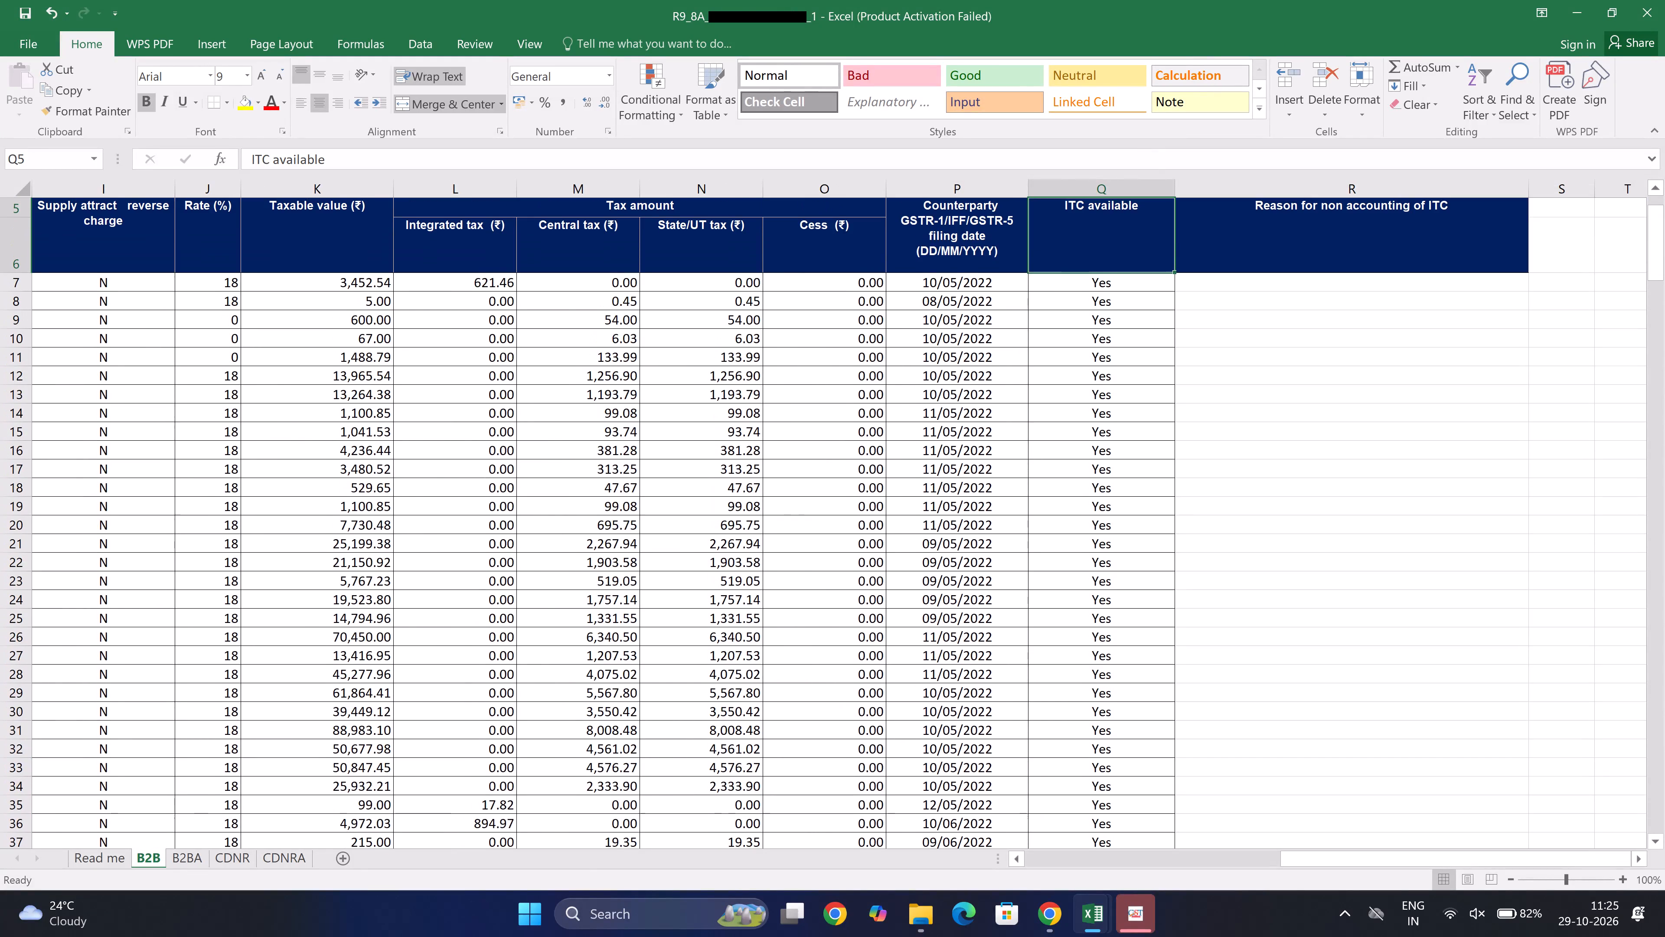
# Add filters to the B2B header rows 5 and 6, from GSTR-2A period through Reason for non accounting of ITC.
pyautogui.hotkey('shift', 'space')
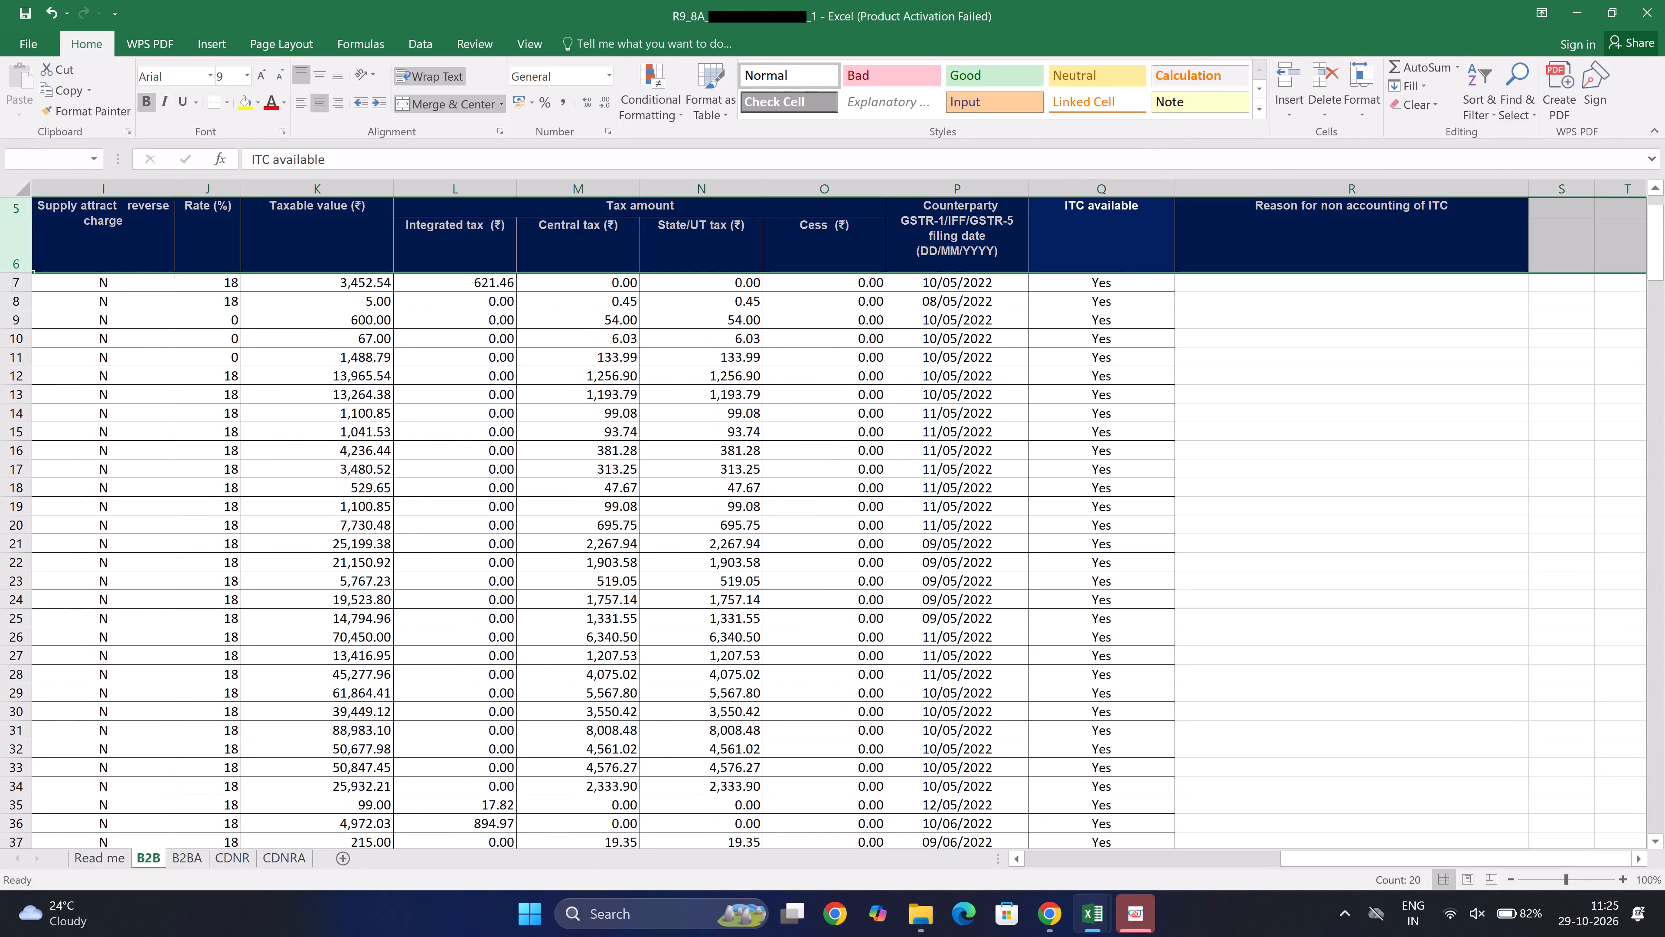
pyautogui.click(941, 237)
pyautogui.hotkey('ctrl', 'Left')
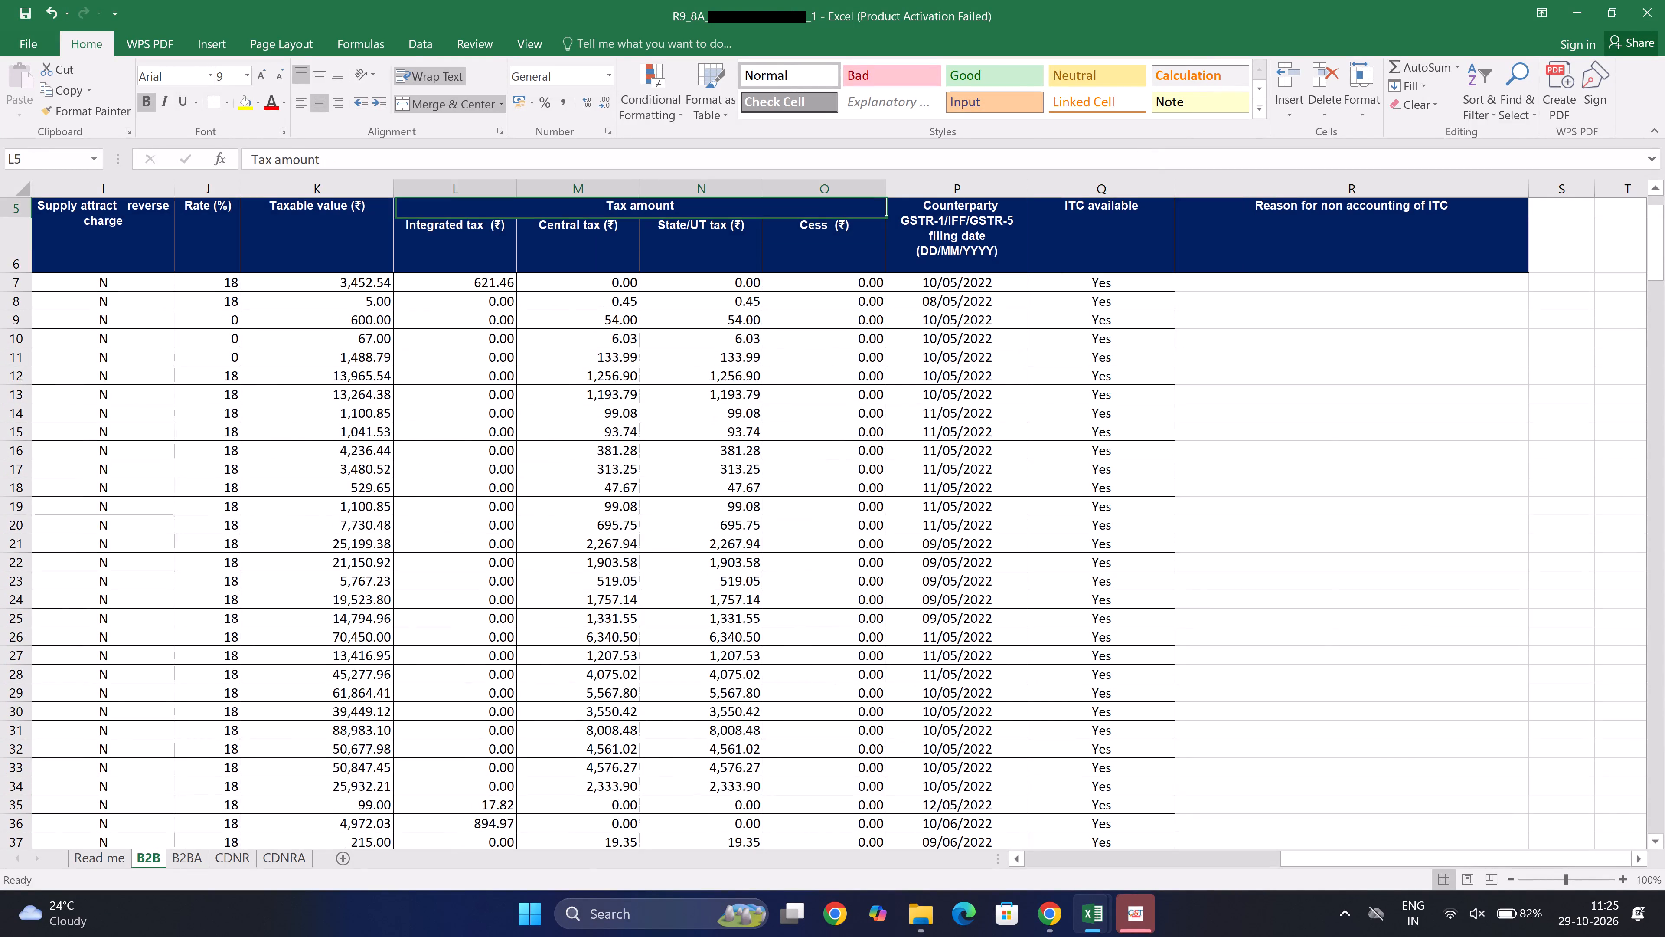
pyautogui.hotkey('ctrl', 'Left')
pyautogui.press('Left')
pyautogui.press('Left')
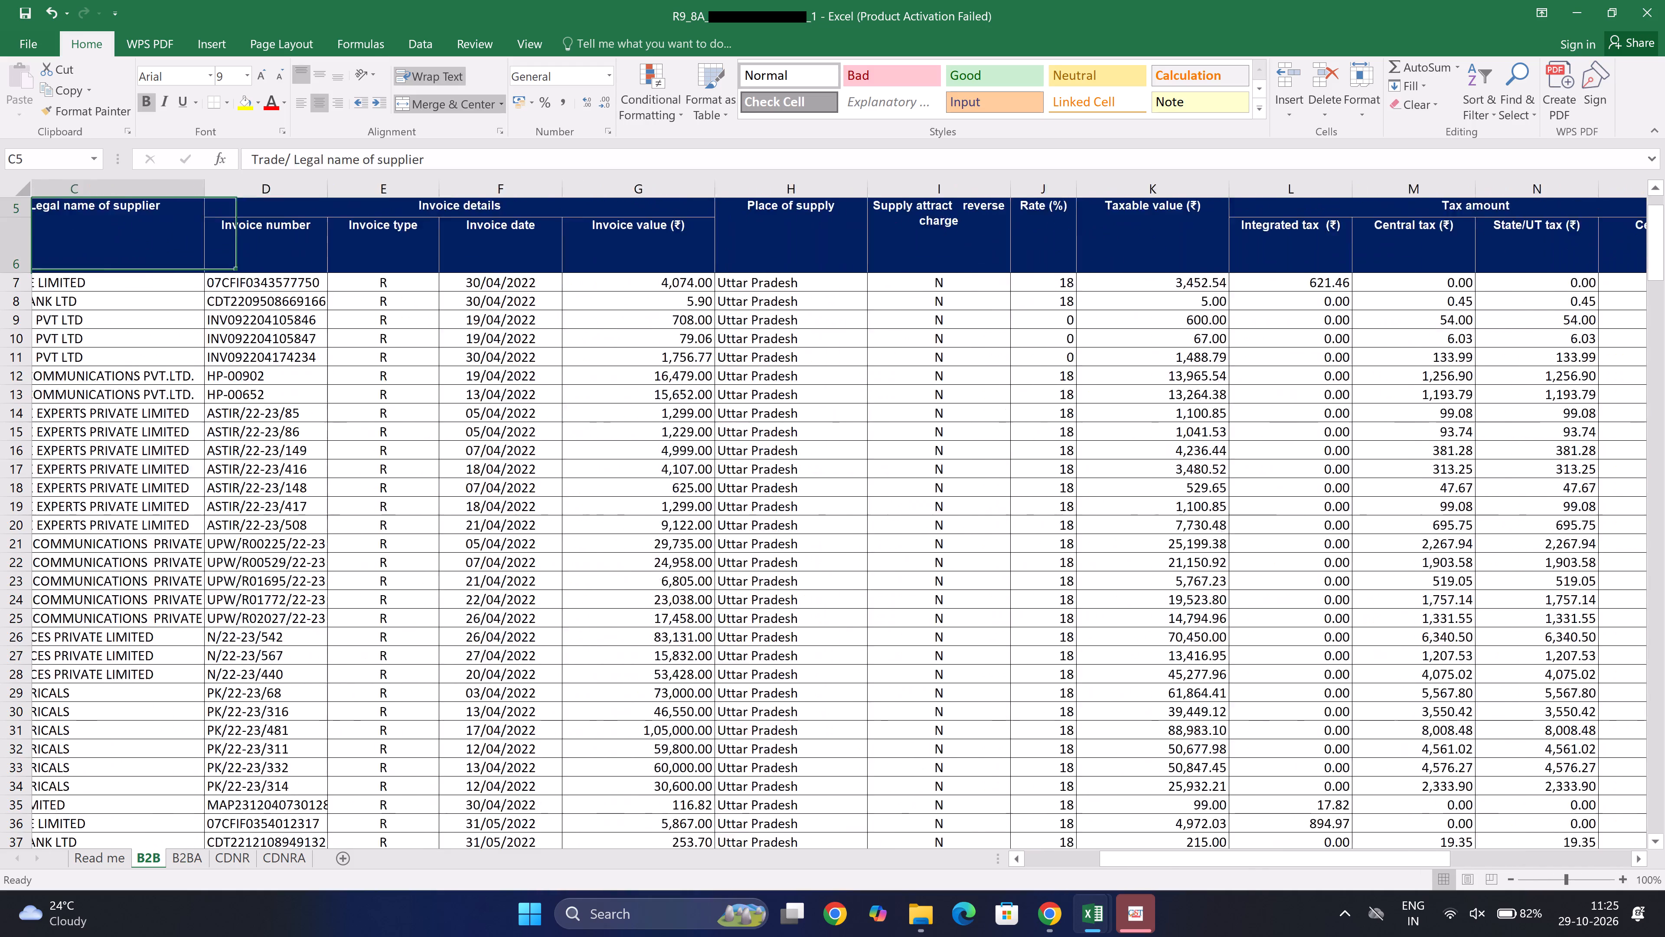
pyautogui.press('Left')
pyautogui.press('Left')
pyautogui.hotkey('ctrl', 'Left')
pyautogui.press('Right')
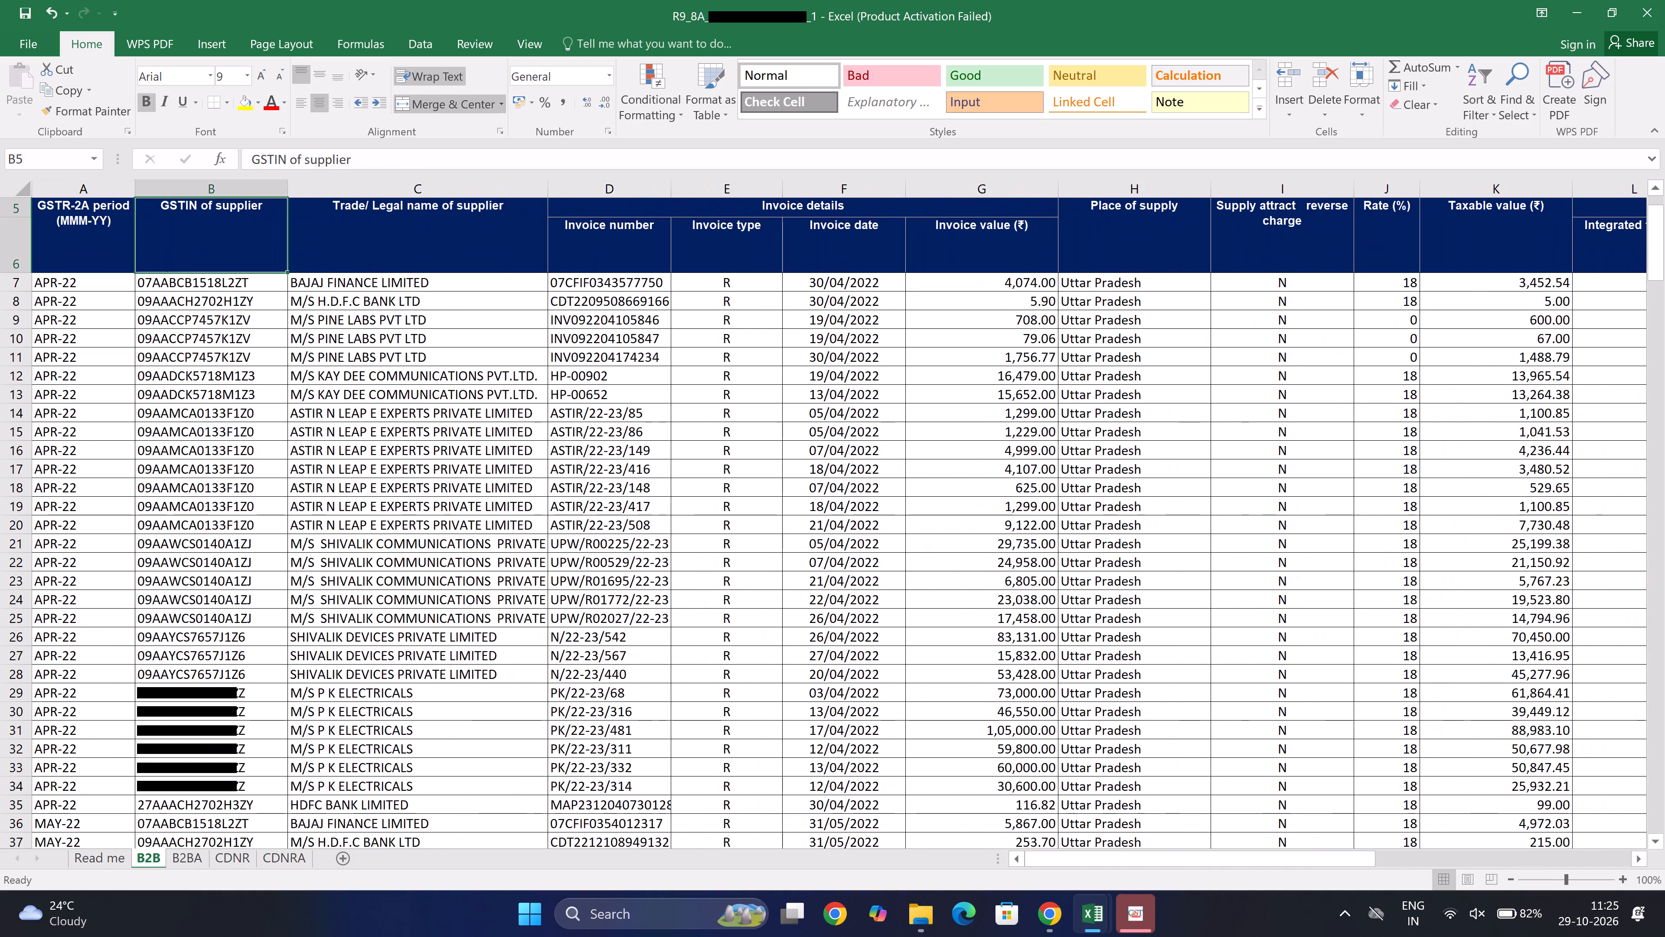
pyautogui.press('Left')
pyautogui.hotkey('shift', 'Right')
pyautogui.hotkey('shift', 'Right')
pyautogui.hotkey('shift', 'Right')
pyautogui.hotkey('shift', 'Right')
pyautogui.hotkey('shift', 'Right')
pyautogui.hotkey('shift', 'Right')
pyautogui.hotkey('shift', 'Right')
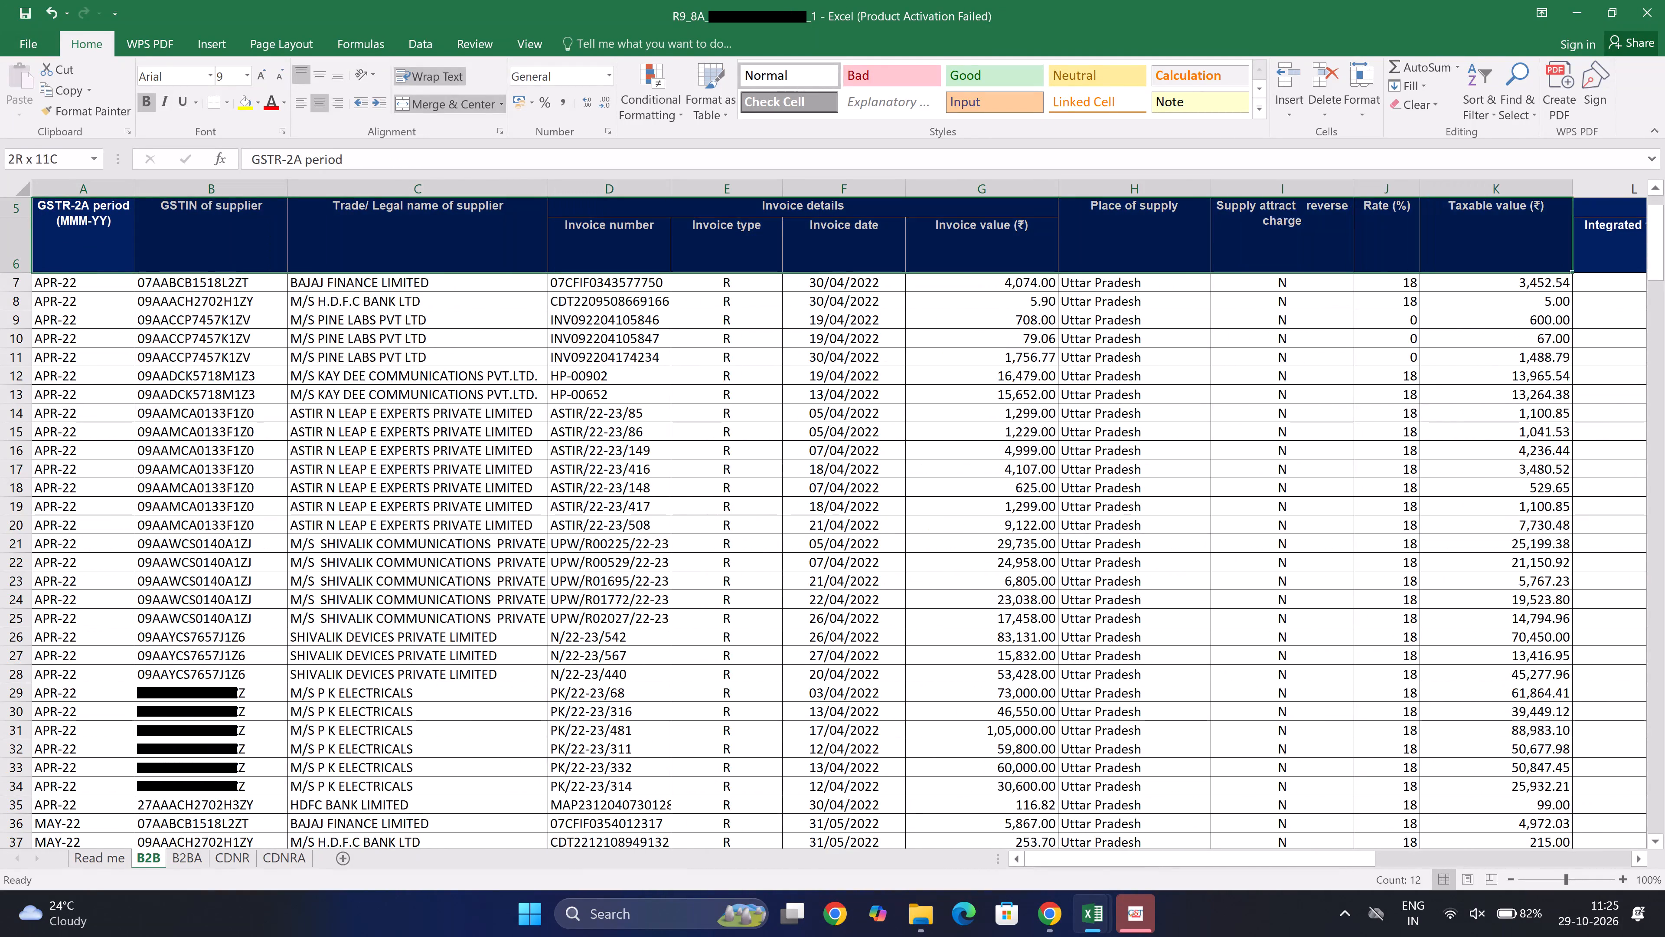
pyautogui.hotkey('shift', 'Right')
pyautogui.hotkey('shift', 'Right')
pyautogui.hotkey('shift', 'Right')
pyautogui.hotkey('shift', 'Right')
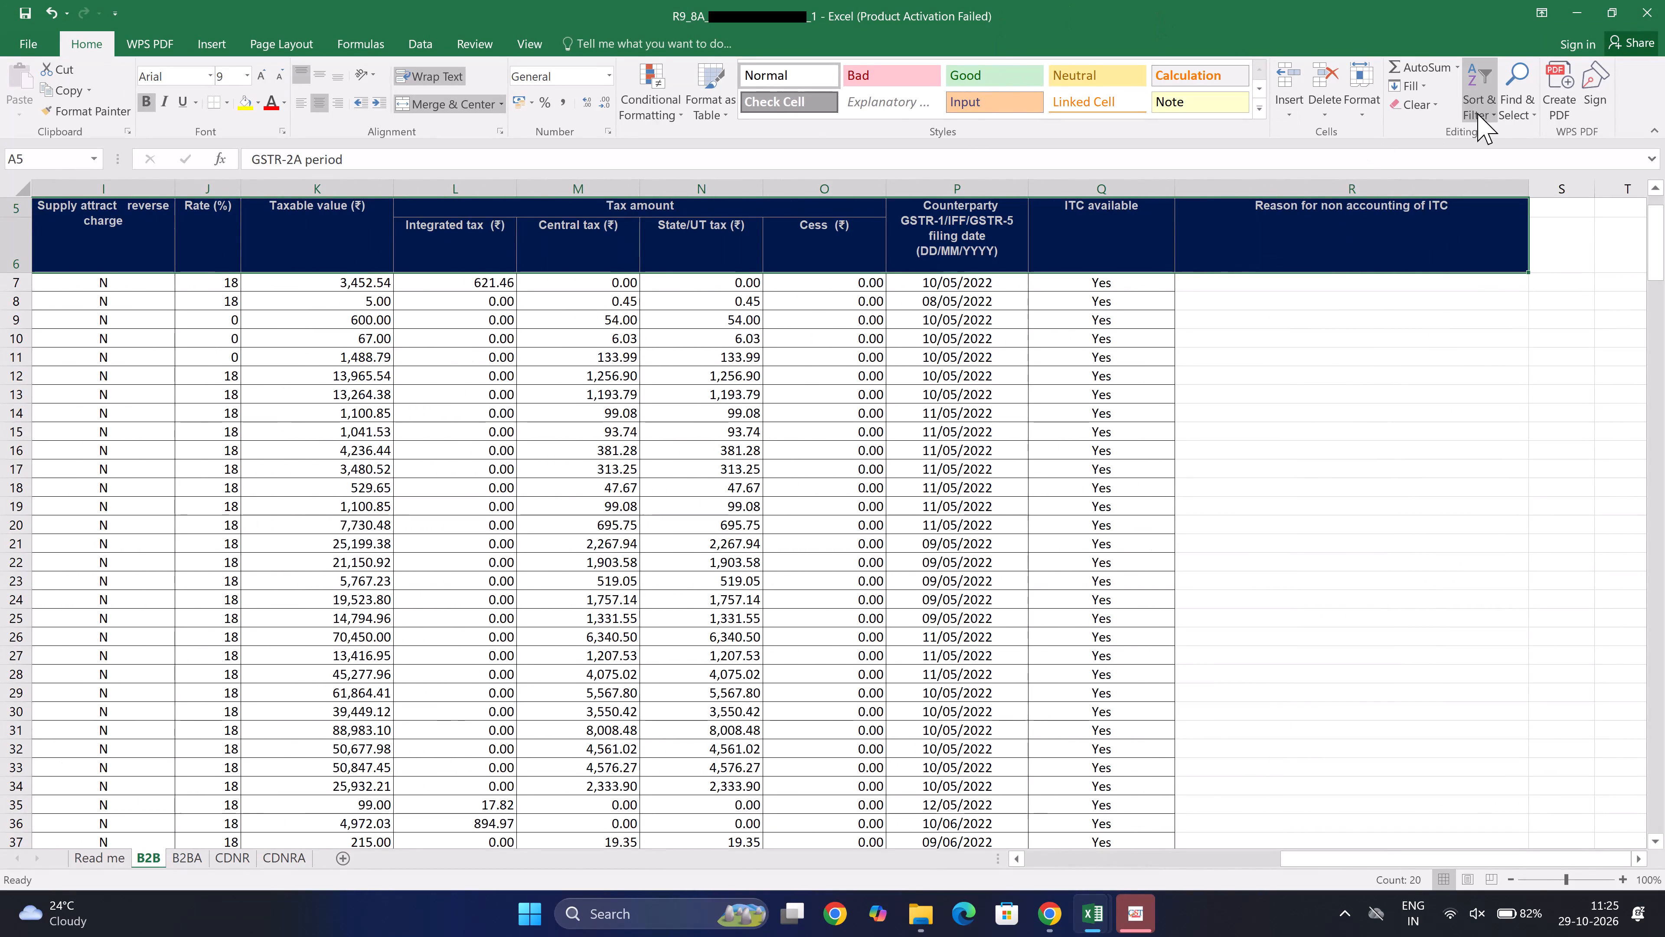
pyautogui.click(1494, 111)
pyautogui.click(1492, 212)
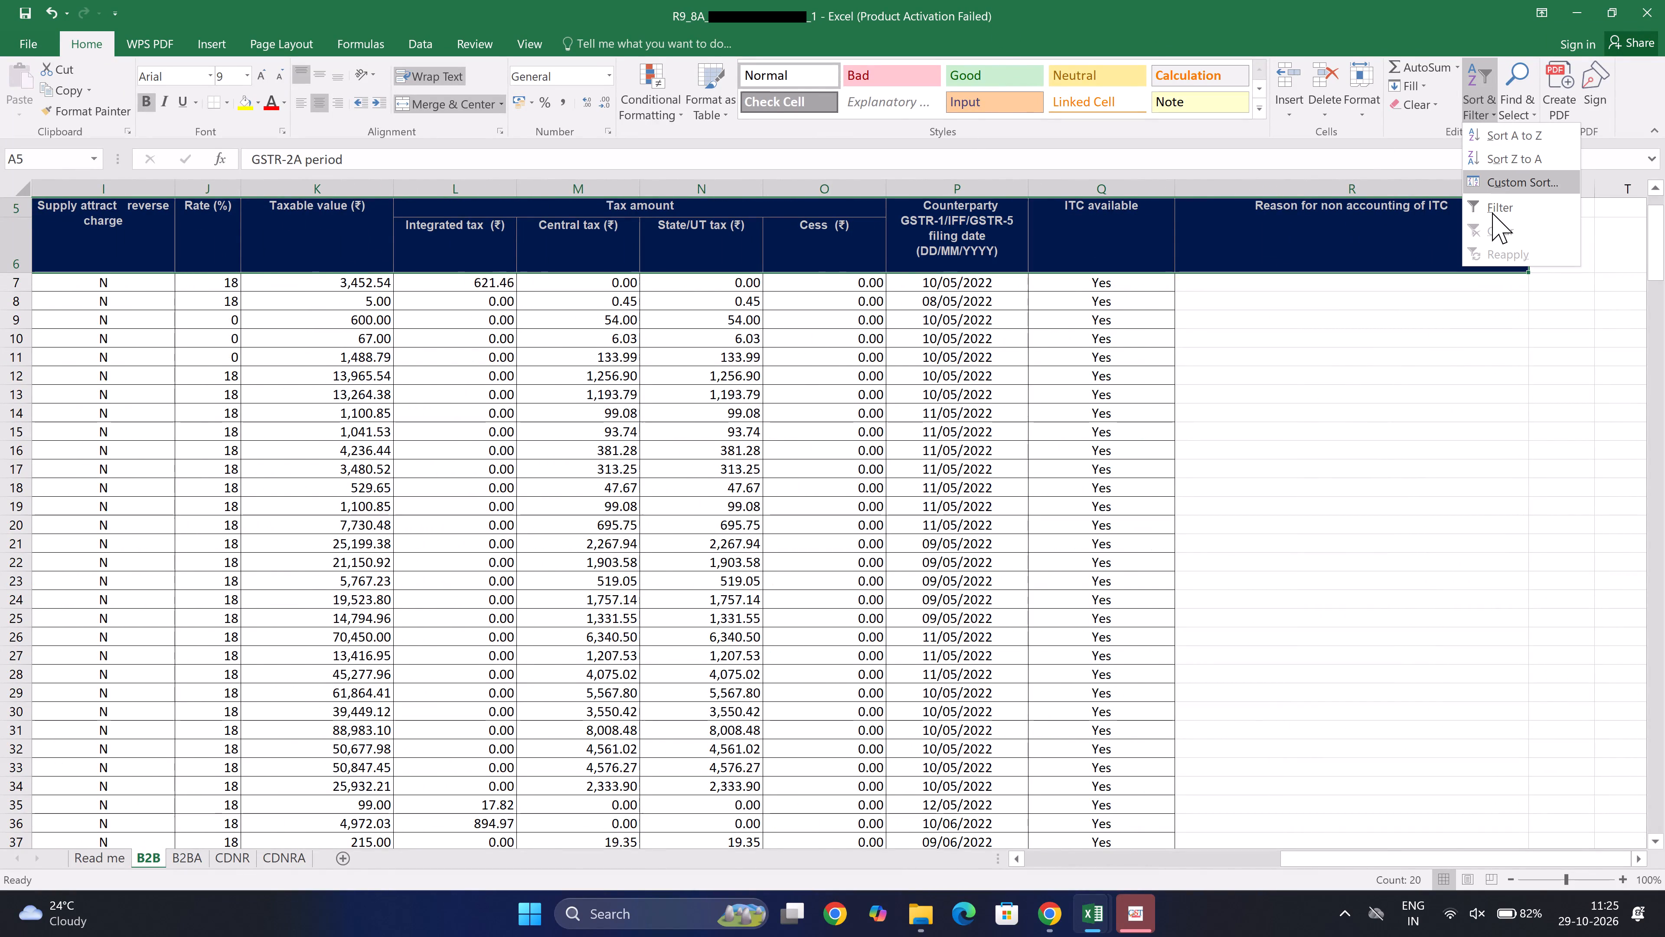
# Filter the ITC available column to show only blank entries, excluding Yes.
pyautogui.hscroll(-7, 1406, 353)
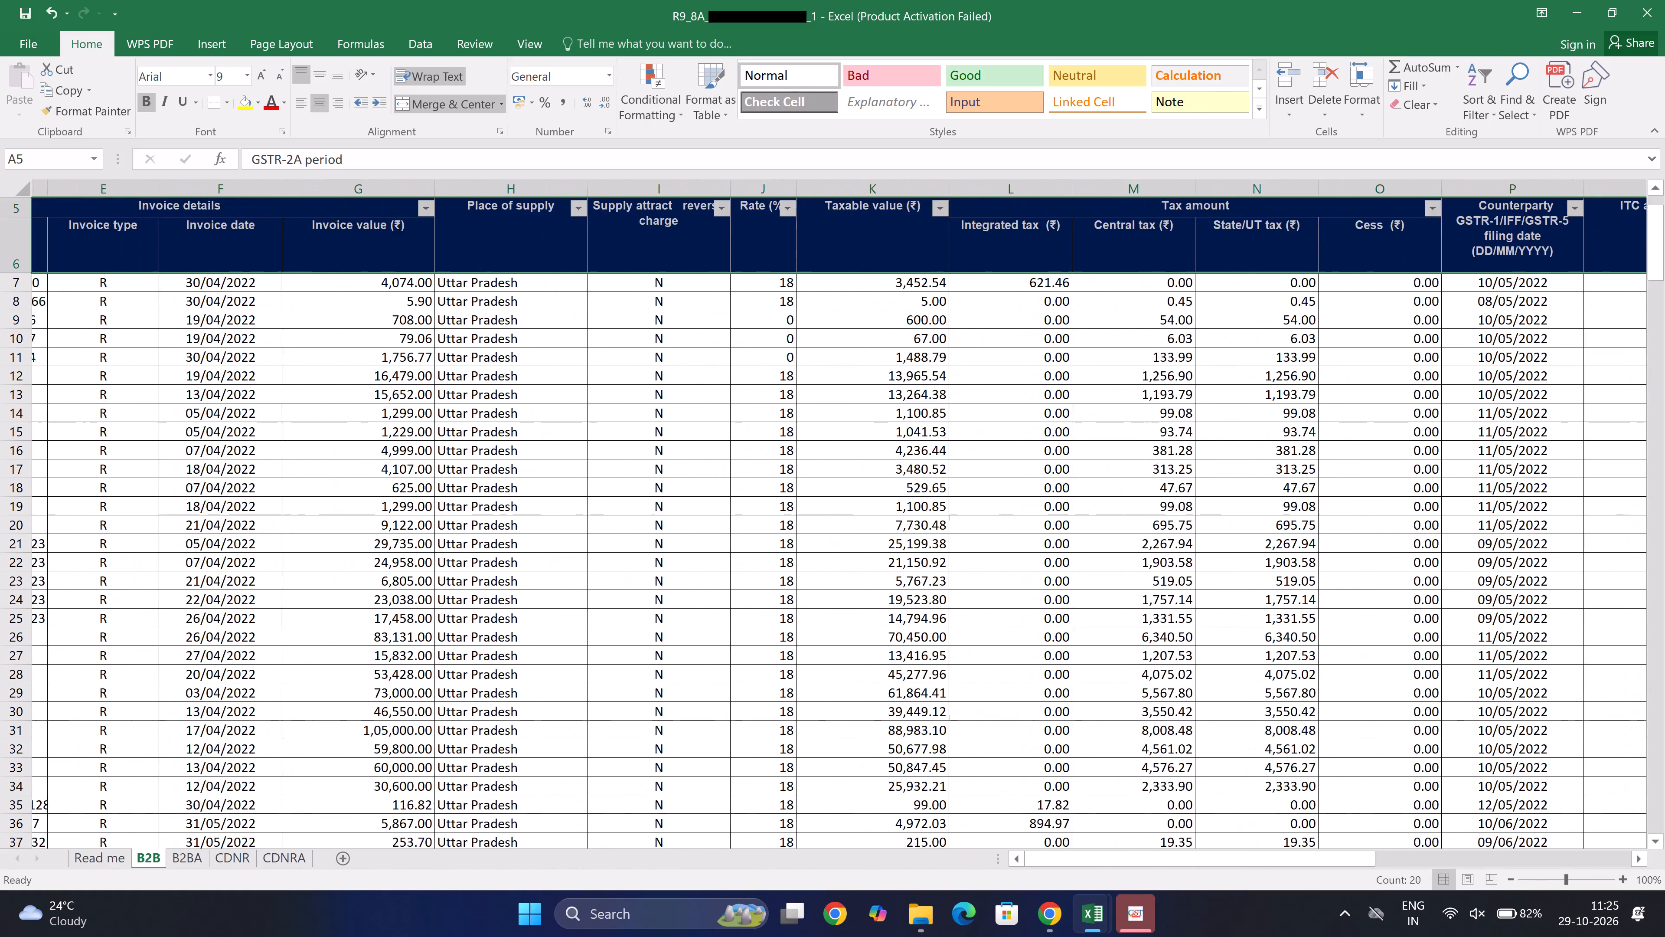
pyautogui.hscroll(-4, 1406, 353)
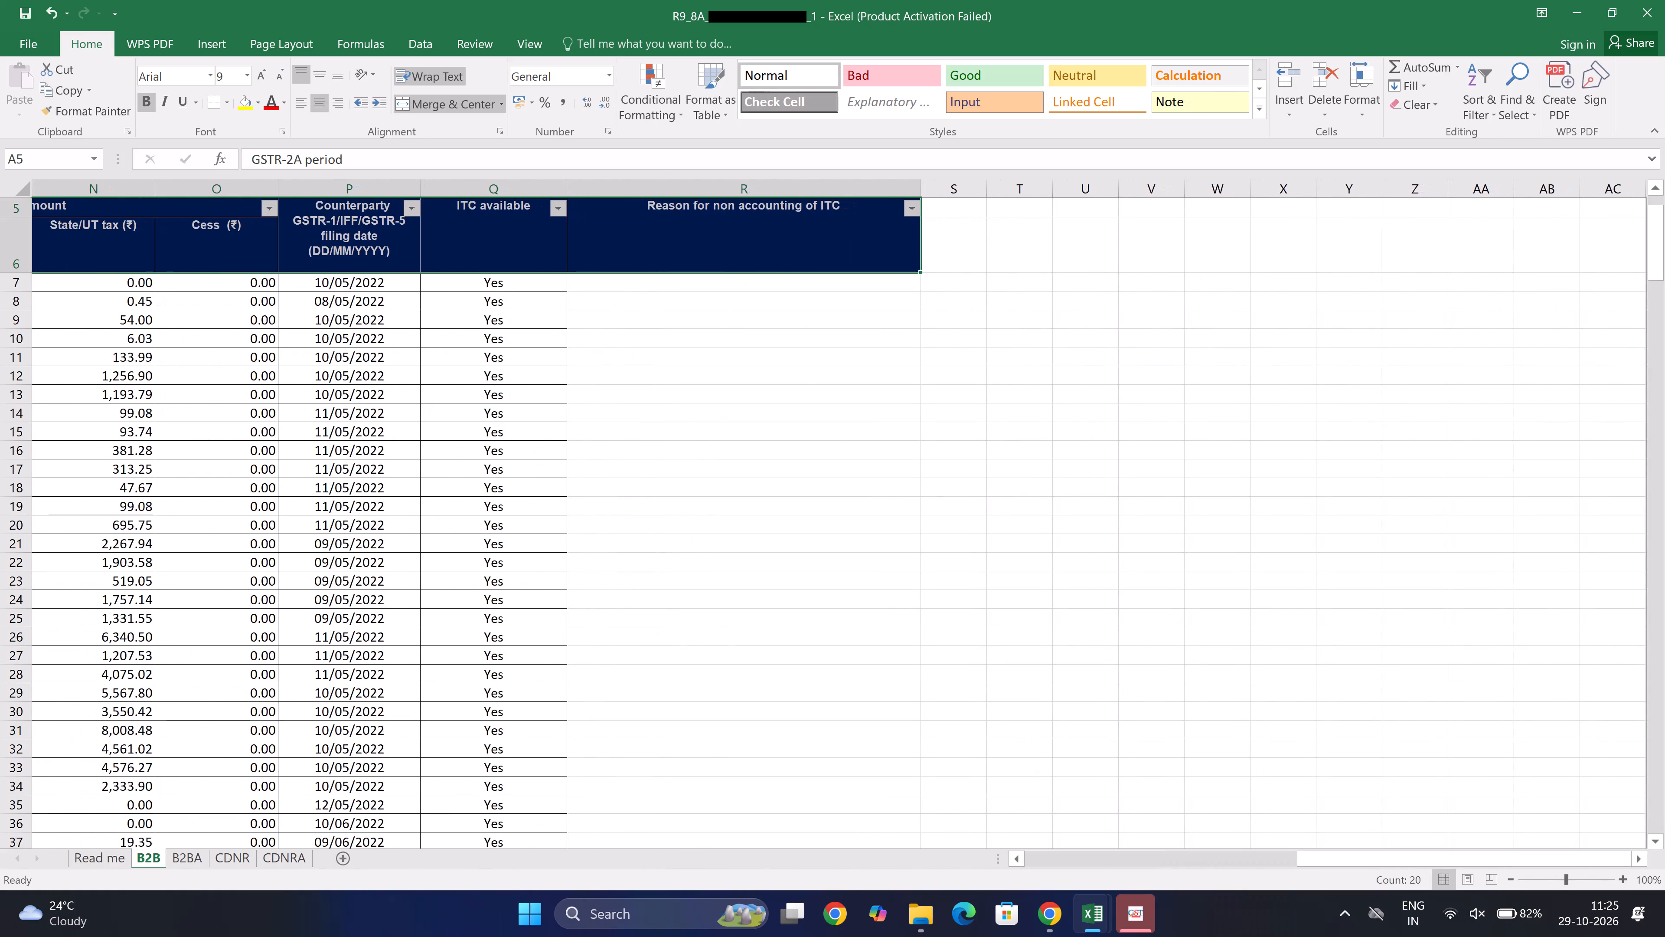
pyautogui.click(555, 215)
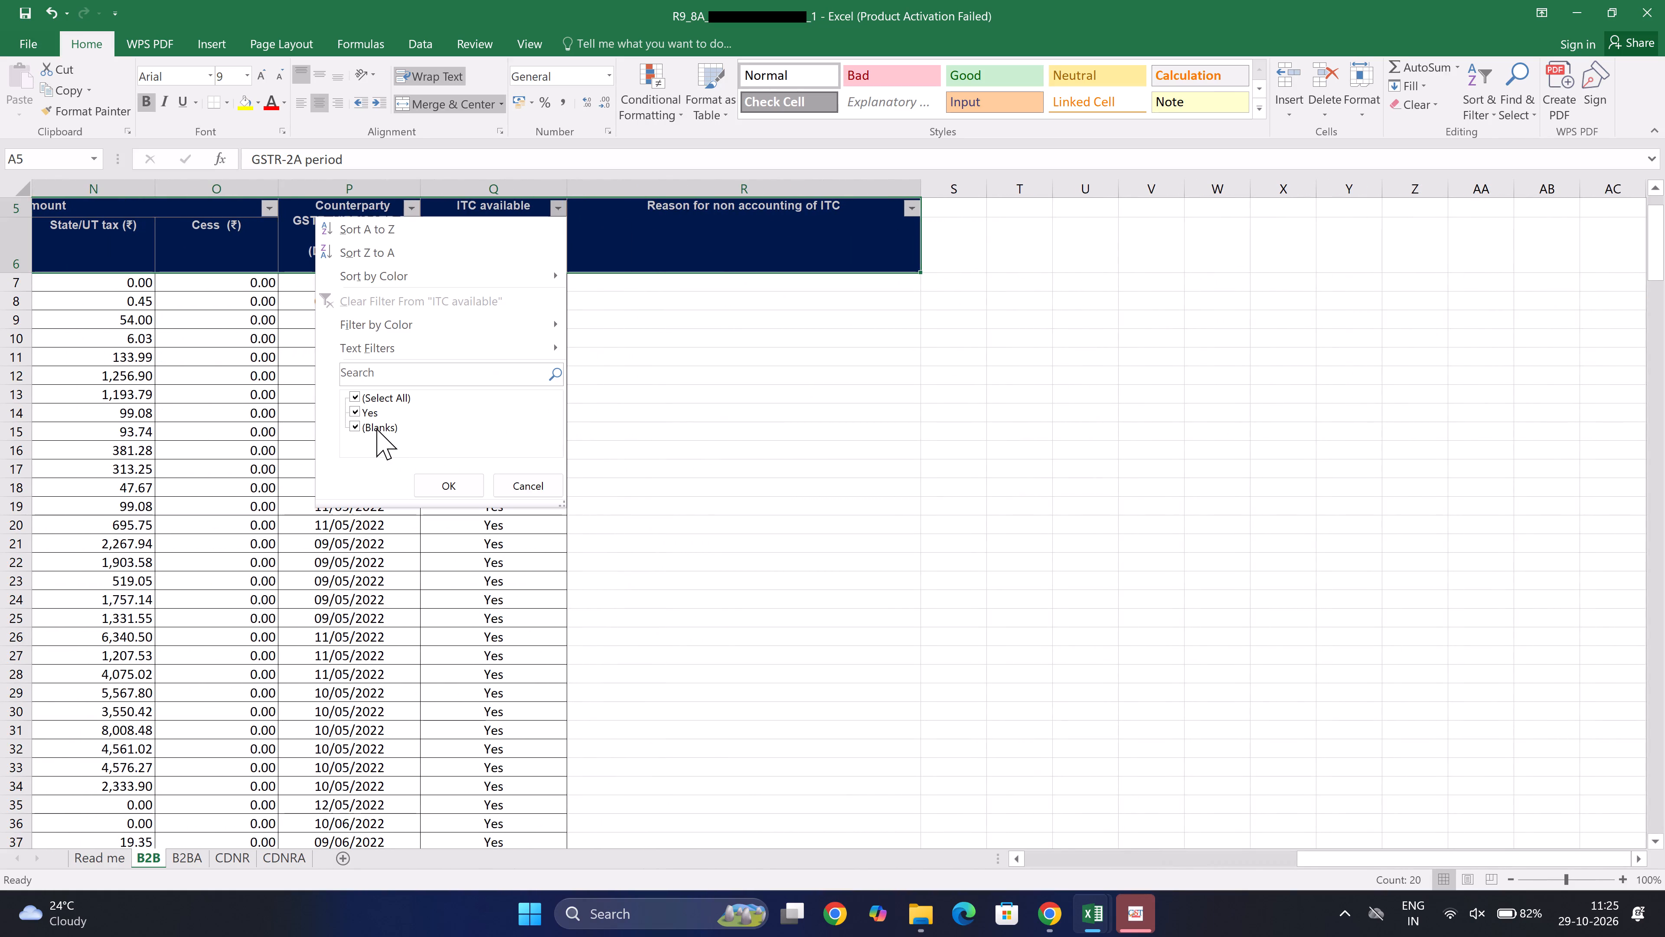
pyautogui.click(373, 427)
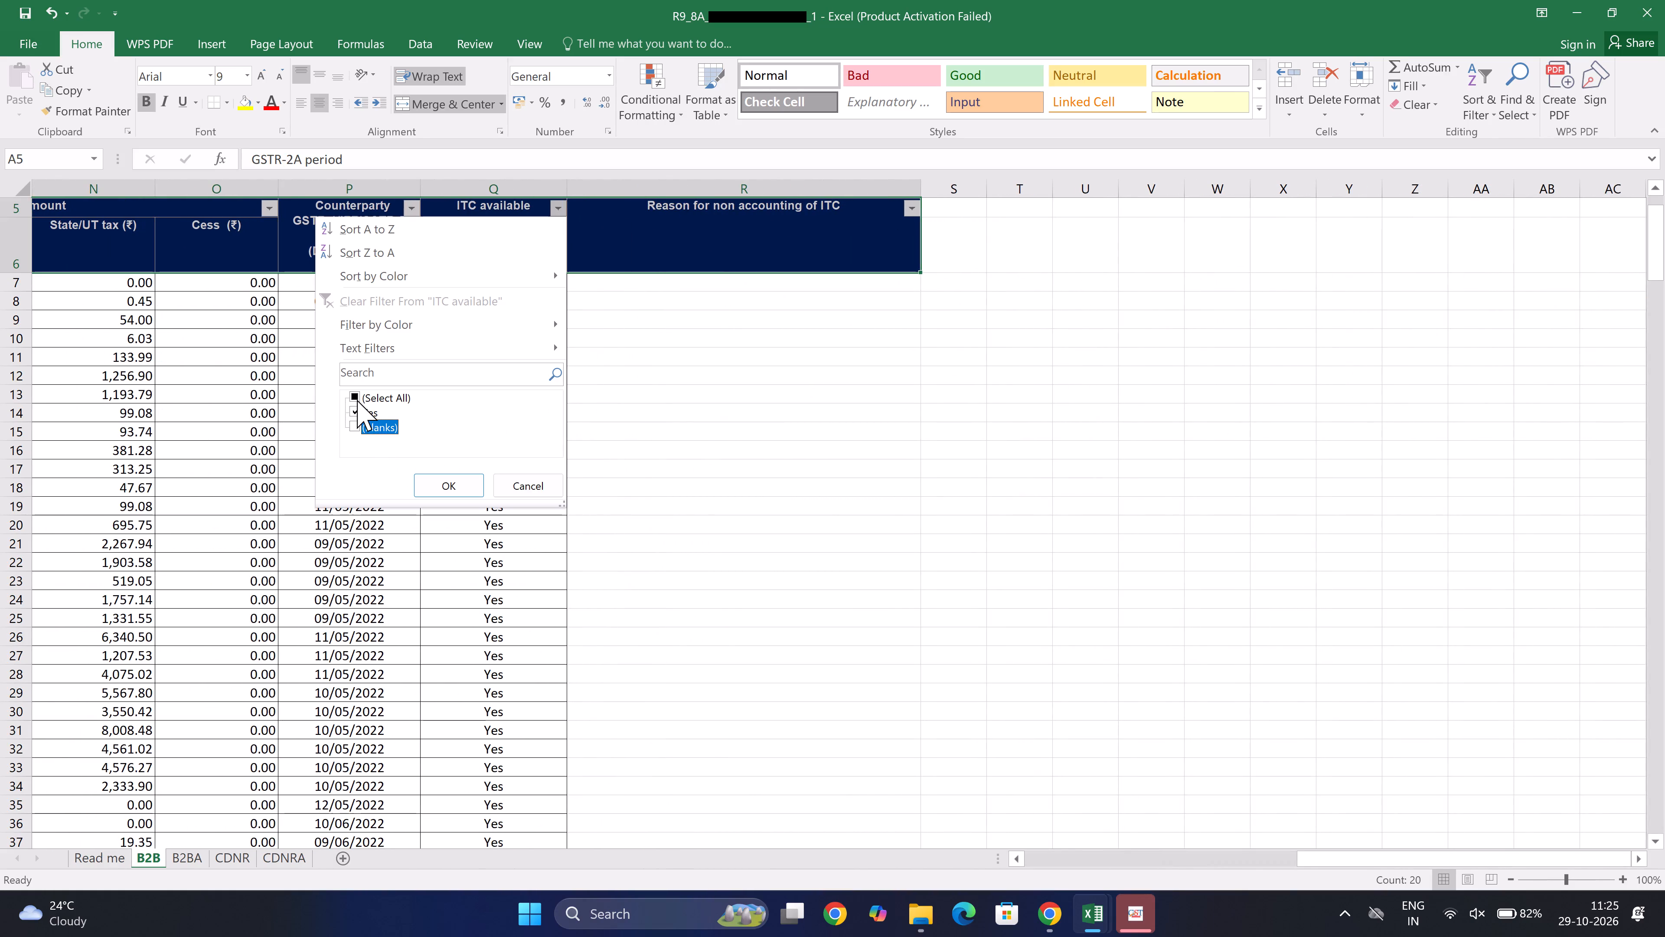
pyautogui.click(355, 394)
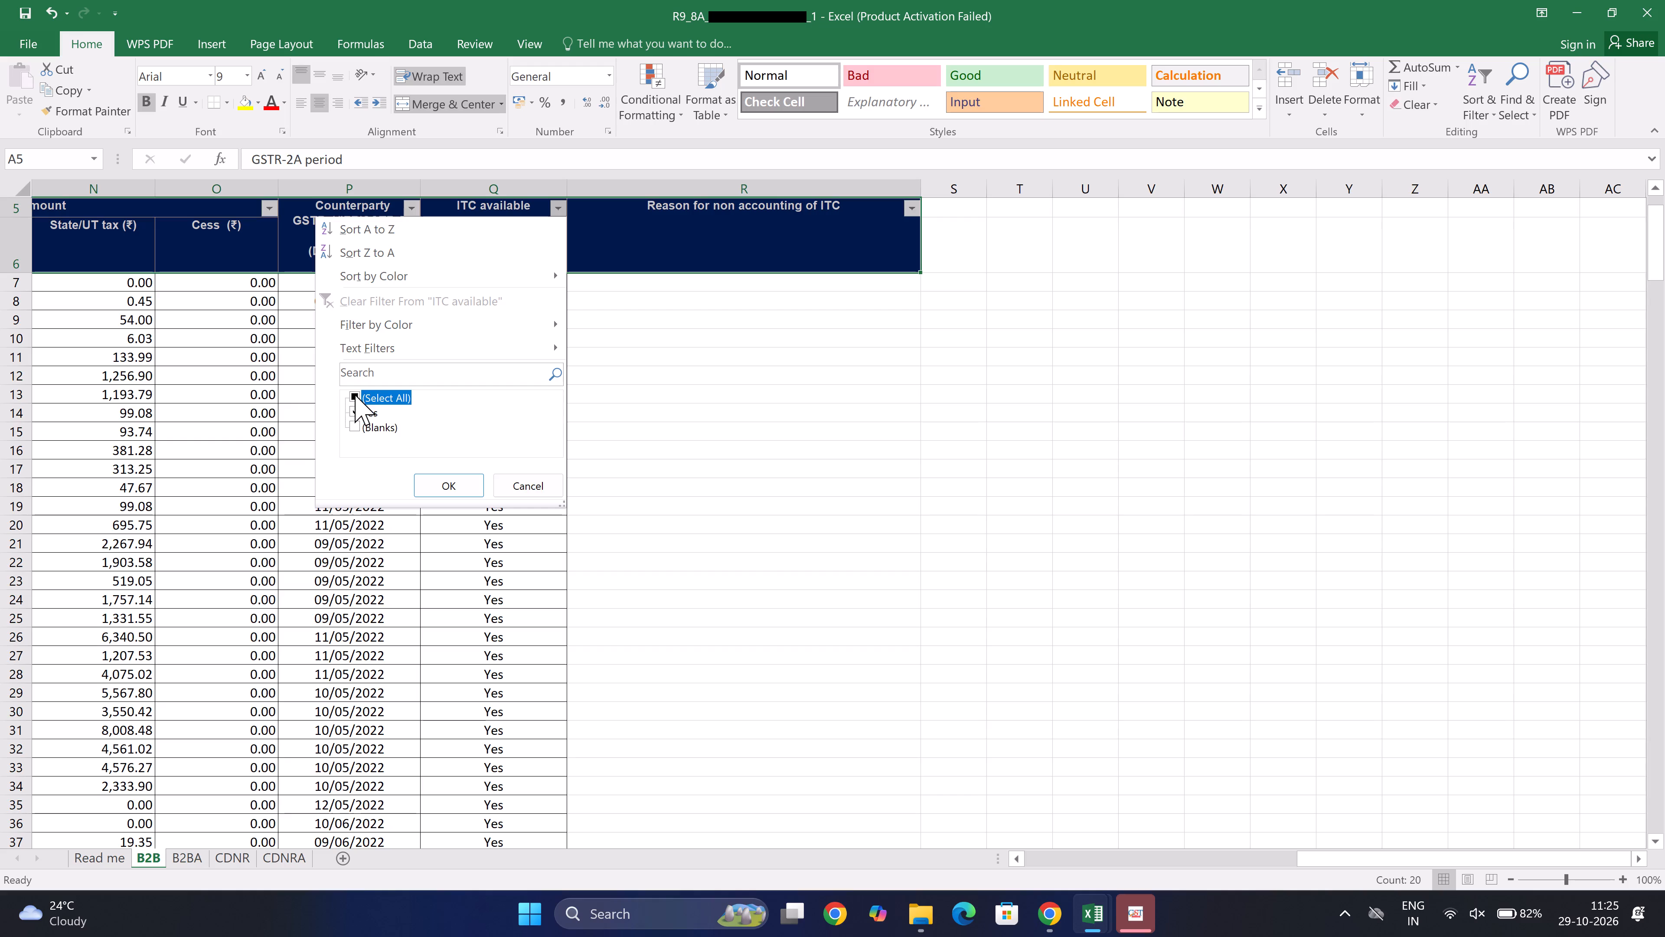
pyautogui.click(355, 413)
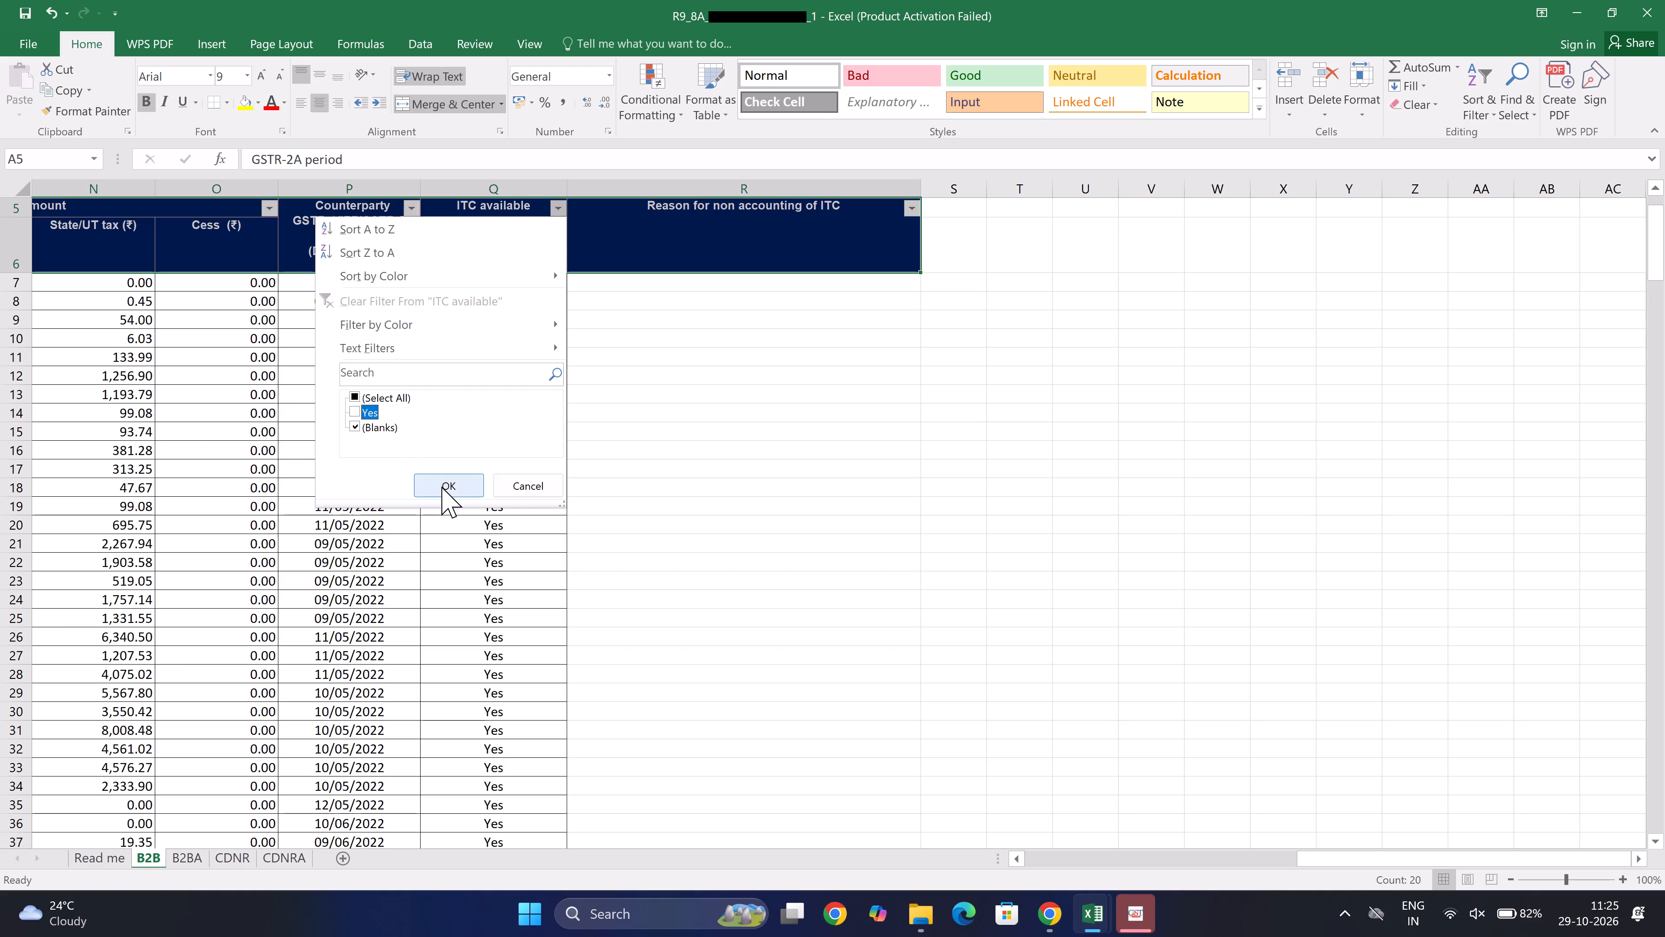
pyautogui.click(441, 486)
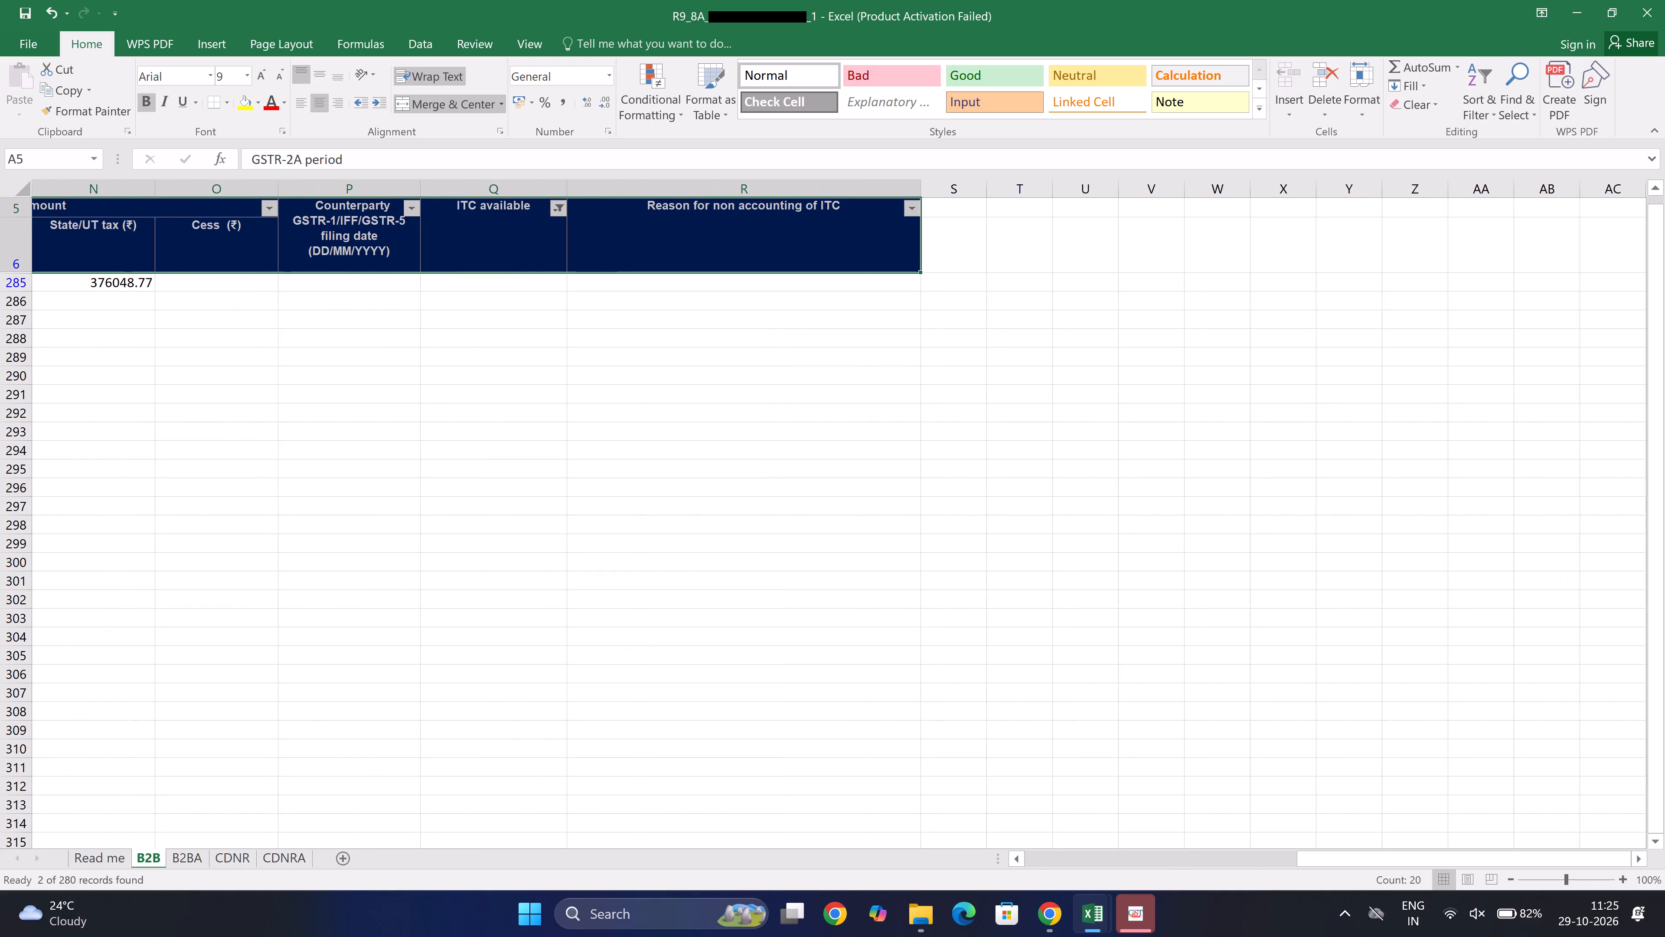
# Reset the ITC available filter to include all entries and go back to the GSTR-2A period heading.
pyautogui.click(562, 204)
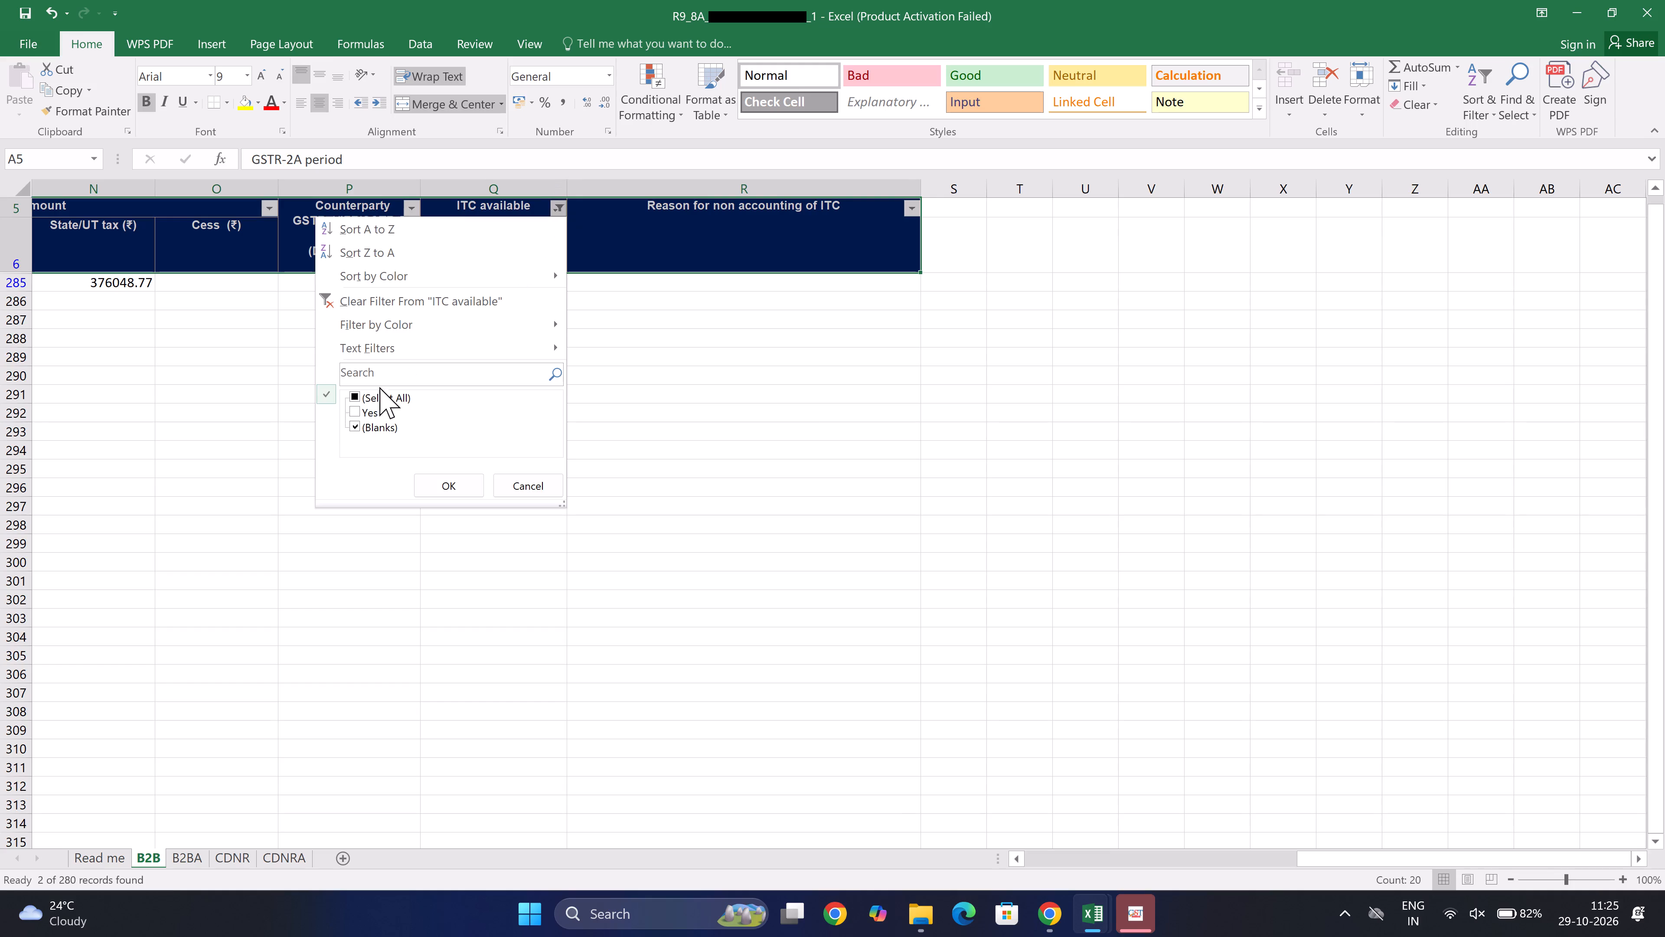
pyautogui.click(373, 399)
pyautogui.click(453, 489)
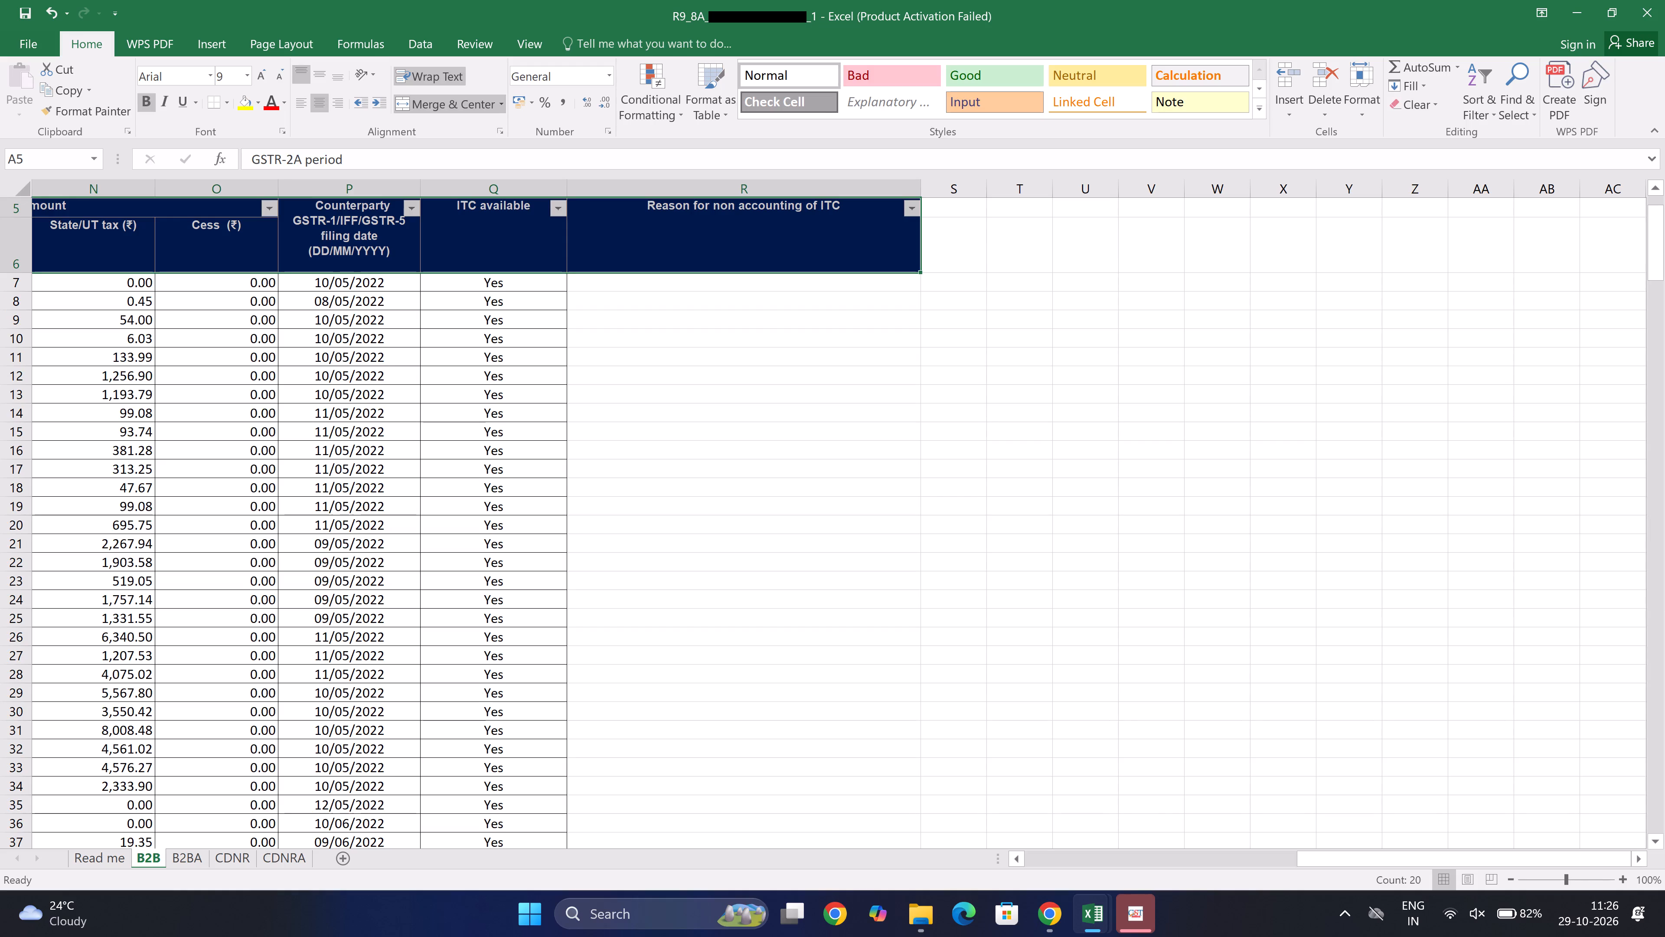
pyautogui.press('Left')
pyautogui.press('Left')
pyautogui.press('Left')
pyautogui.press('Left')
pyautogui.press('Left')
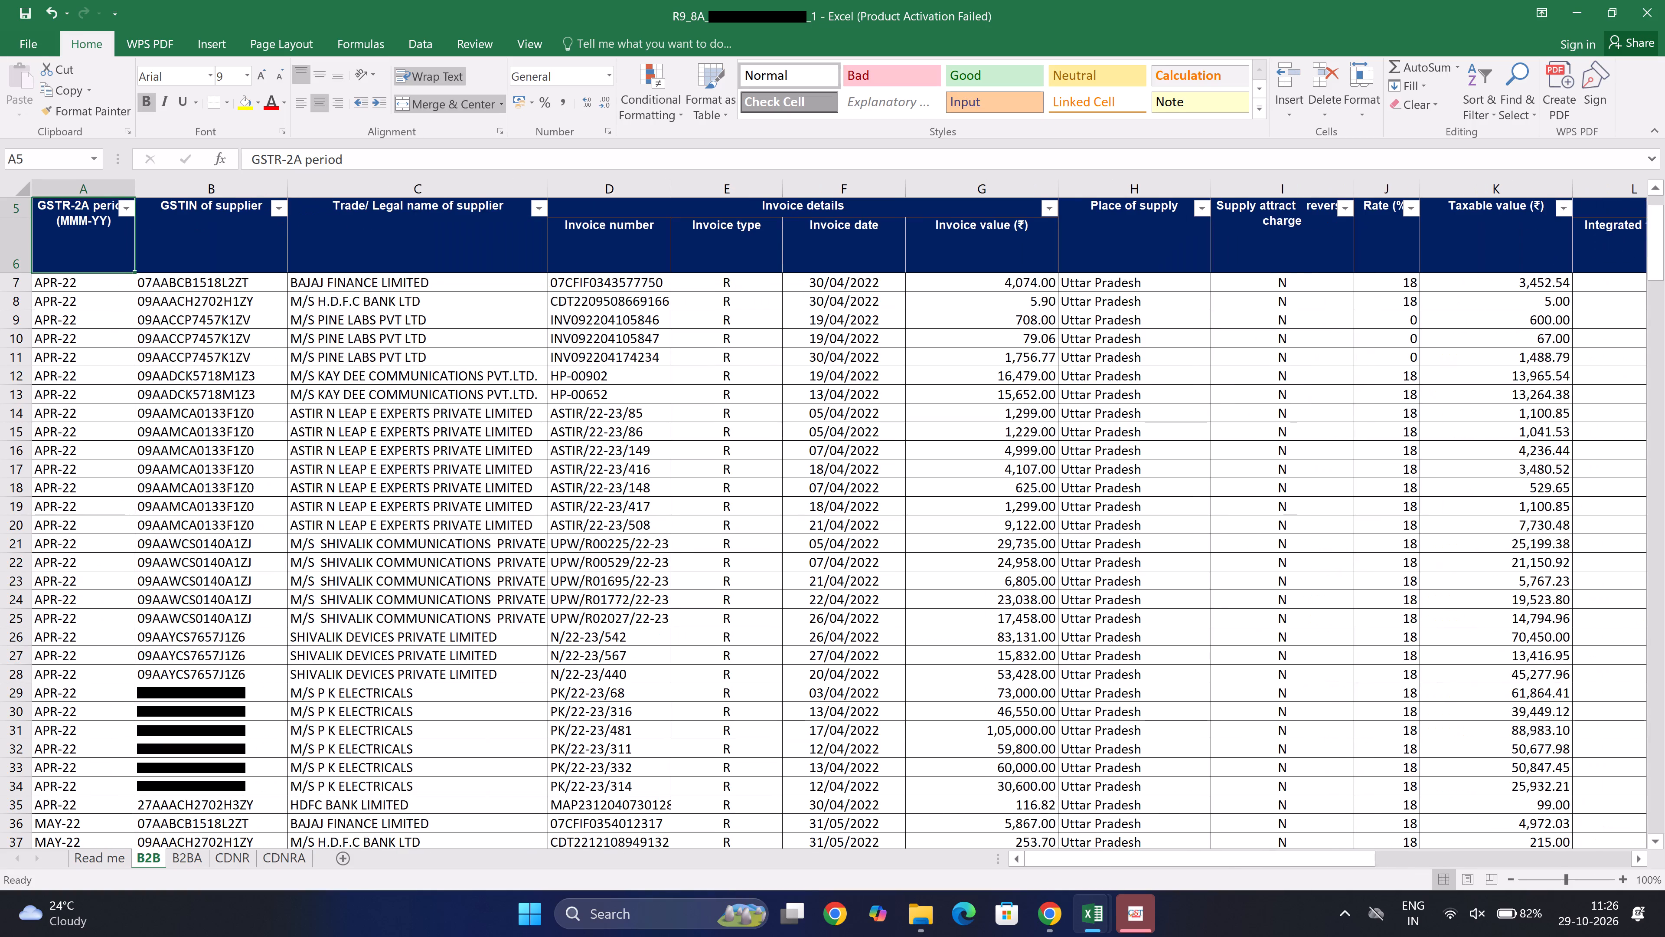
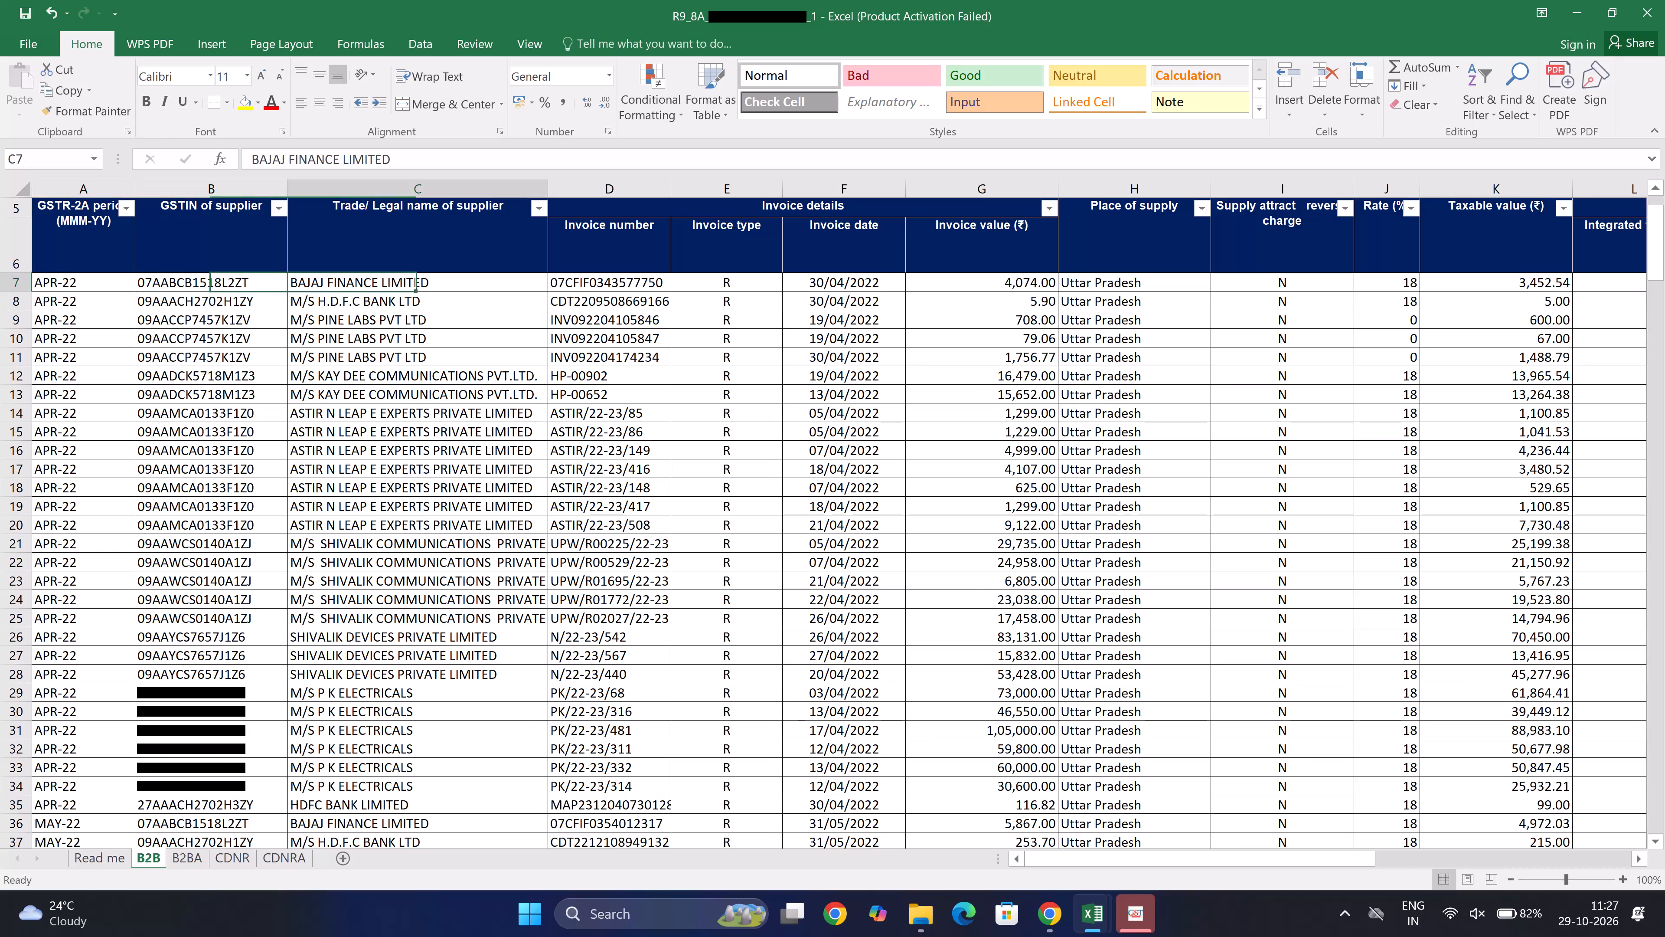
# Review the B2B invoices' ITC available and tax amount columns, then examine the tax totals below the last invoice in row 285.
pyautogui.press('Right')
pyautogui.hotkey('ctrl', 'Right')
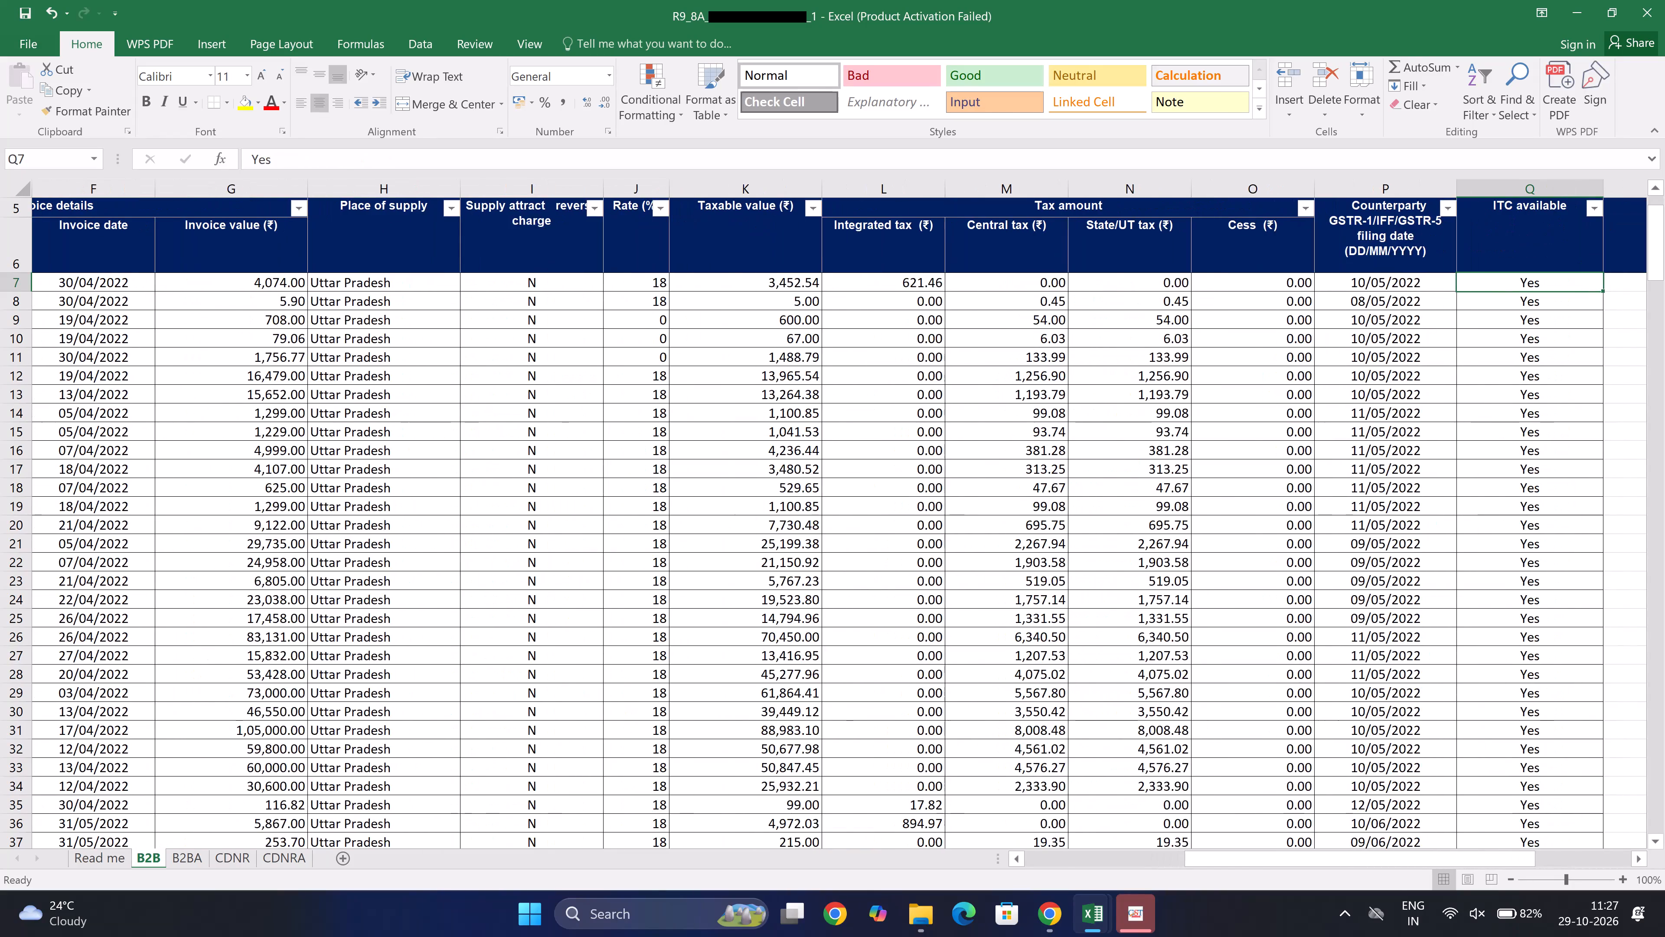
pyautogui.press('Right')
pyautogui.press('Left')
pyautogui.press('Left')
pyautogui.press('Left')
pyautogui.press('Left')
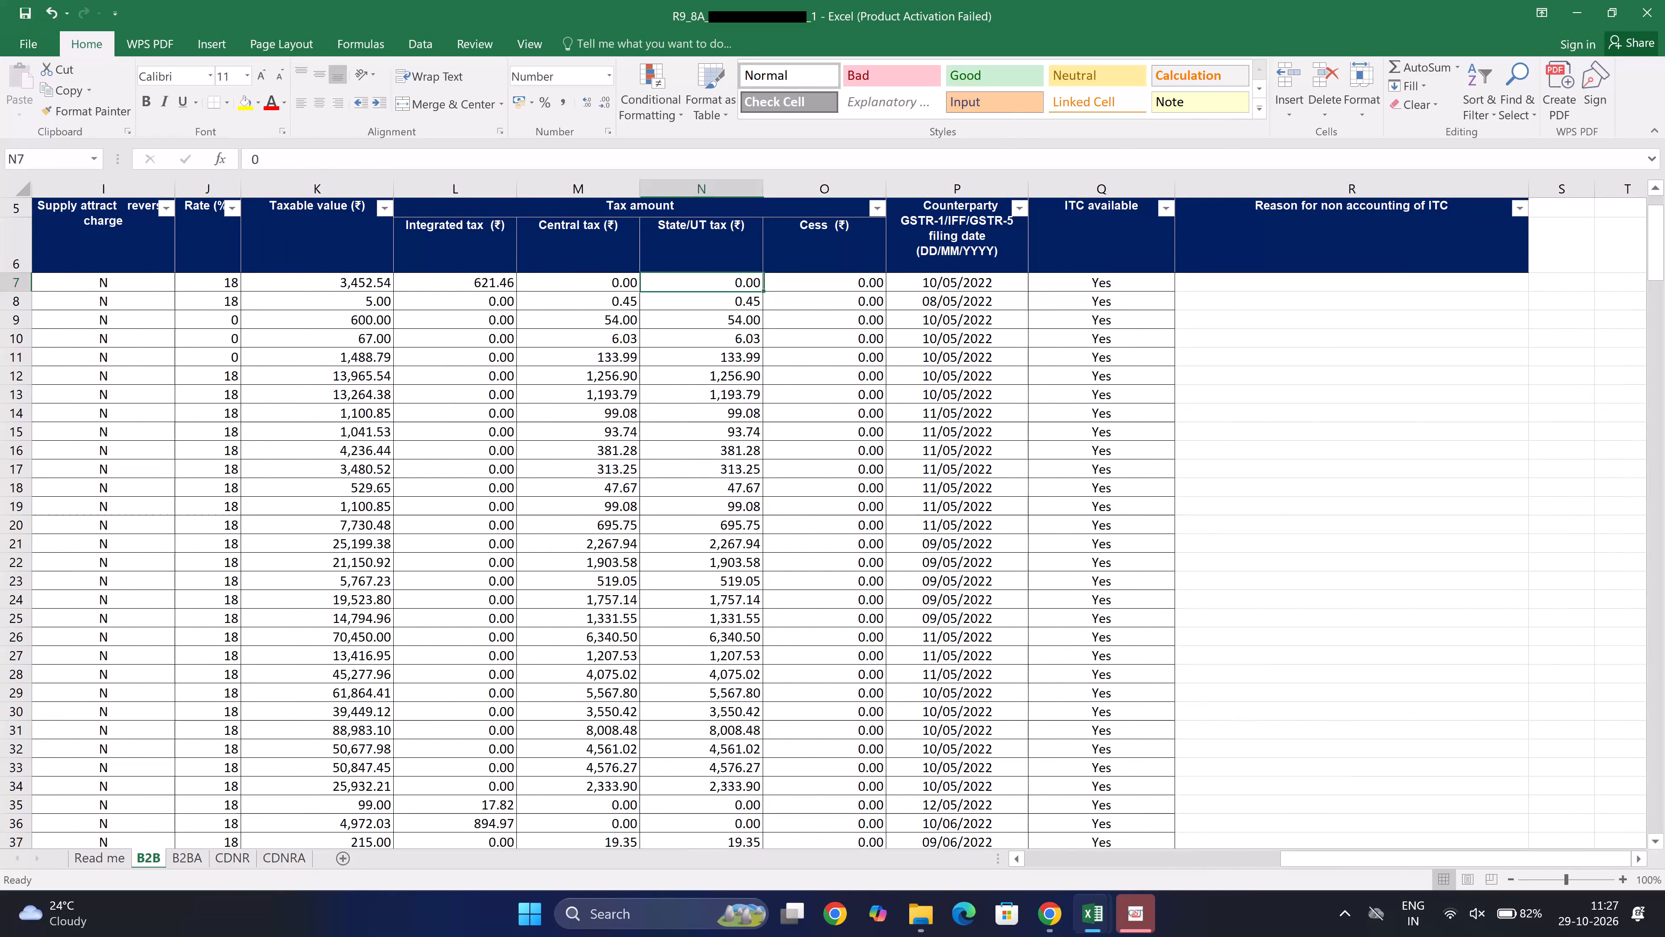
pyautogui.press('Down')
pyautogui.hotkey('ctrl', 'Down')
pyautogui.press('Down')
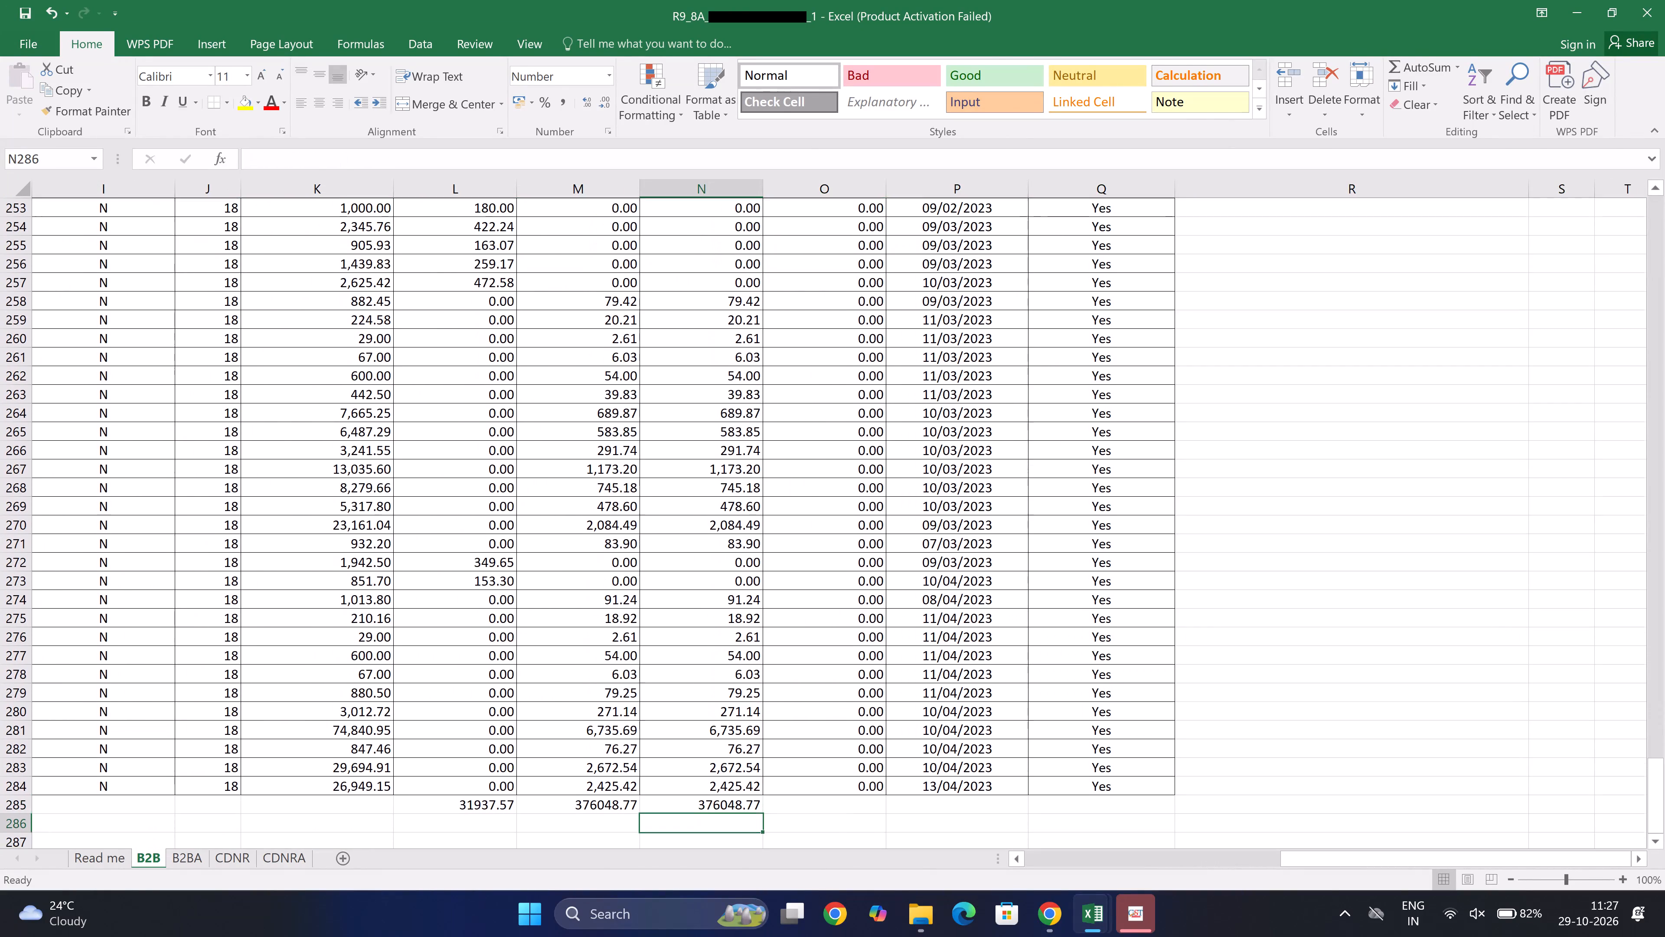
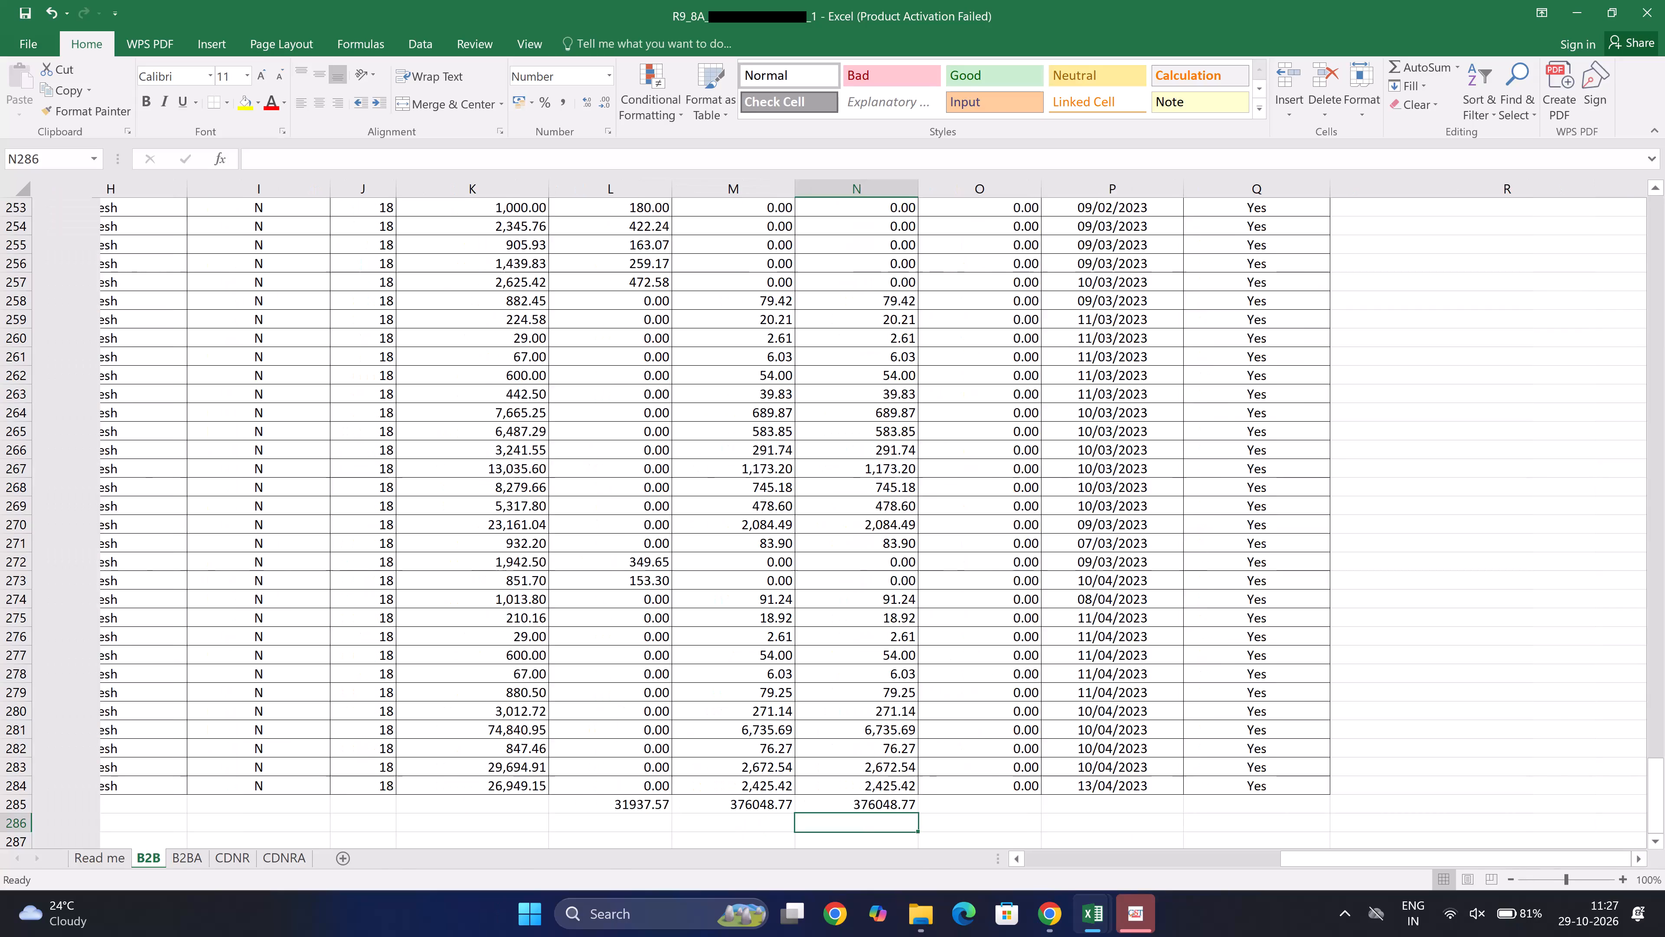
# Examine the B2B invoices from the bottom of the sheet back to the August 2022 entries.
pyautogui.hscroll(1, 805, 506)
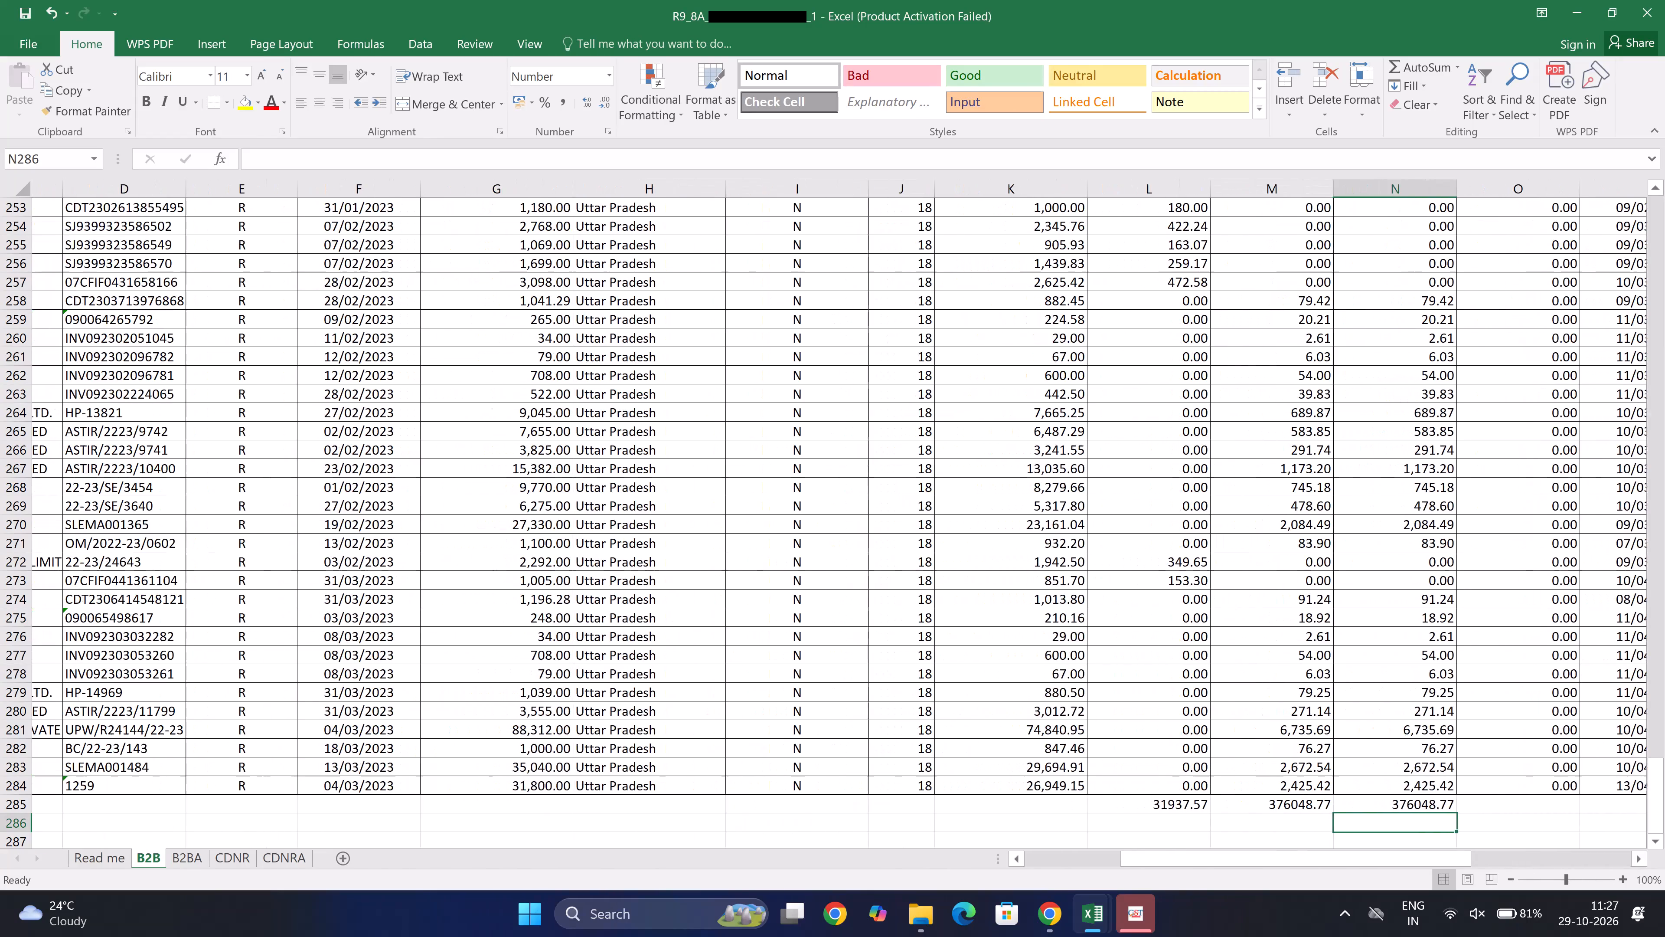
pyautogui.hscroll(1, 805, 506)
pyautogui.scroll(9, 805, 506)
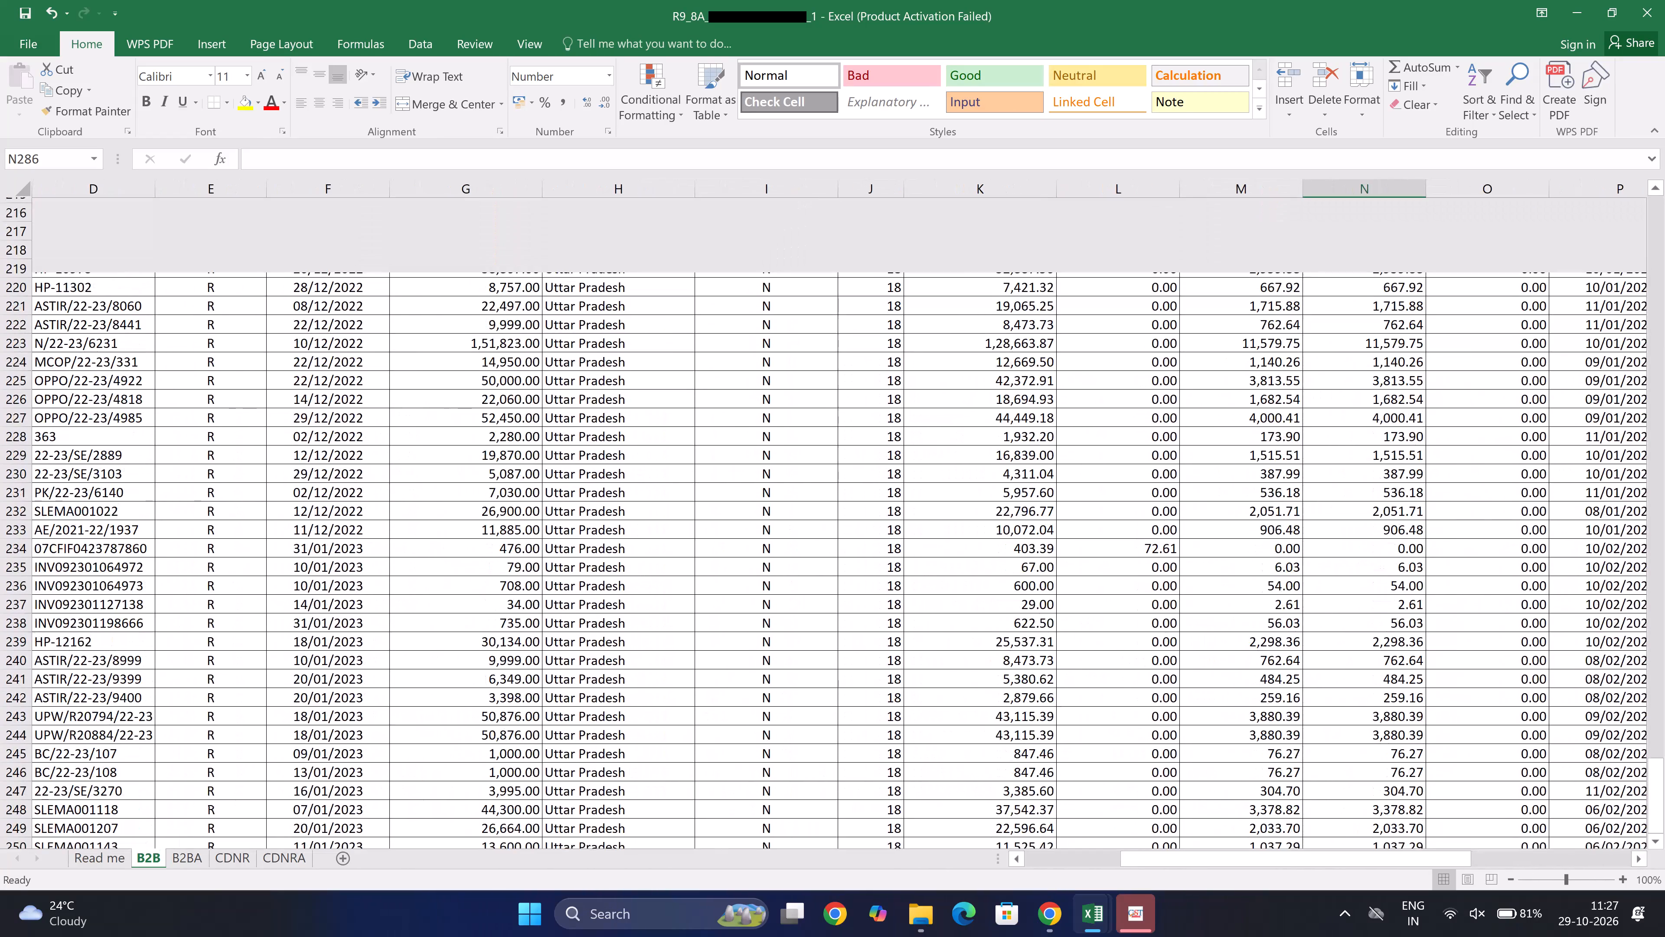
pyautogui.scroll(1, 805, 506)
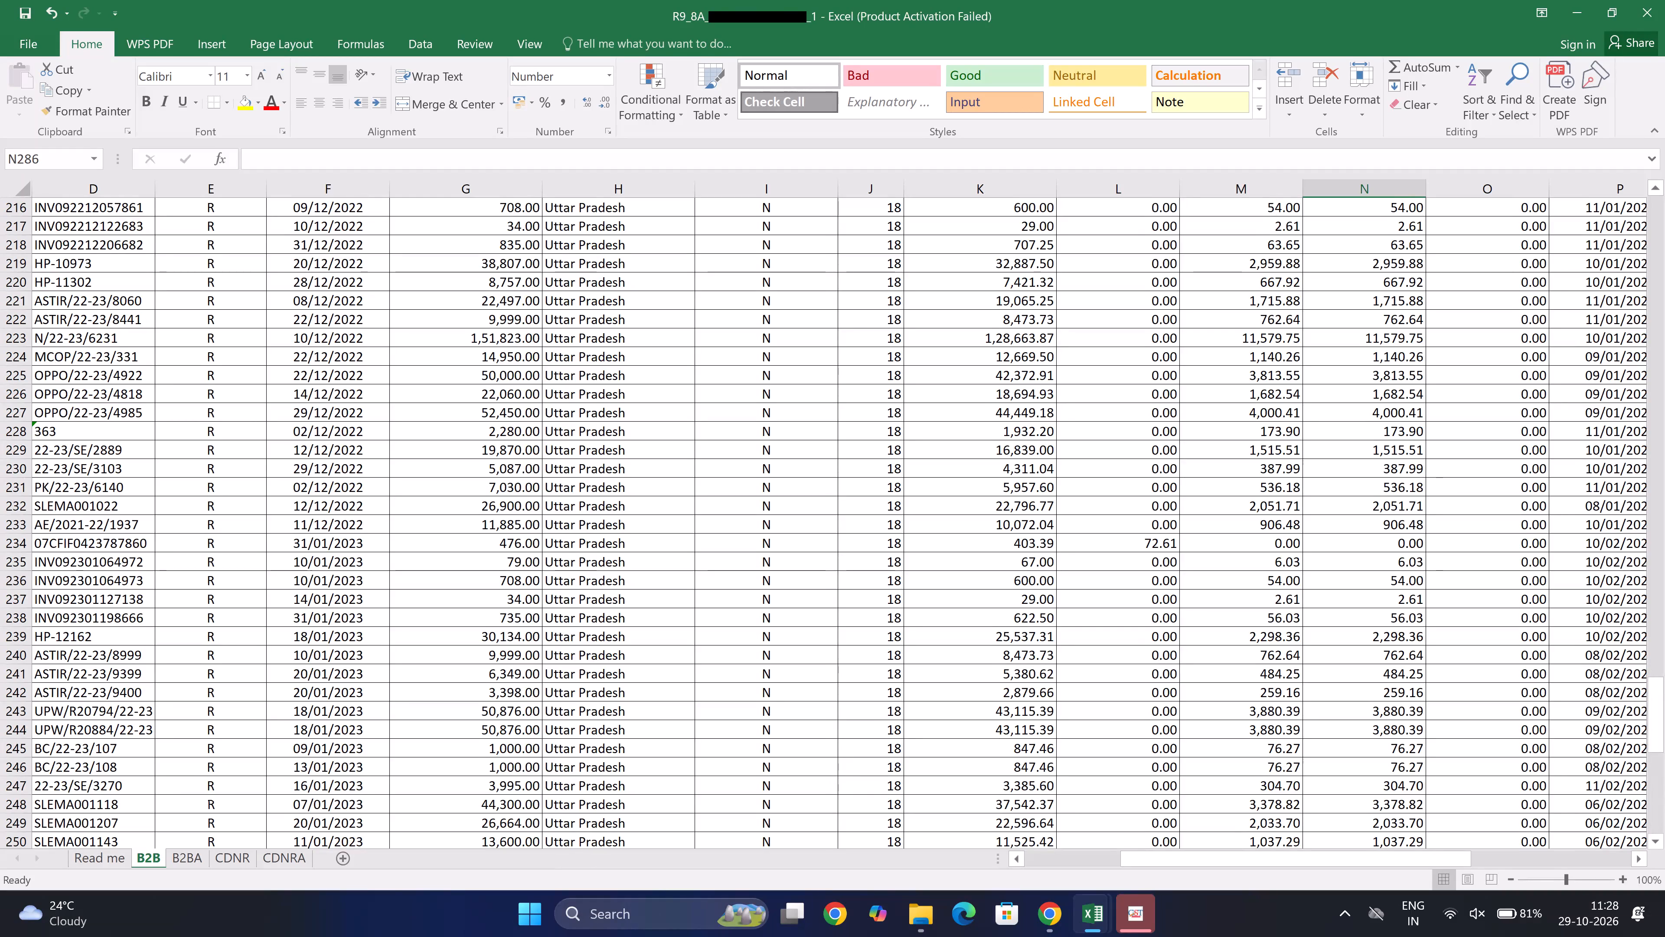
pyautogui.scroll(4, 662, 443)
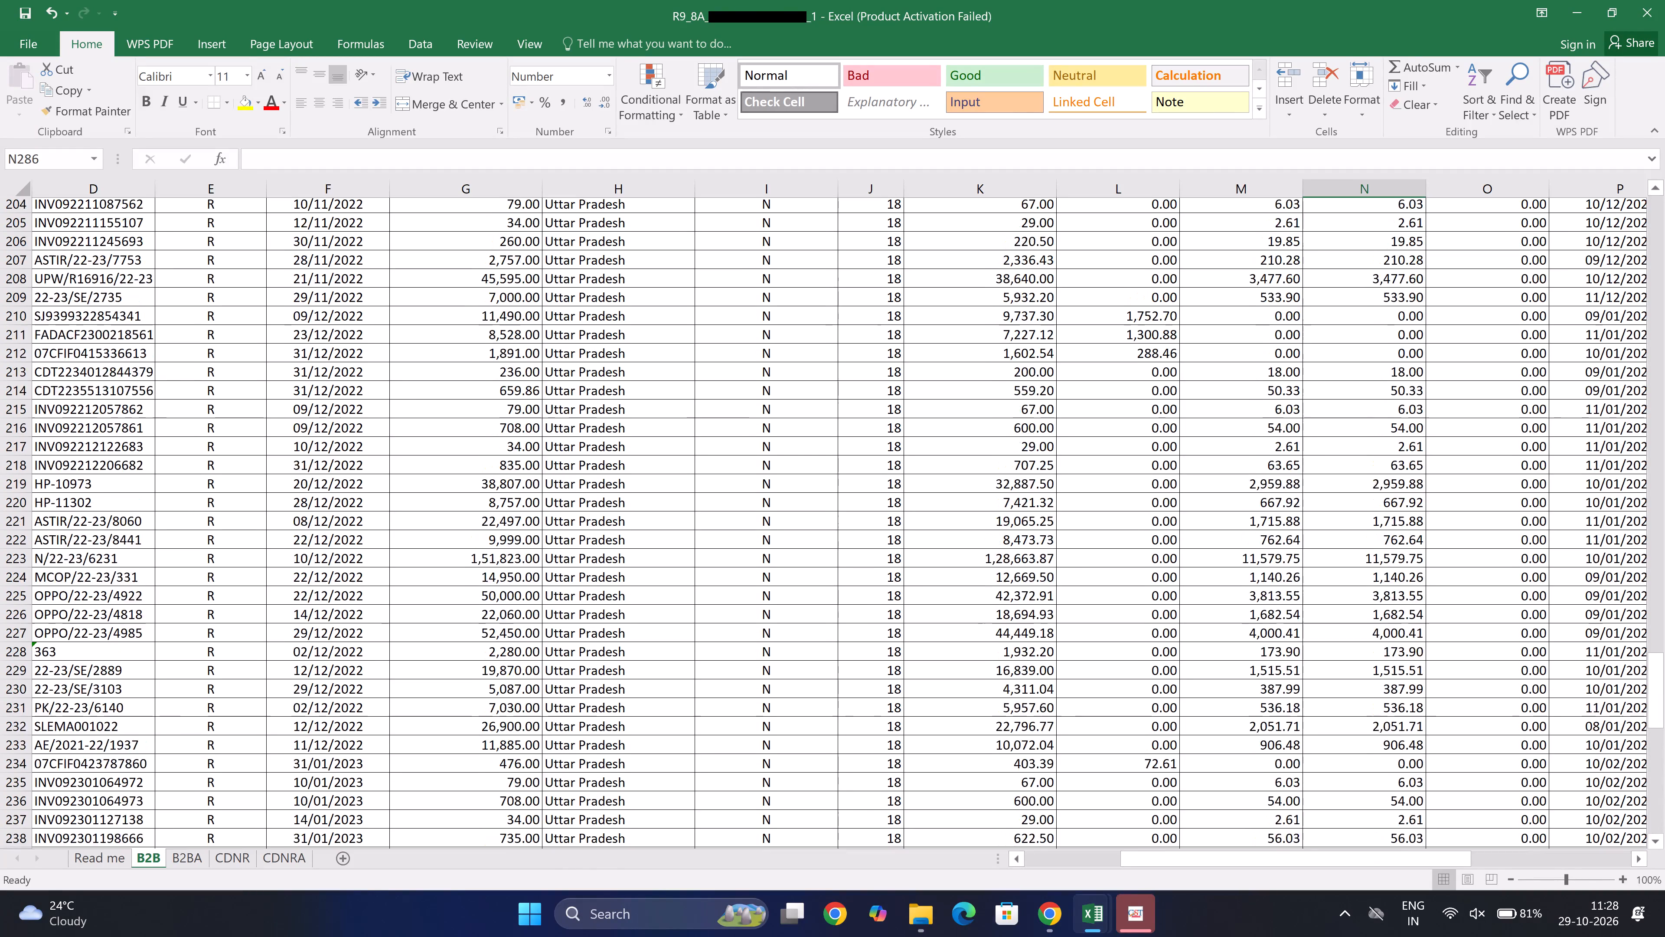
pyautogui.scroll(5, 662, 443)
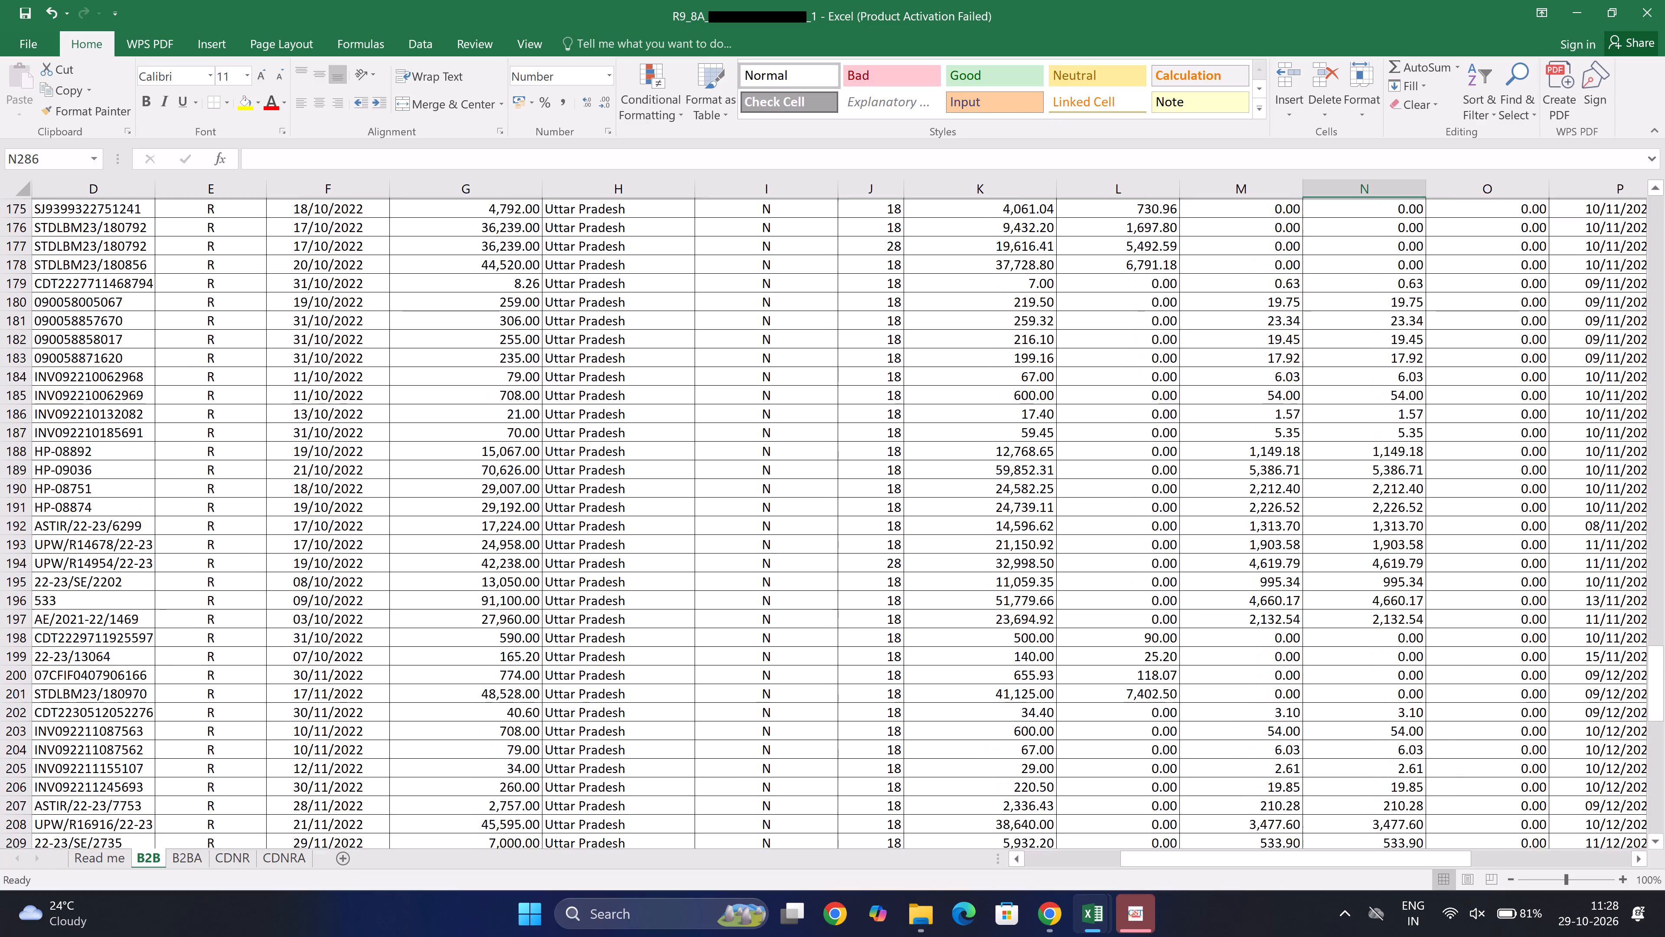
pyautogui.scroll(10, 662, 443)
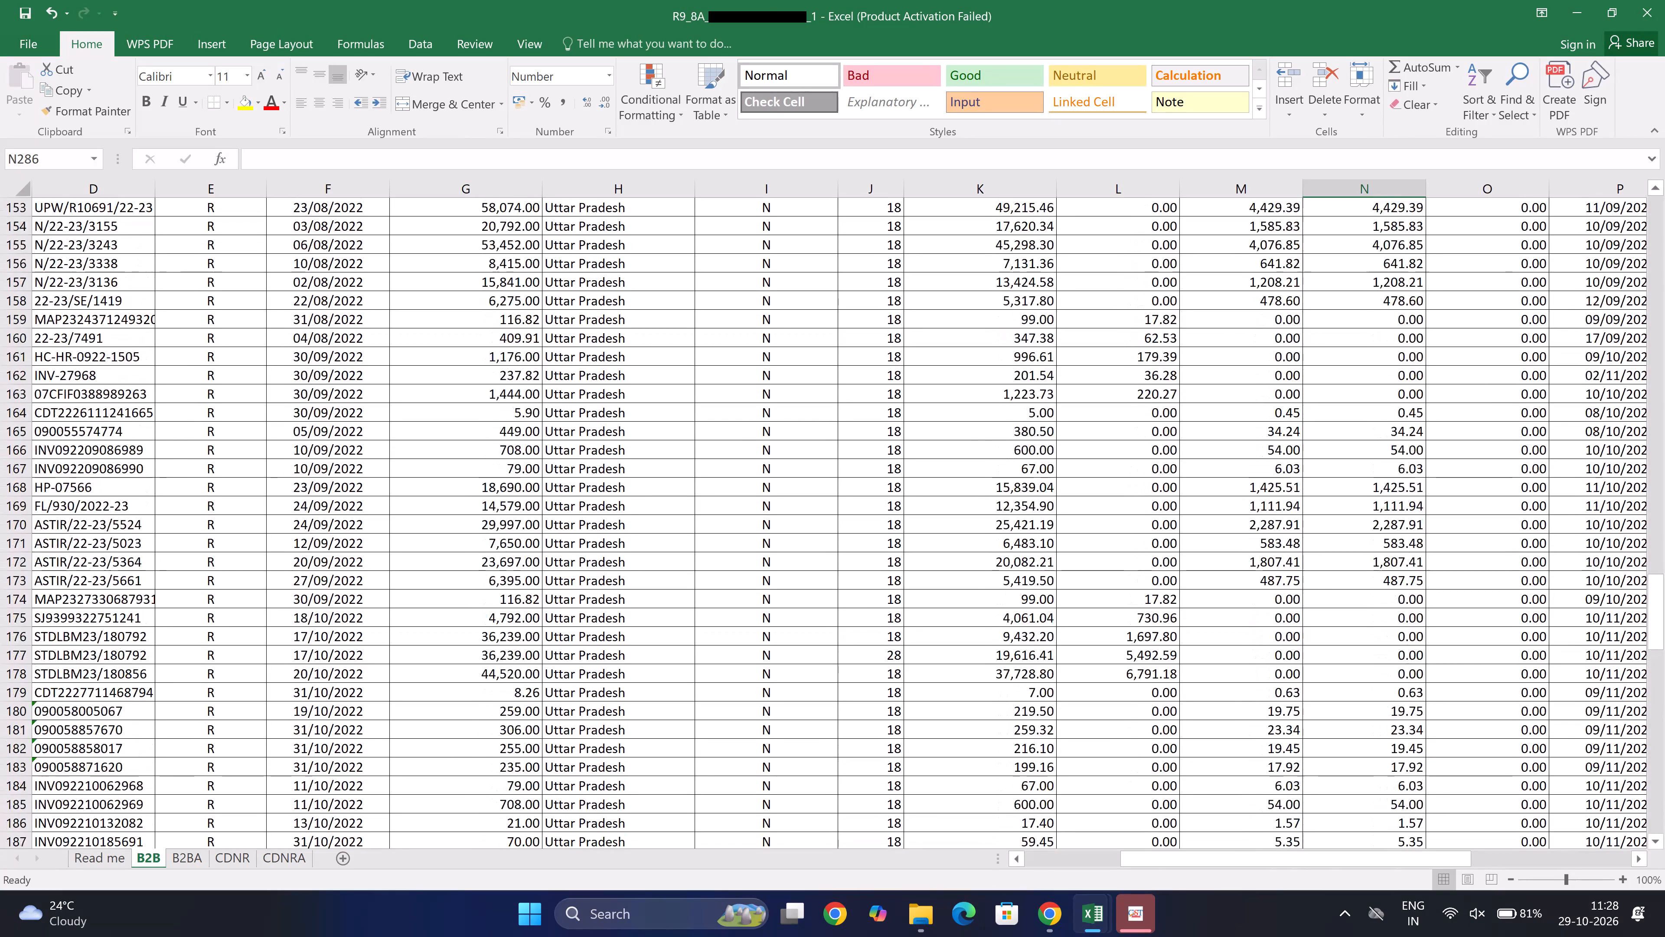
pyautogui.scroll(4, 662, 443)
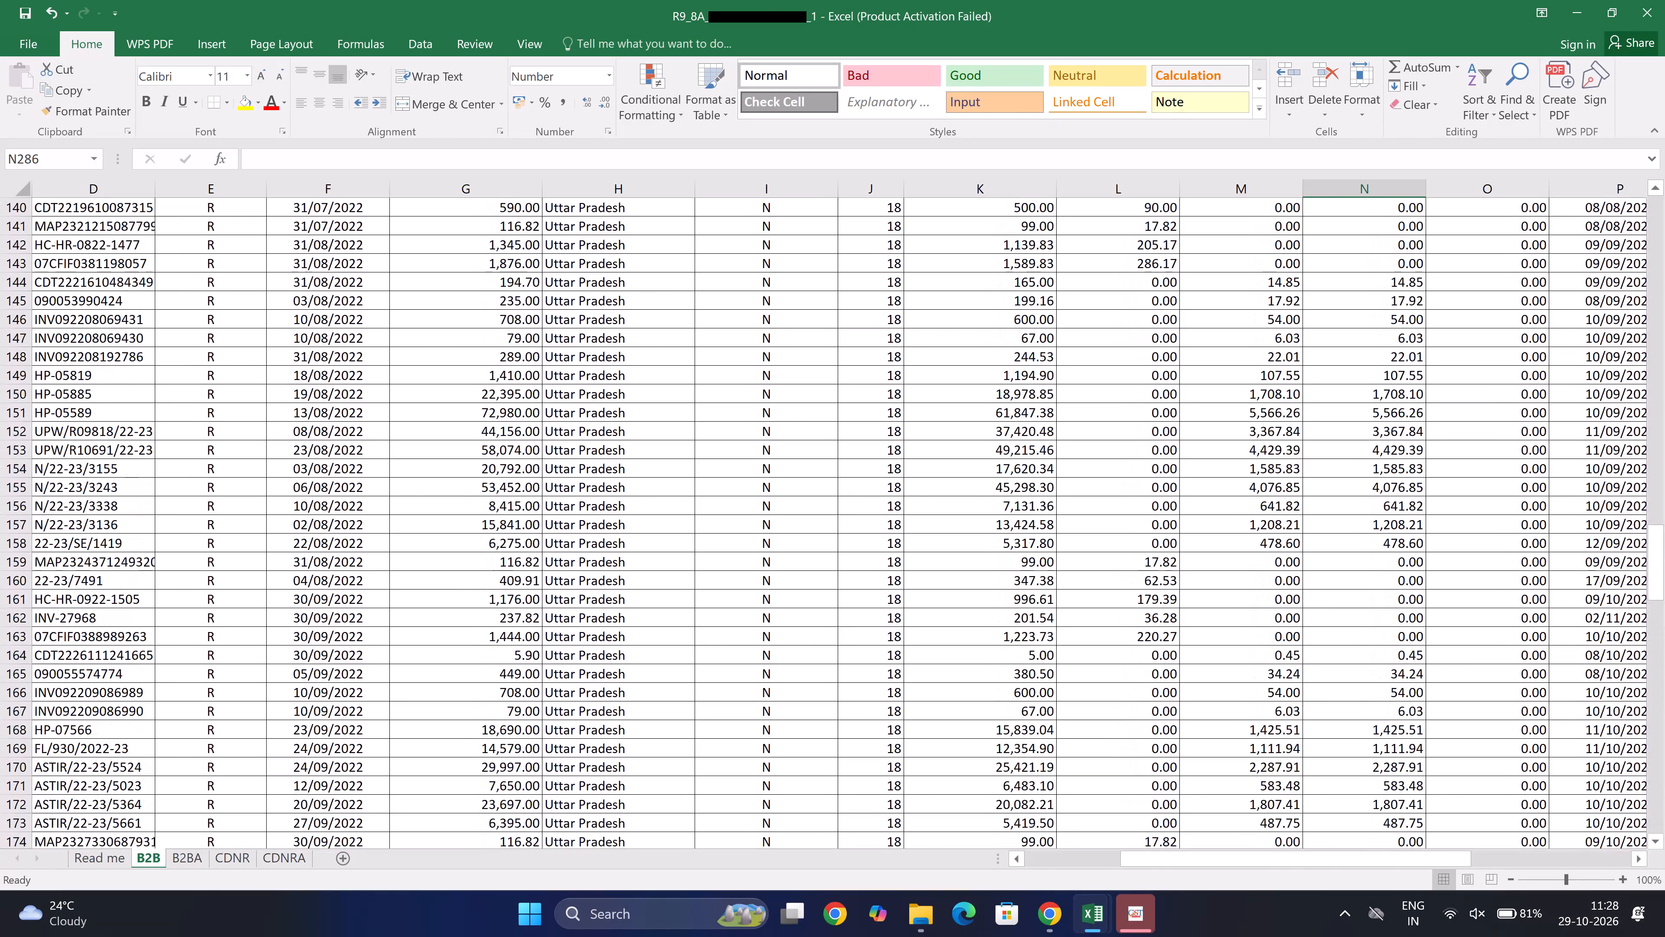
# Highlight rows 142 to 155 of the B2B sheet, holding August 2022 invoices, in yellow.
pyautogui.click(418, 245)
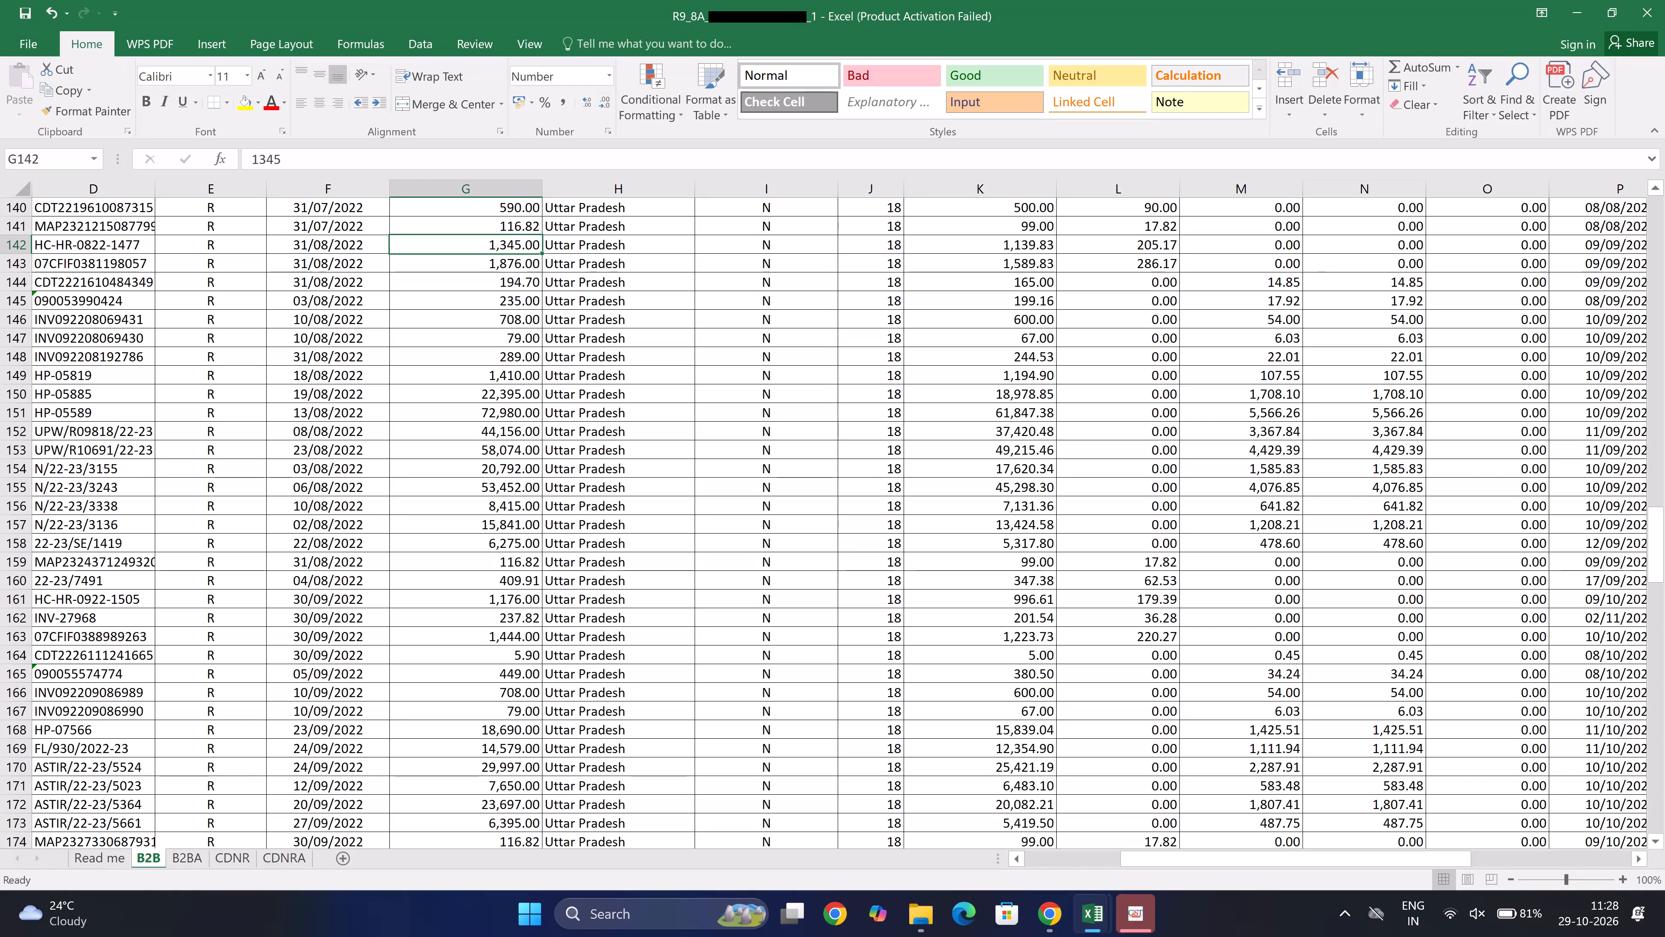
pyautogui.press('Left')
pyautogui.hotkey('shift', 'space')
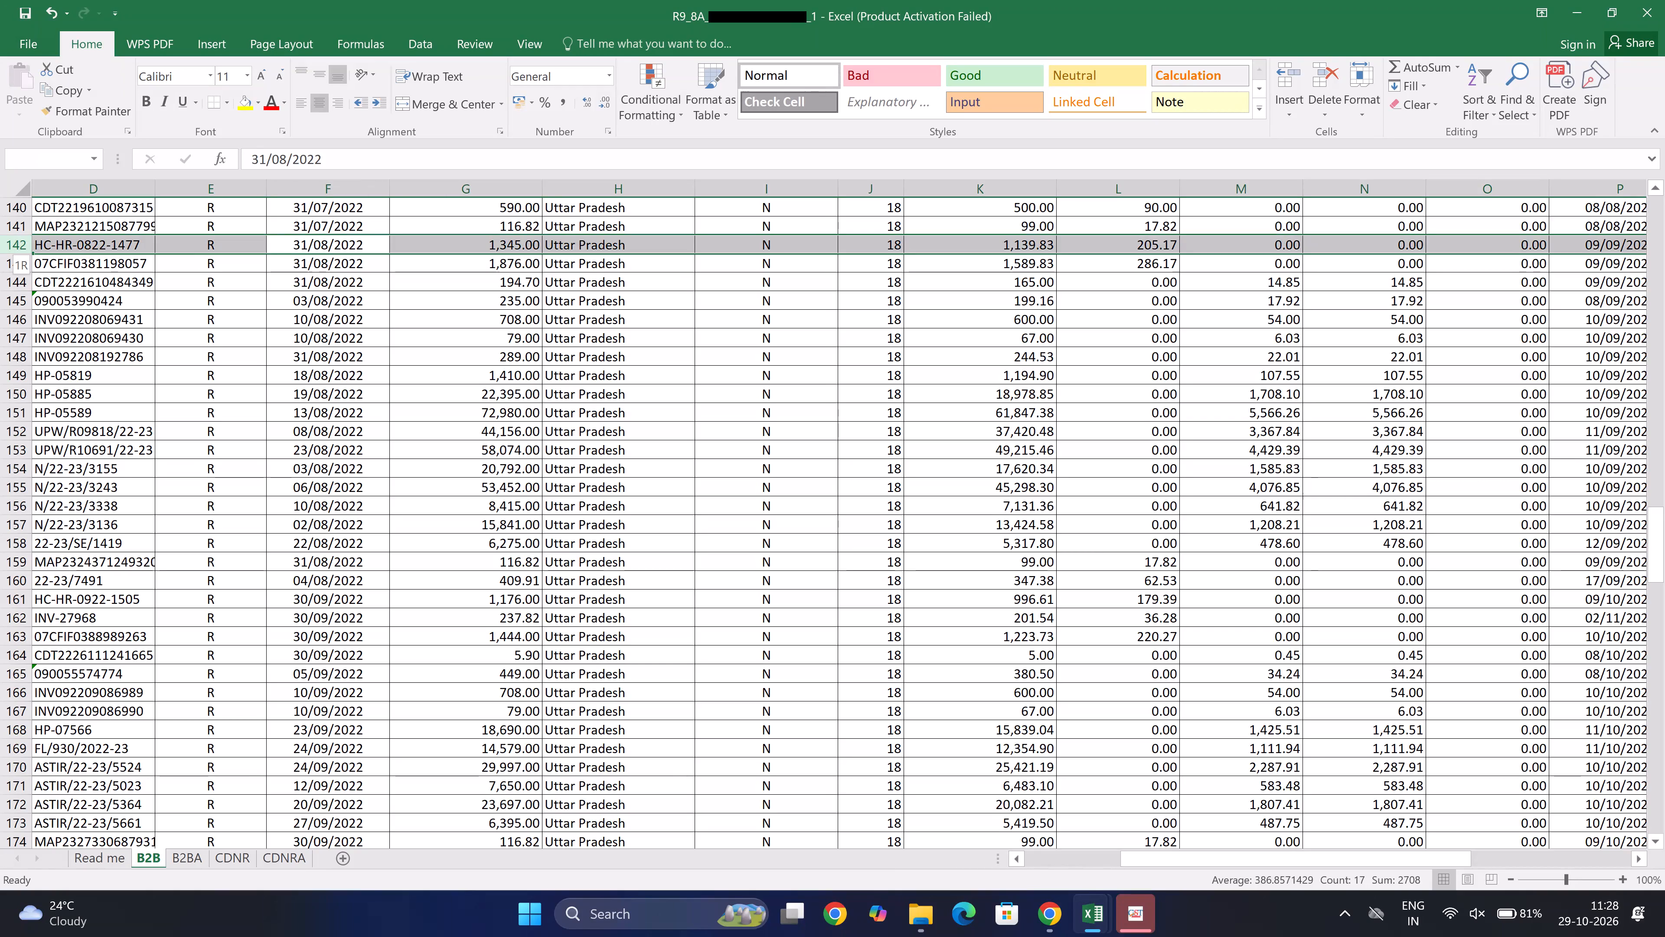
pyautogui.hotkey('shift', 'Down')
pyautogui.hotkey('shift', 'Down')
pyautogui.hotkey('shift', 'Down')
pyautogui.hotkey('shift', 'Down')
pyautogui.hotkey('shift', 'Down')
pyautogui.hotkey('shift', 'Down')
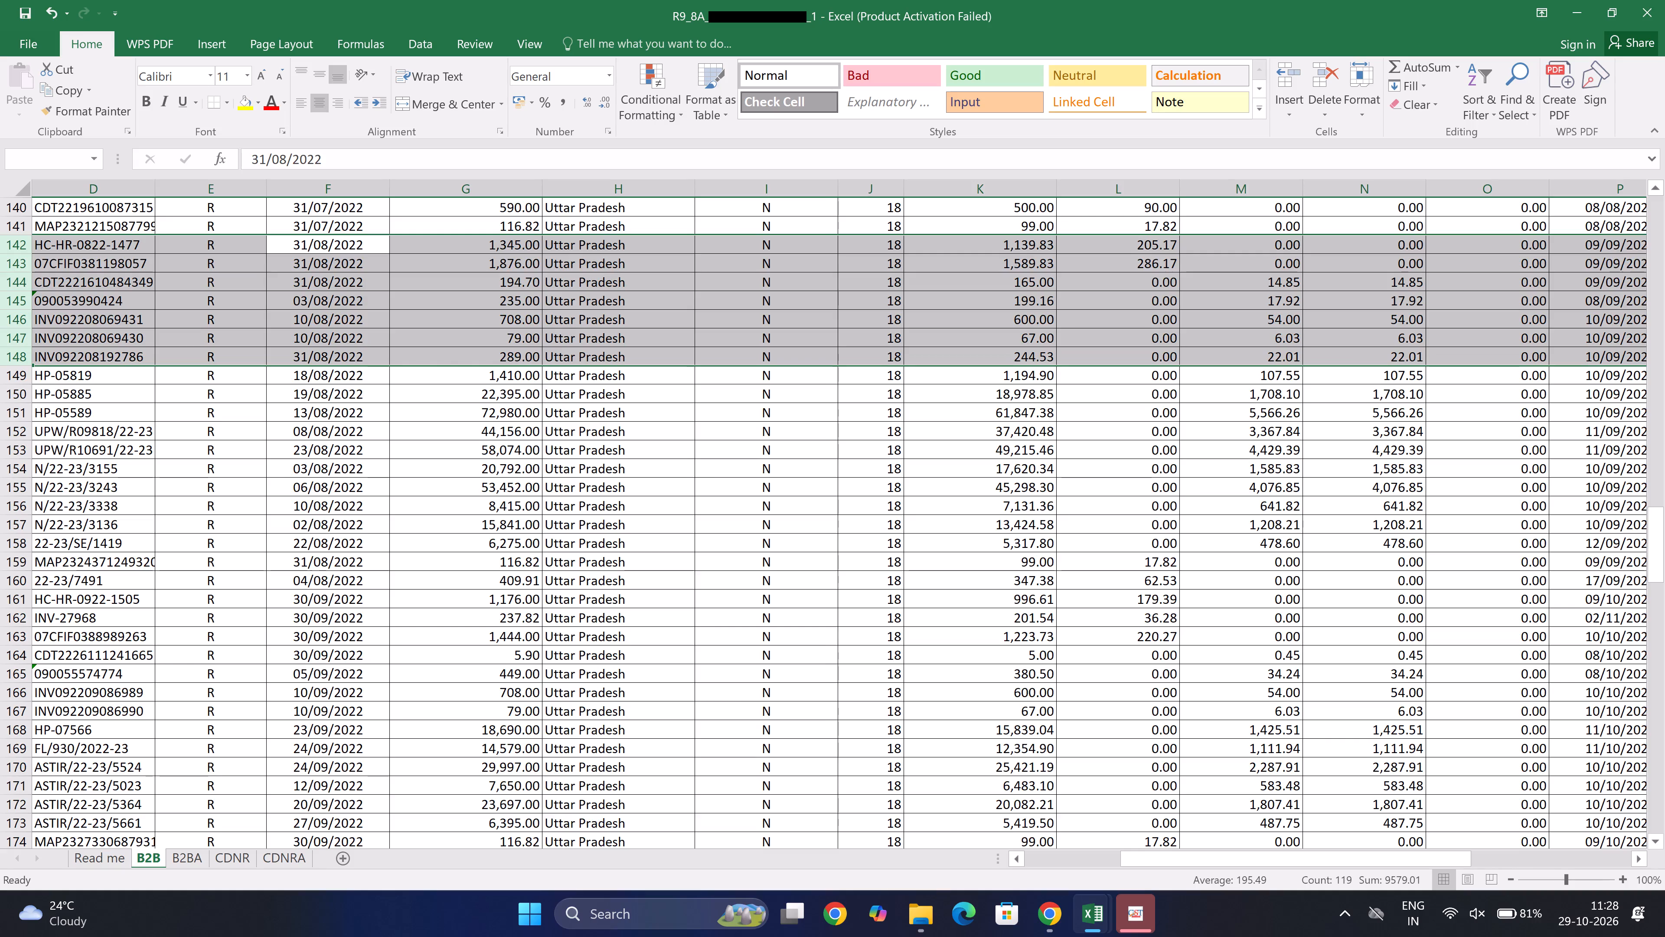
pyautogui.hotkey('shift', 'Down')
pyautogui.hotkey('shift', 'Down')
pyautogui.hotkey('shift', 'Down')
pyautogui.hotkey('shift', 'Down')
pyautogui.hotkey('shift', 'Down')
pyautogui.hotkey('shift', 'Down')
pyautogui.hotkey('shift', 'Down')
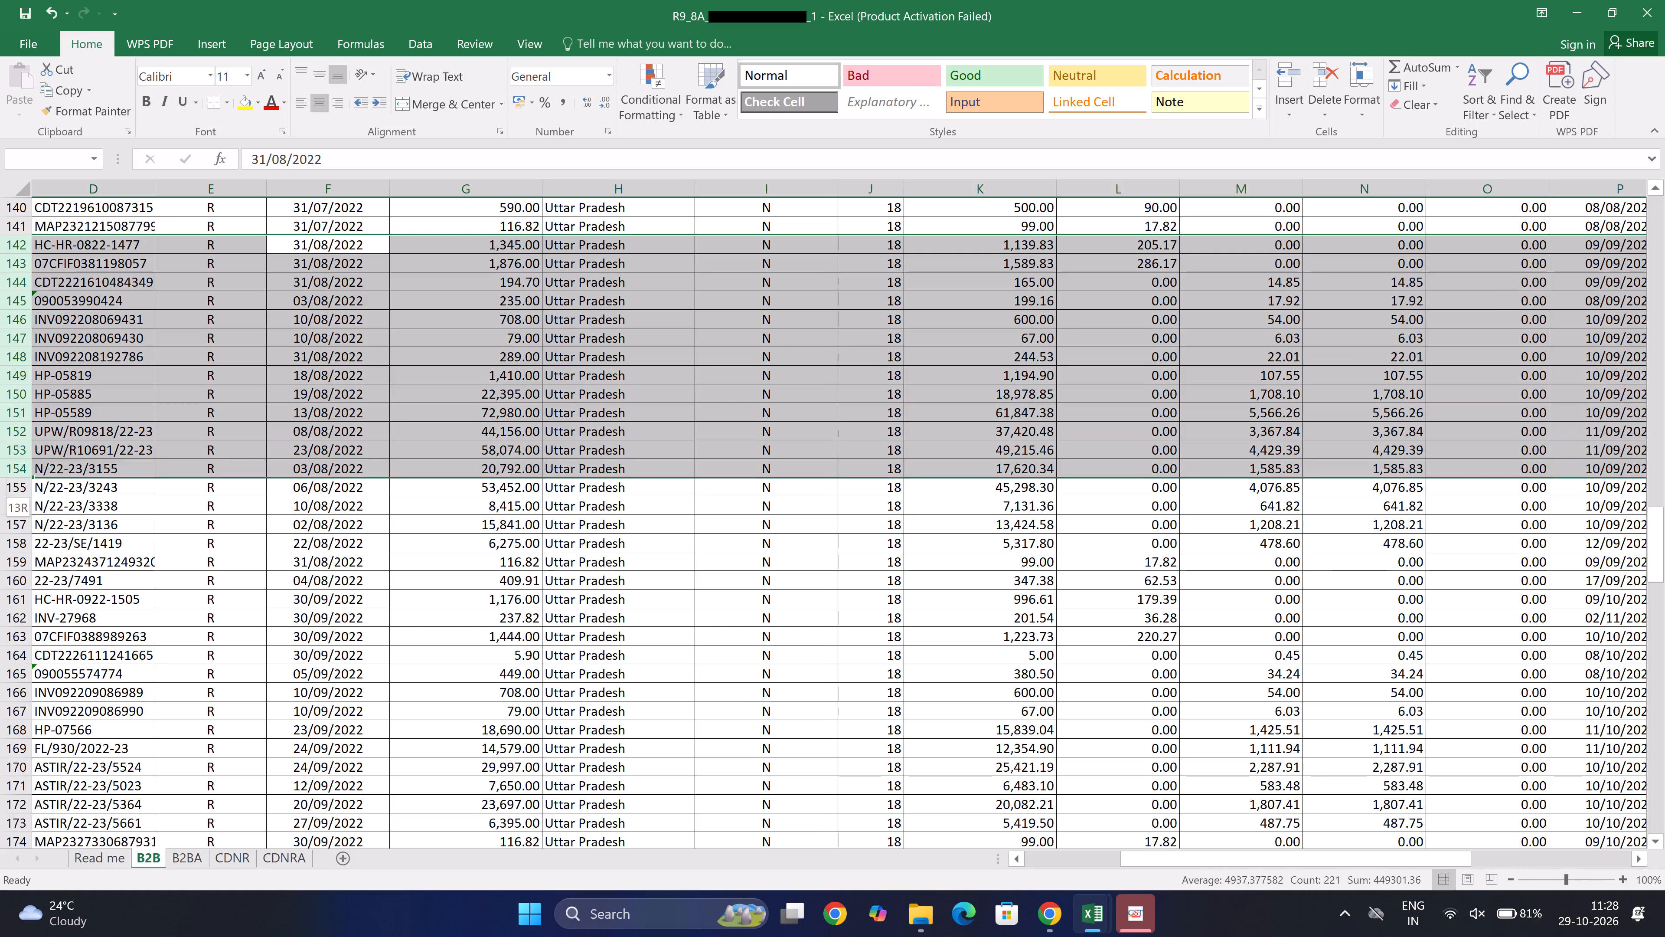
pyautogui.click(248, 104)
# Check the sum of the column M tax amounts for the highlighted invoices, cells M142 to M155.
pyautogui.hscroll(-2, 721, 419)
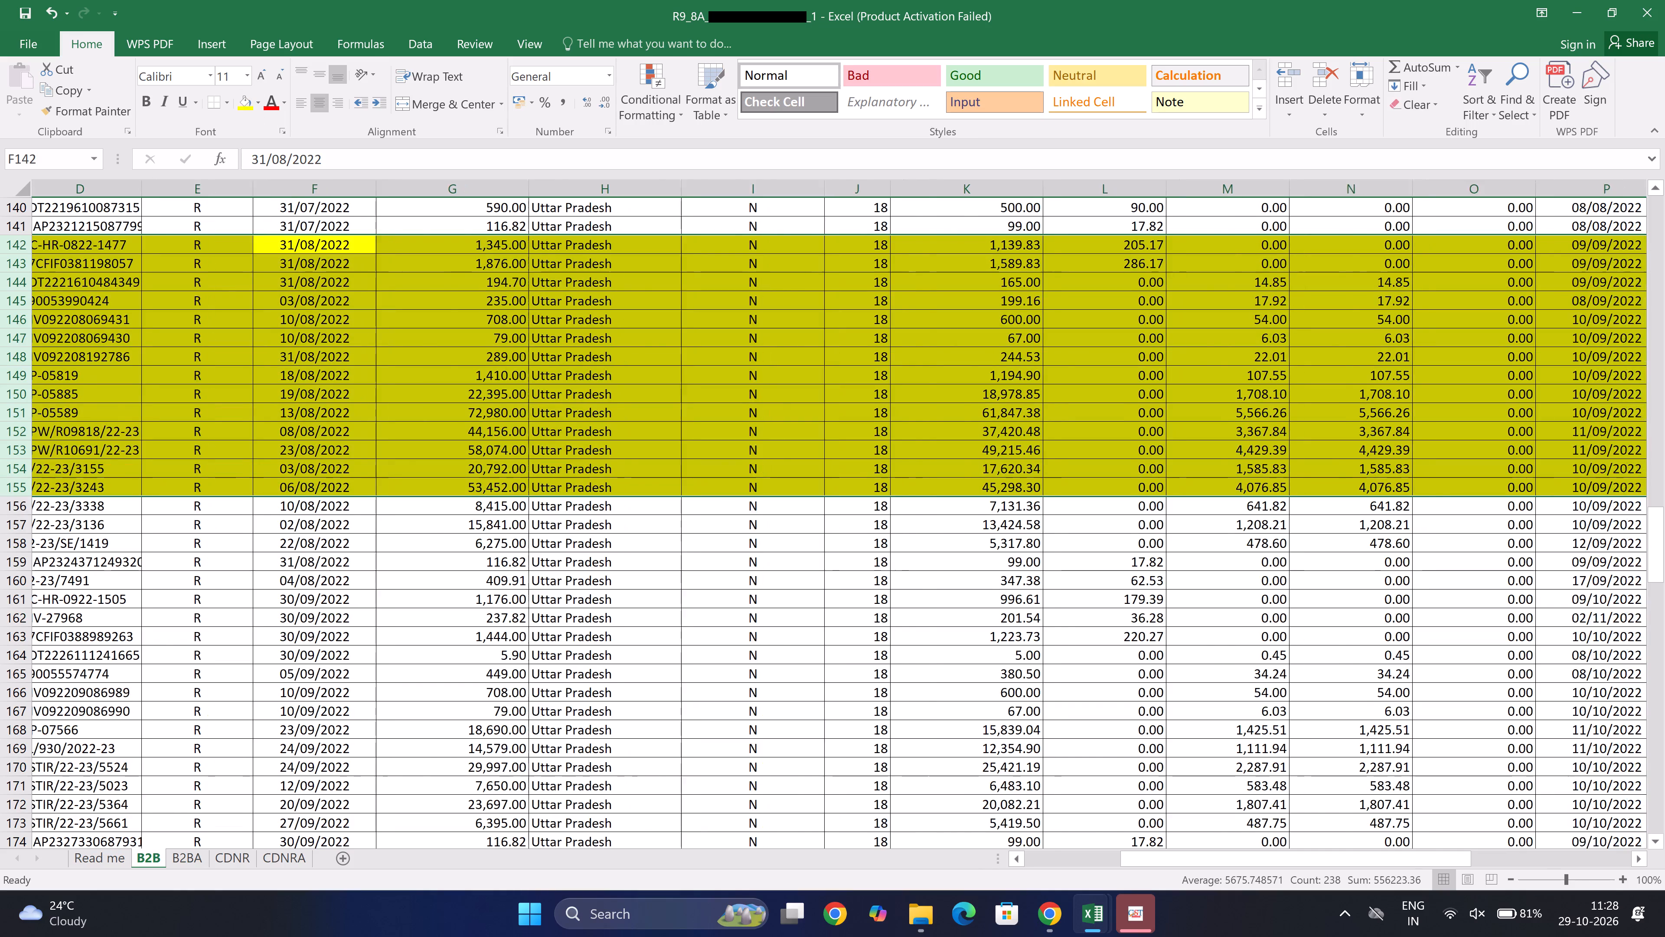
pyautogui.hscroll(-2, 721, 419)
pyautogui.click(925, 250)
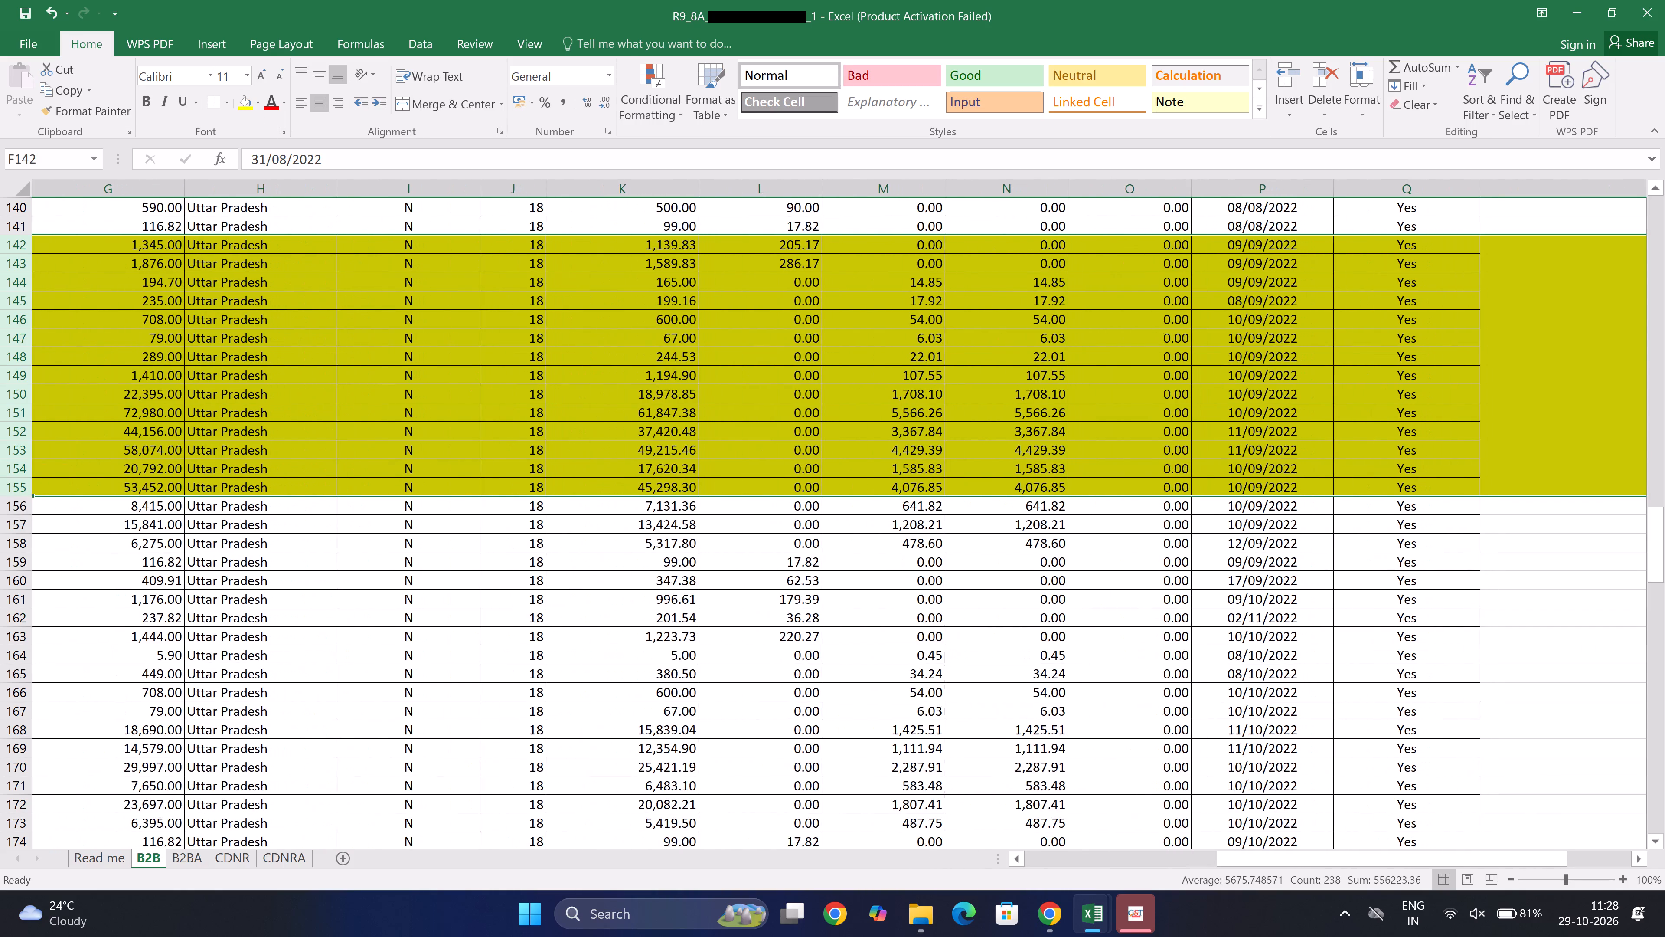
pyautogui.hotkey('shift', 'Down')
pyautogui.hotkey('shift', 'Down')
pyautogui.hotkey('shift', 'Down')
pyautogui.hotkey('shift', 'Down')
pyautogui.hotkey('shift', 'Down')
pyautogui.hotkey('shift', 'Down')
pyautogui.hotkey('shift', 'Down')
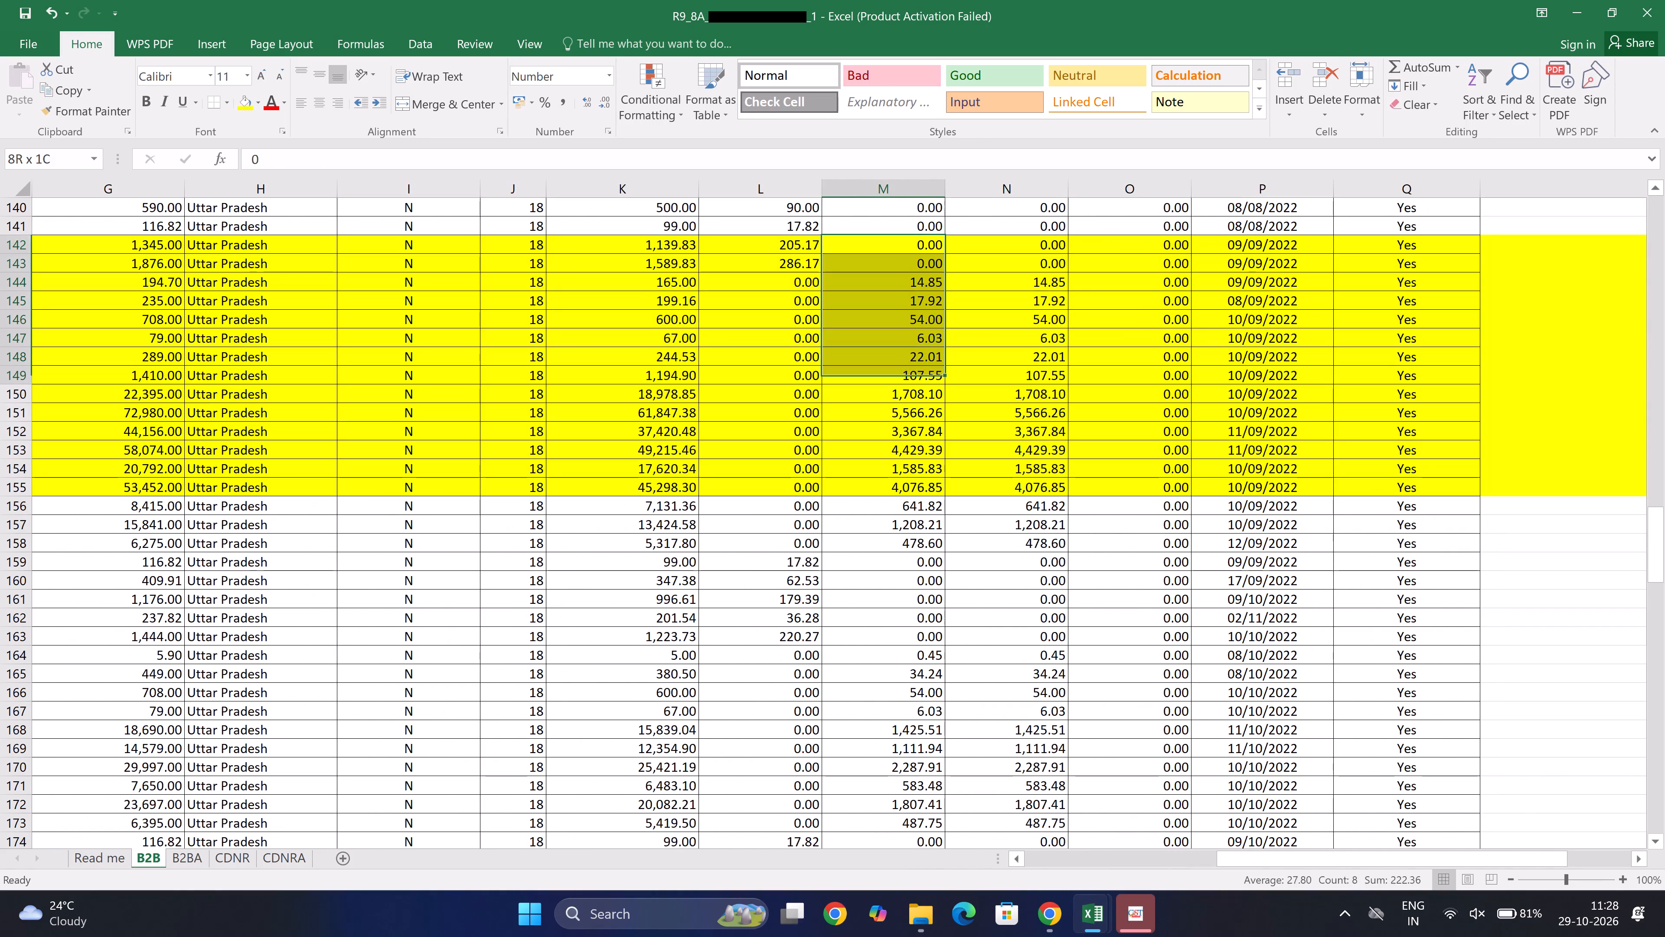
pyautogui.hotkey('shift', 'Down')
pyautogui.hotkey('shift', 'Down')
pyautogui.hotkey('shift', 'Down')
pyautogui.hotkey('shift', 'Down')
pyautogui.hotkey('shift', 'Down')
pyautogui.hotkey('shift', 'Down')
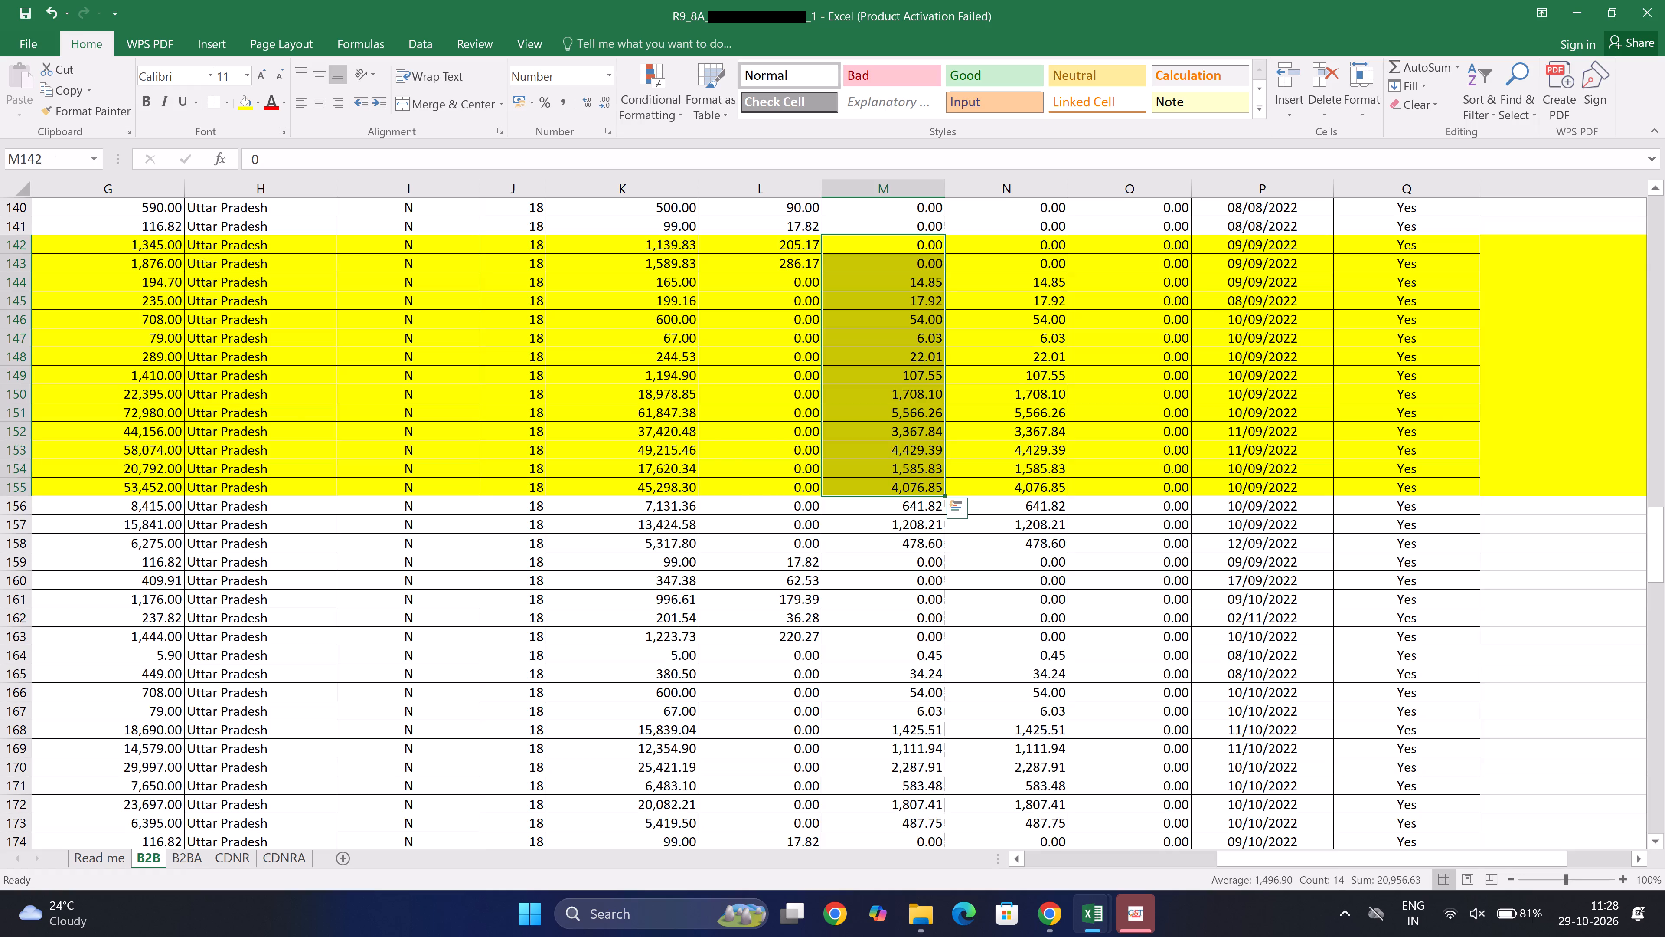
# Switch to the GST portal in Chrome and open the returns service for Tax liabilities and ITC comparison.
pyautogui.hotkey('alt', 'Tab')
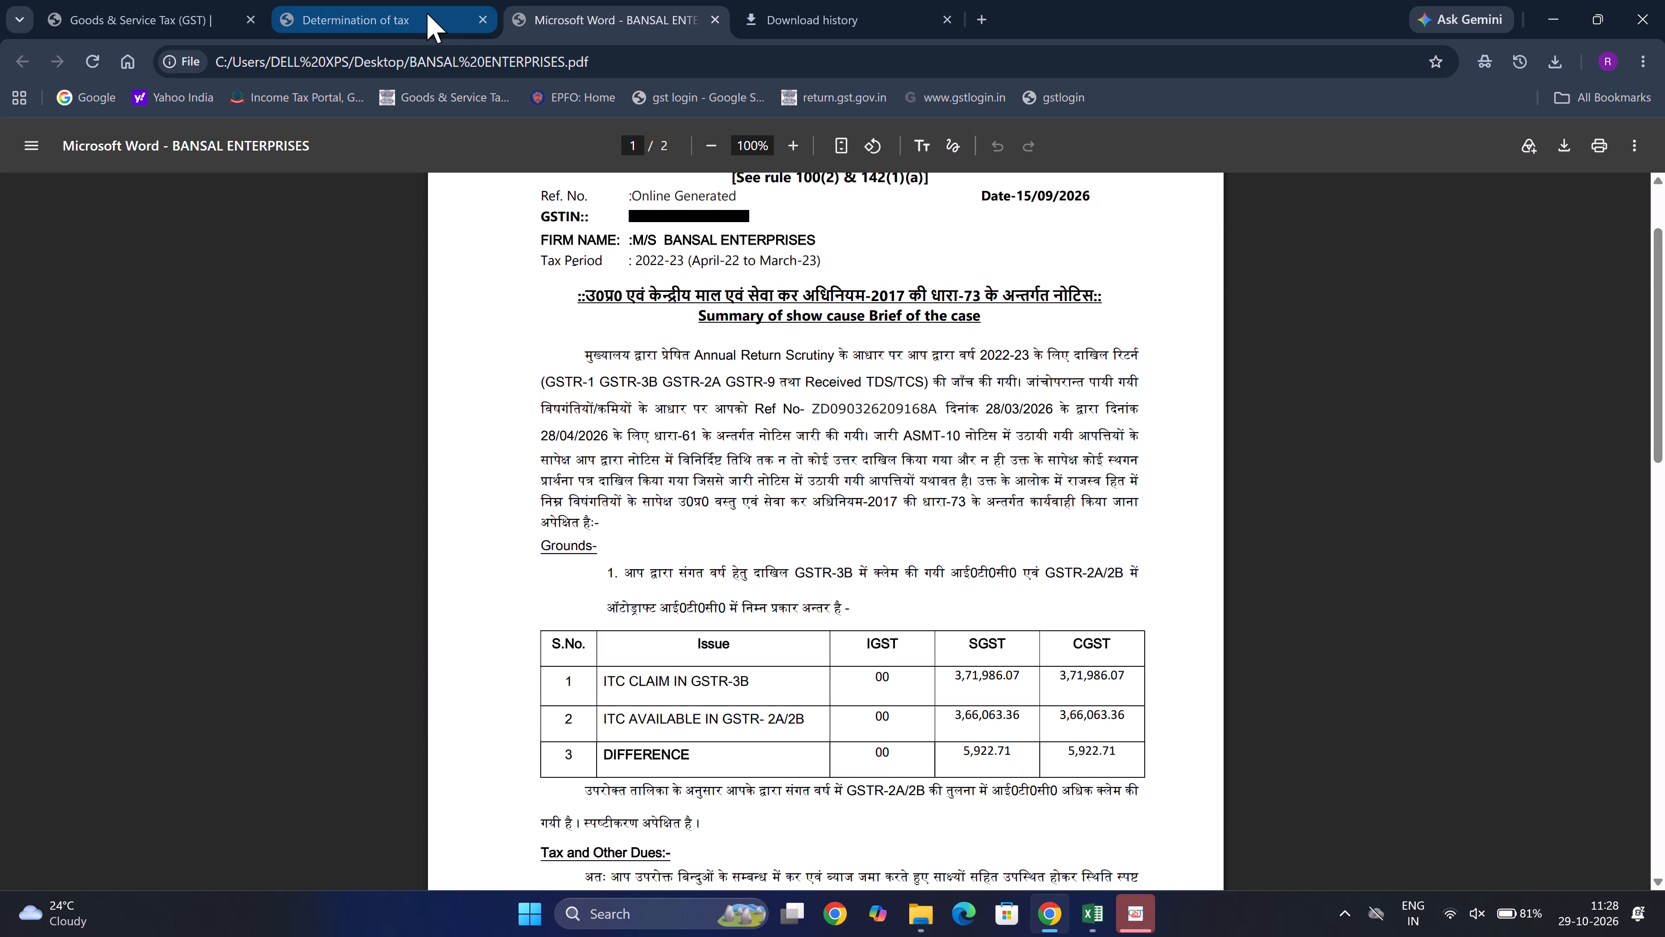
pyautogui.click(105, 0)
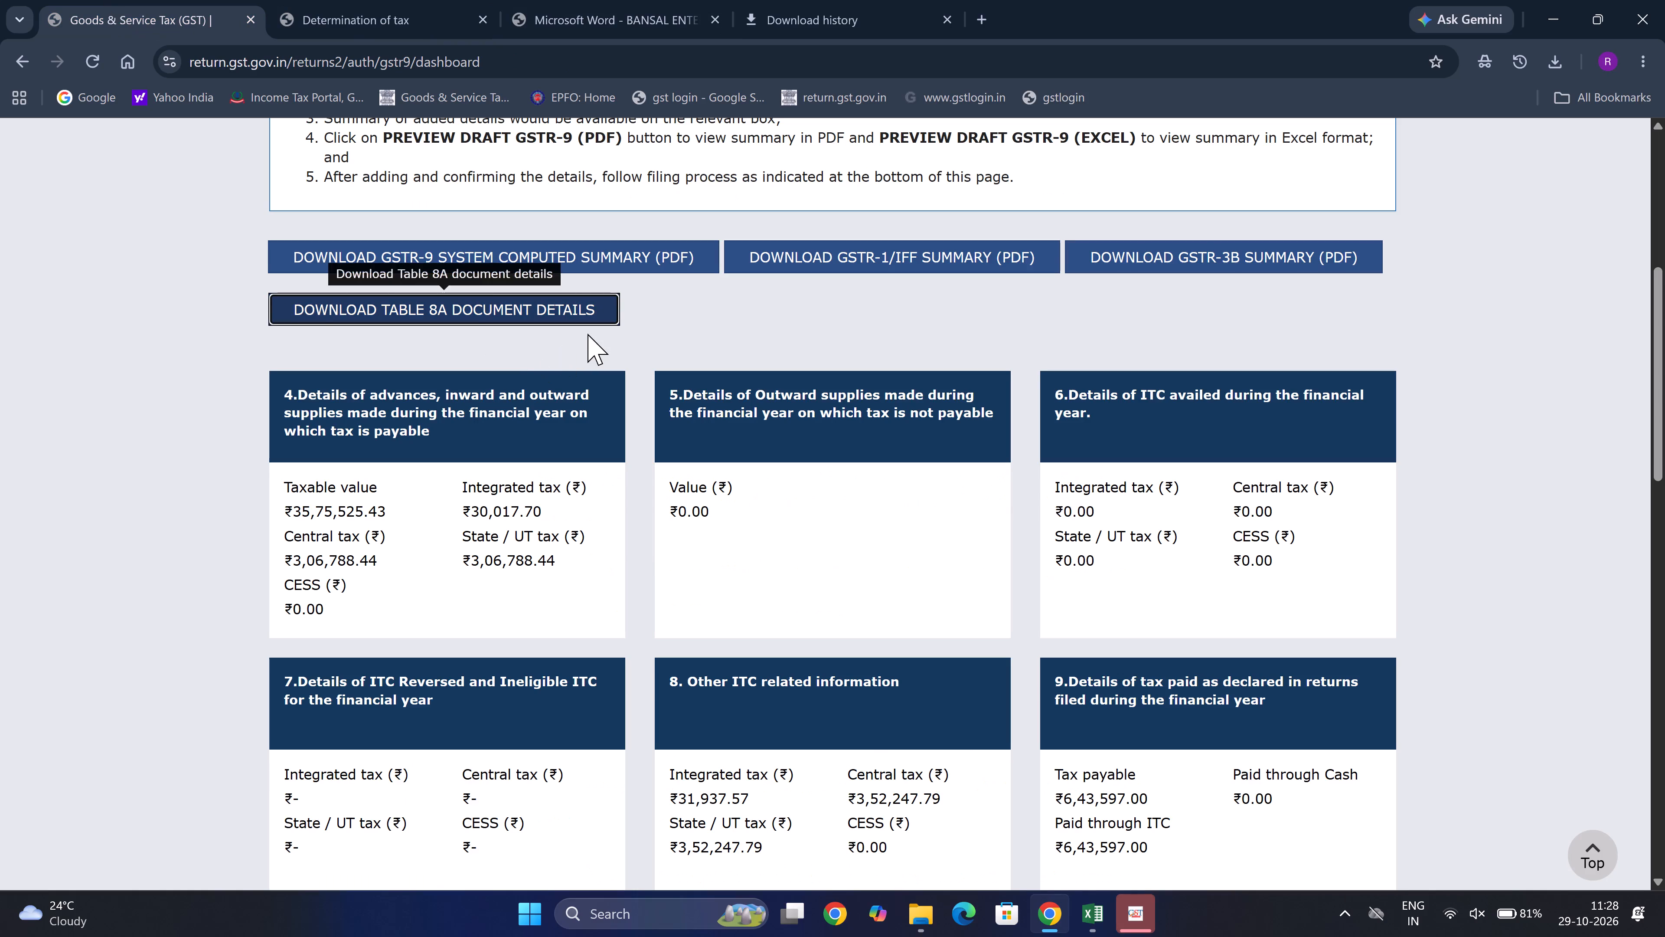
pyautogui.scroll(7, 588, 334)
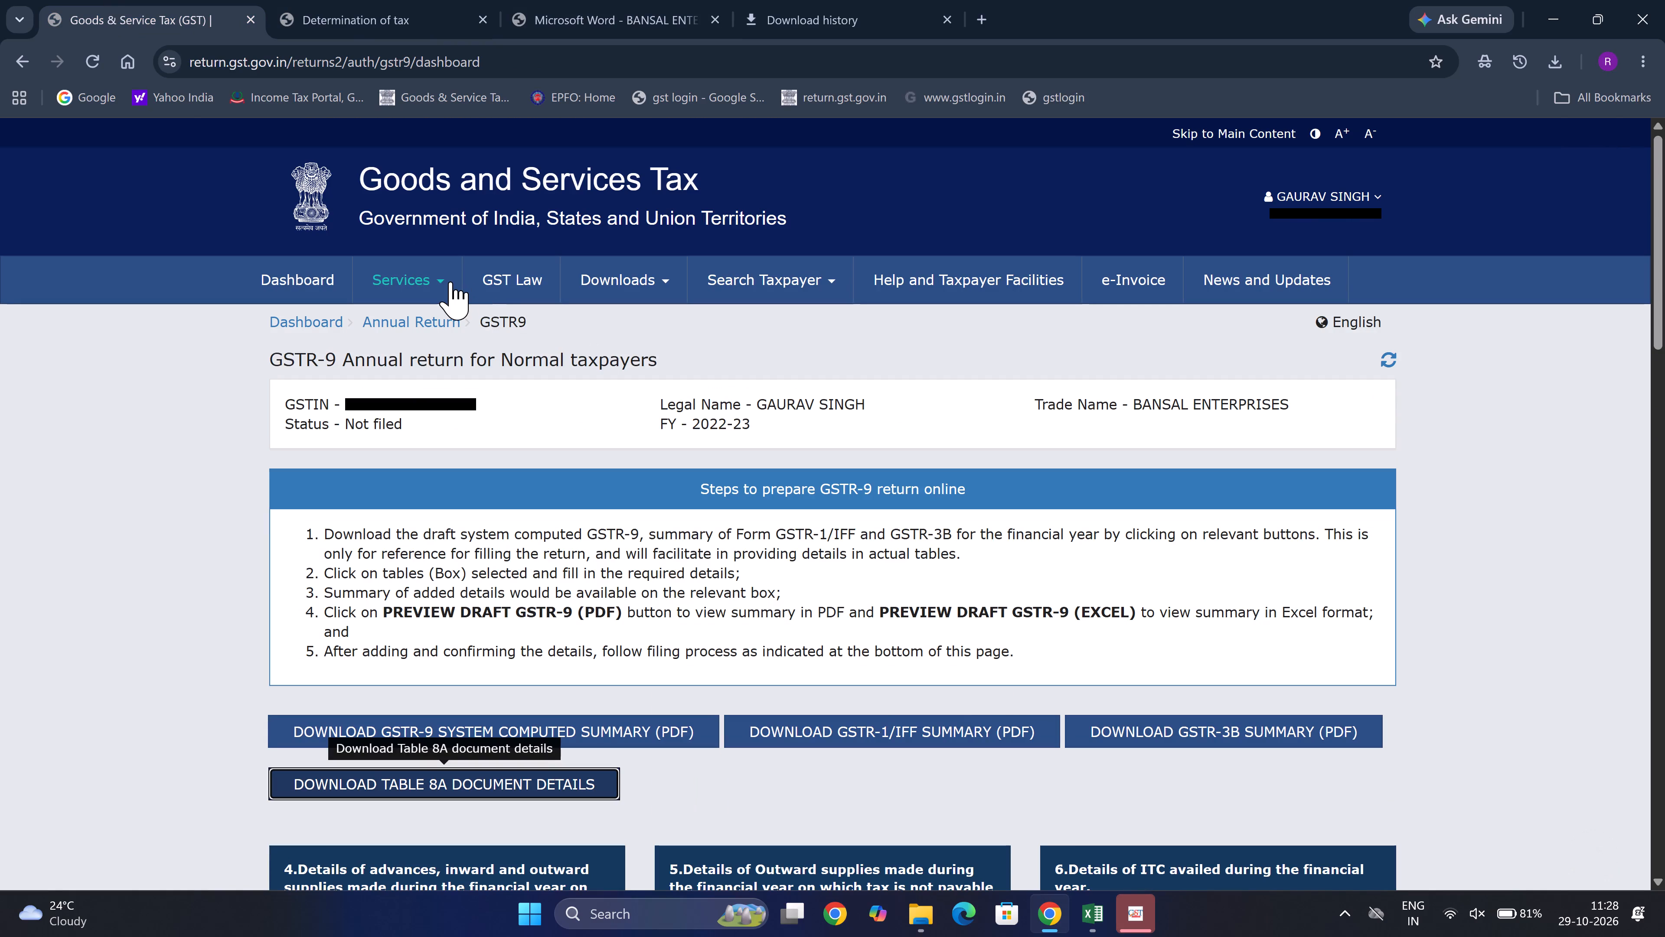
pyautogui.click(439, 282)
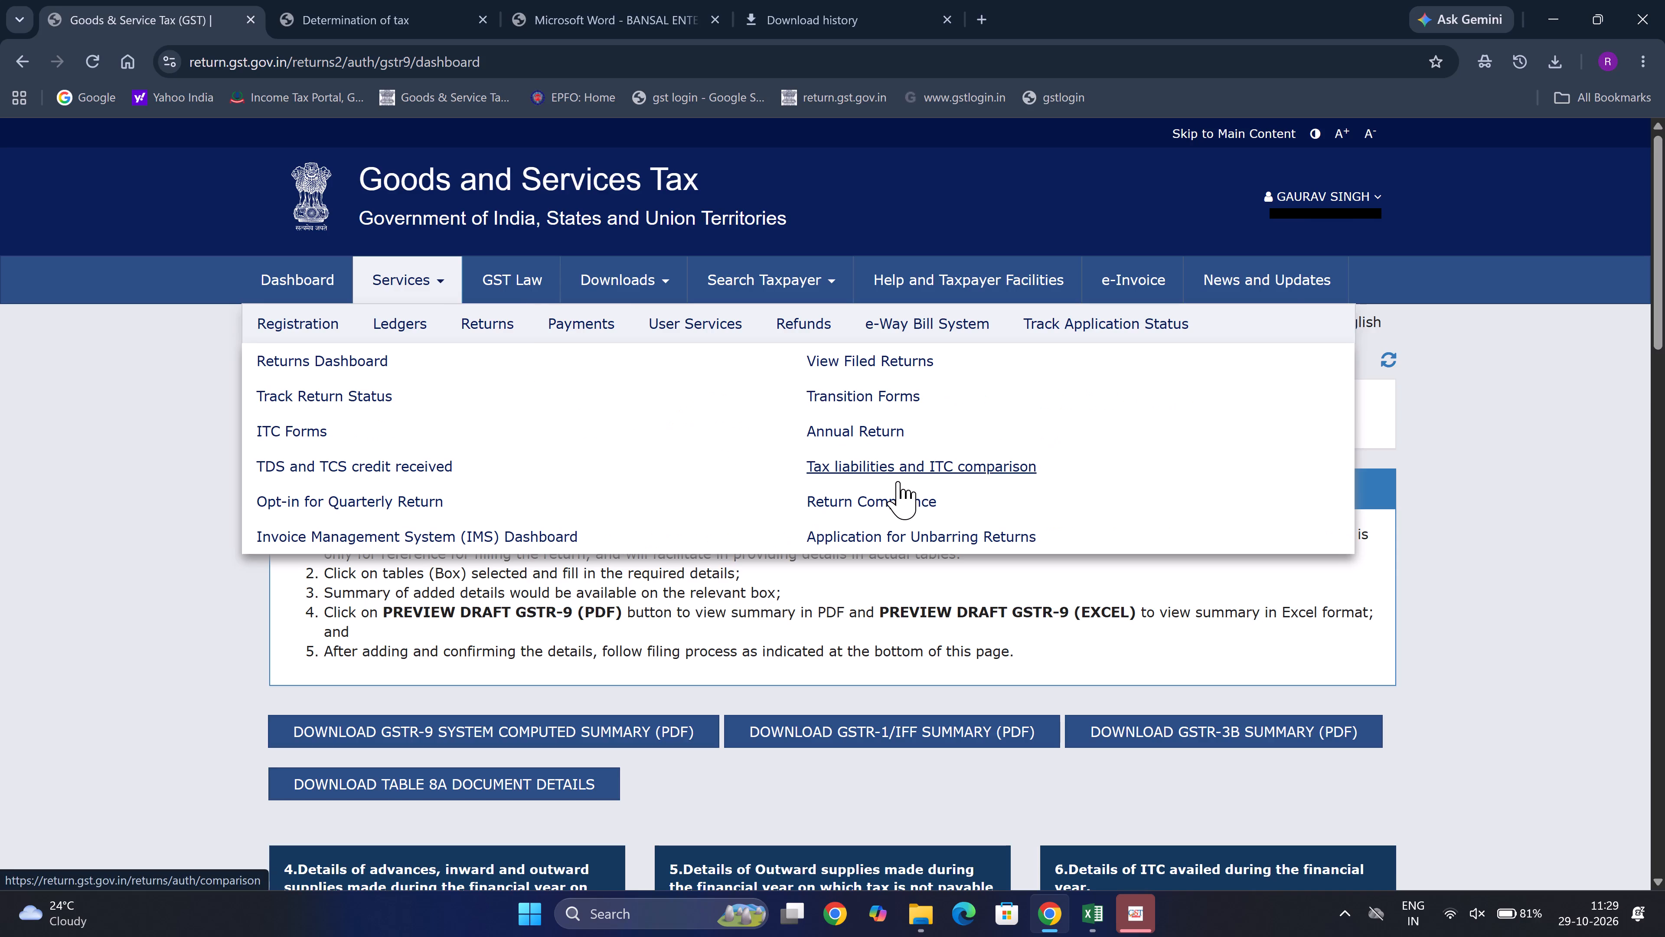
pyautogui.click(898, 481)
pyautogui.scroll(-4, 898, 481)
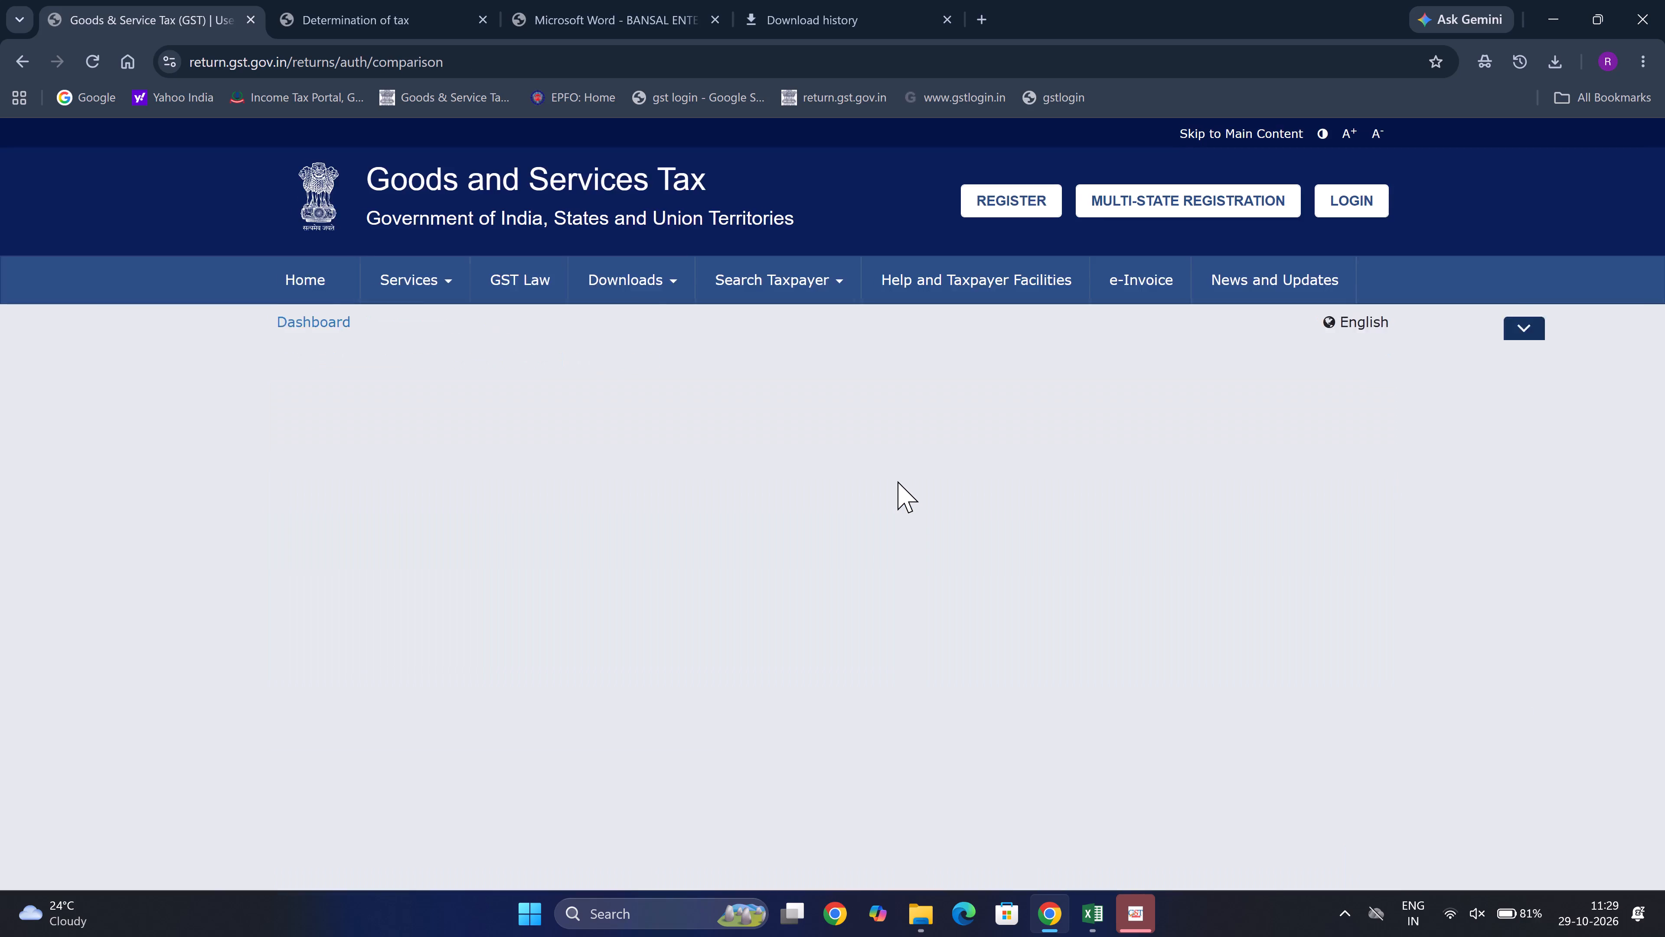
pyautogui.scroll(-1, 898, 481)
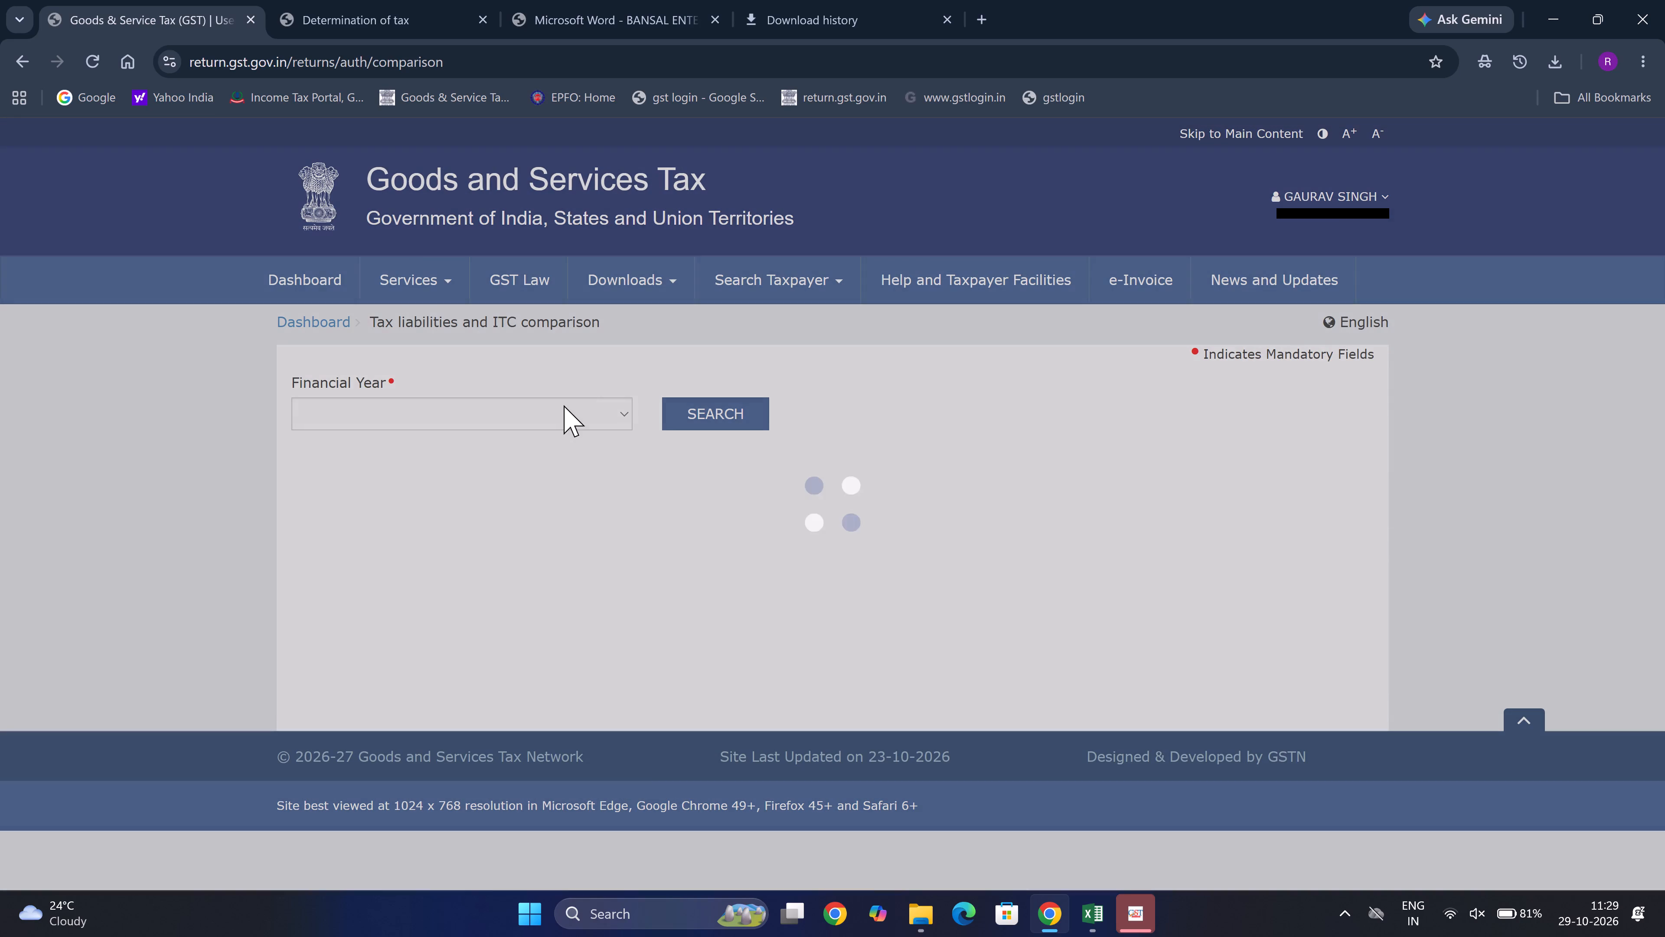
pyautogui.click(452, 280)
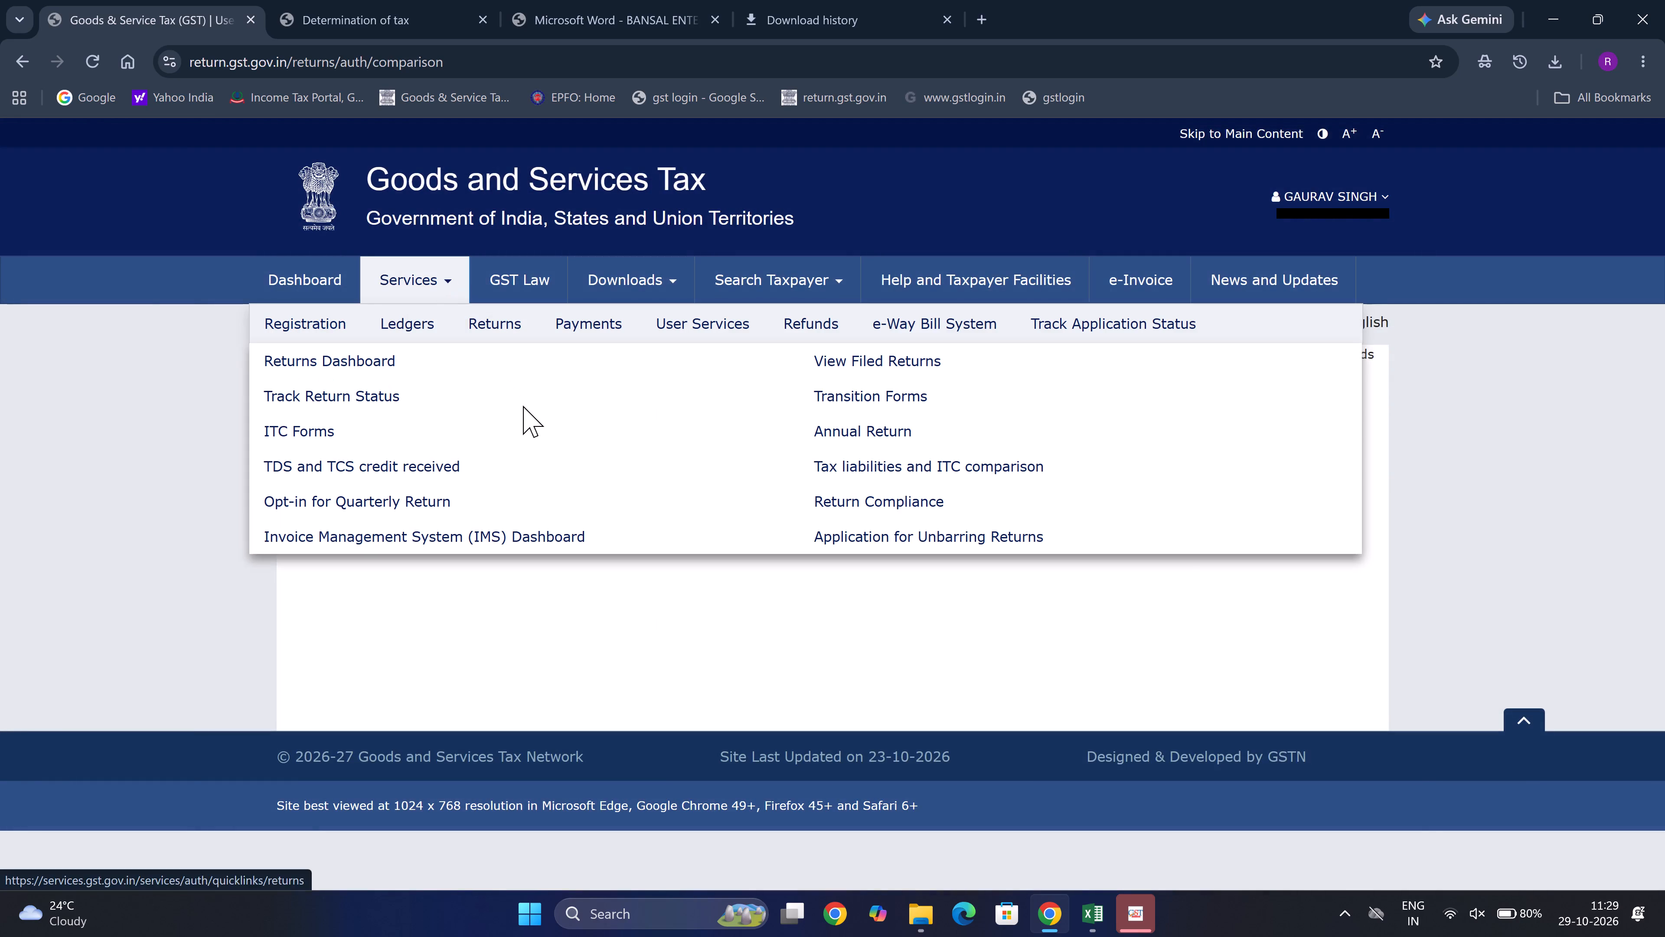
pyautogui.click(885, 465)
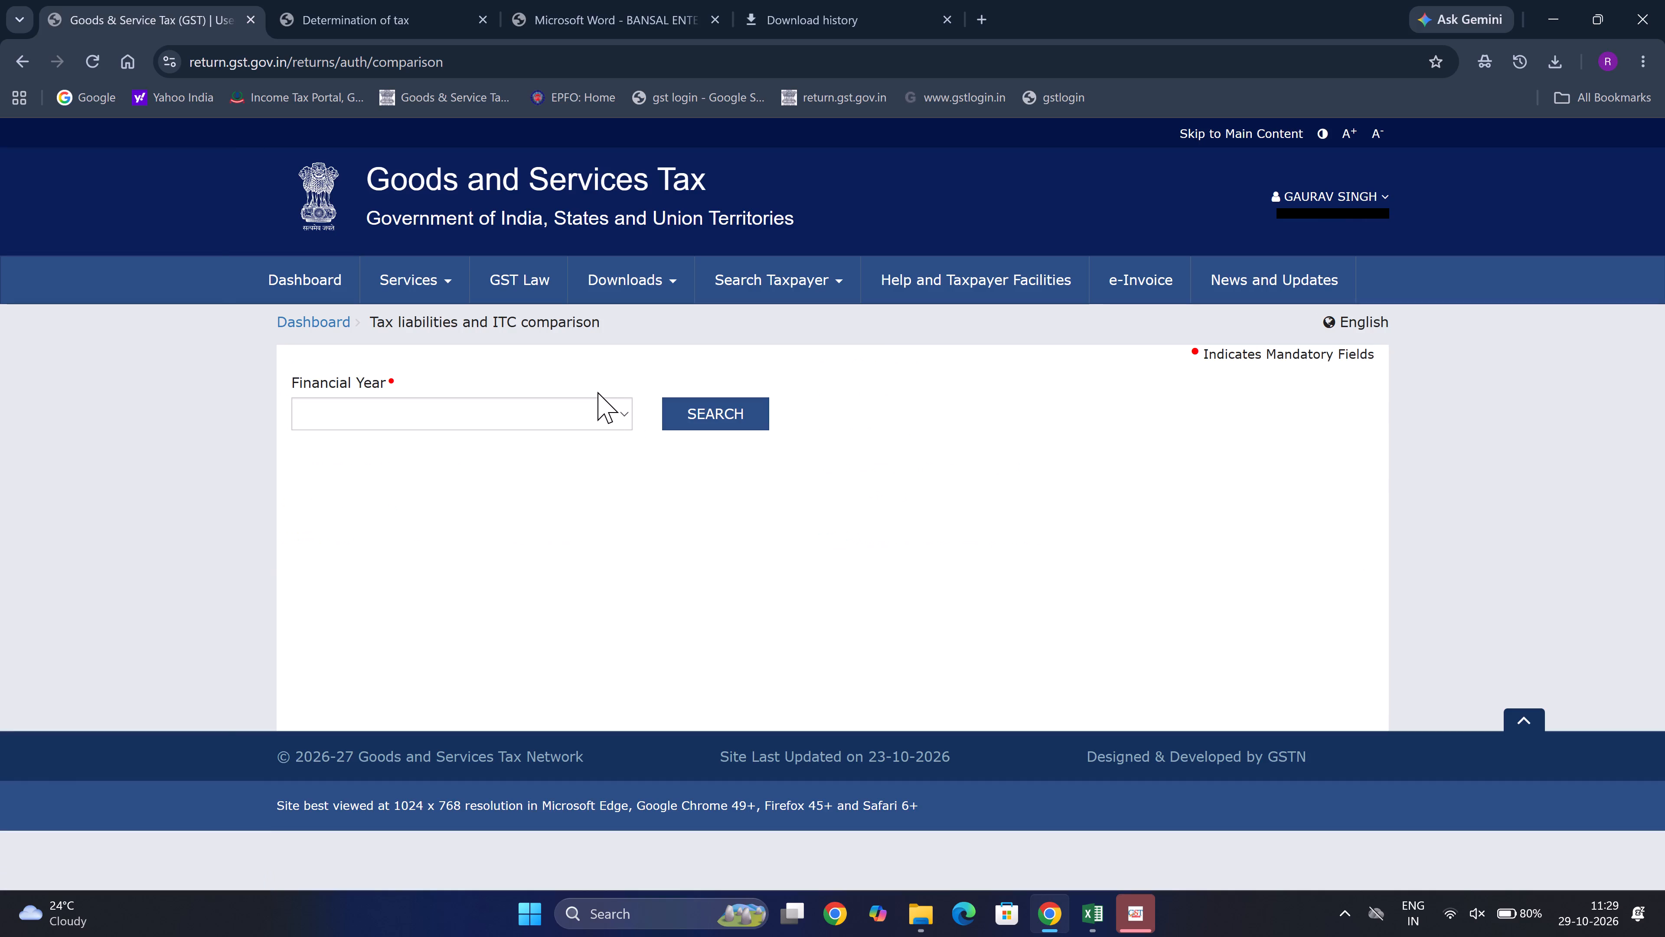
# Search the tax liabilities and ITC comparison for financial year 2022-23.
pyautogui.click(592, 392)
pyautogui.click(584, 403)
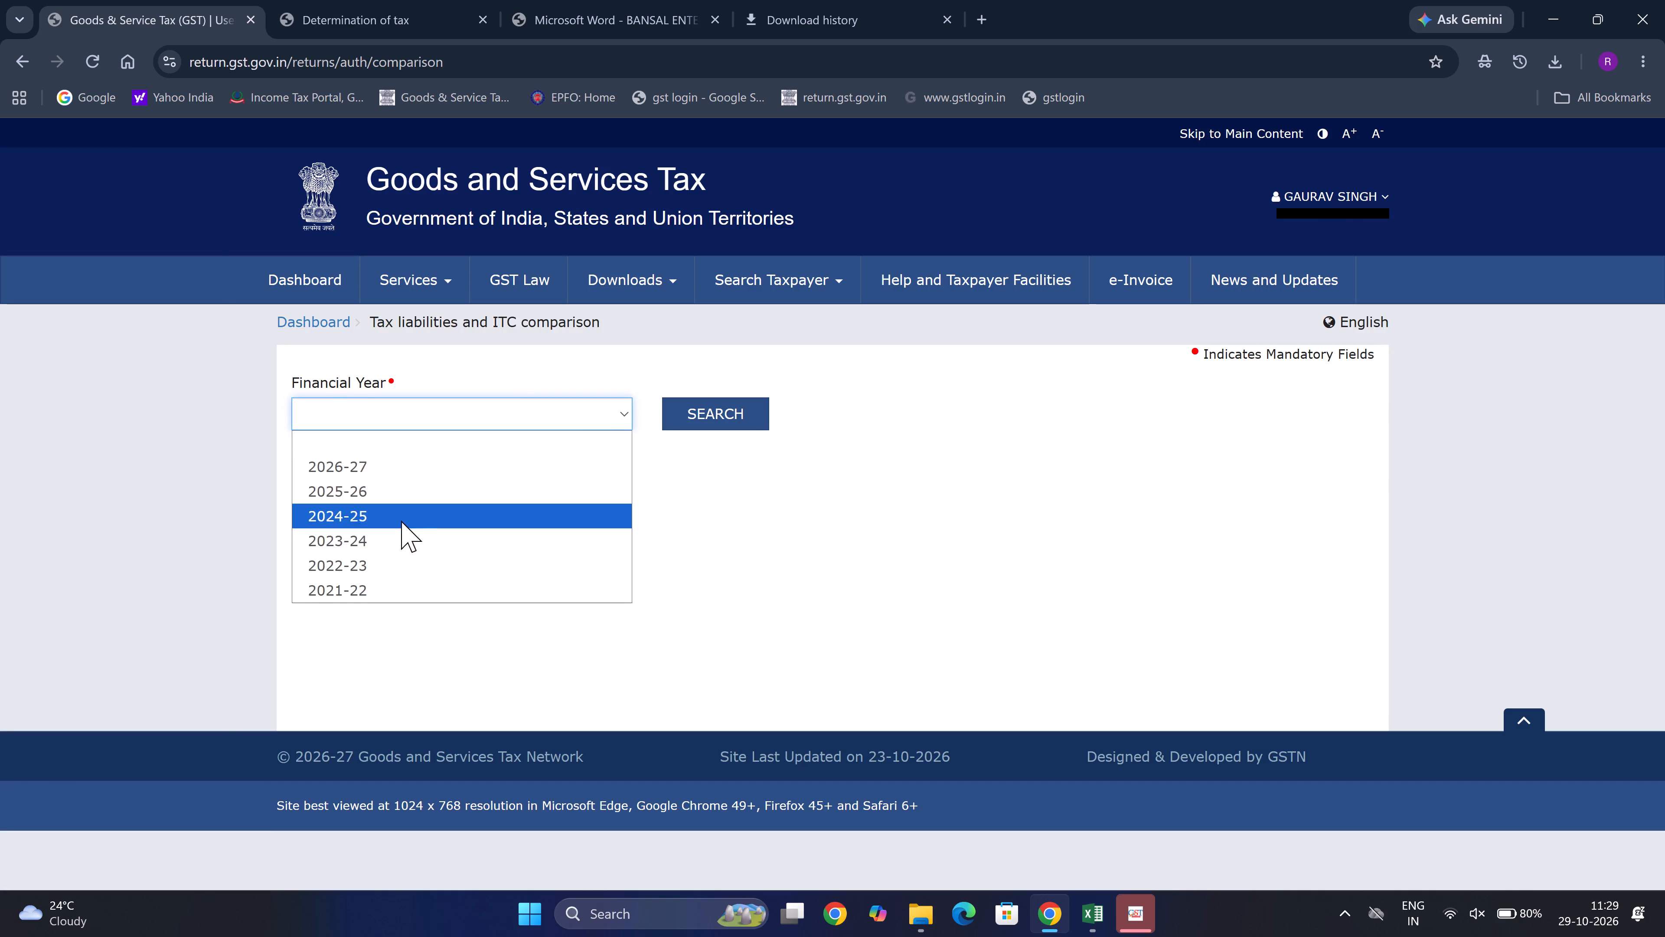
pyautogui.click(366, 559)
pyautogui.click(721, 413)
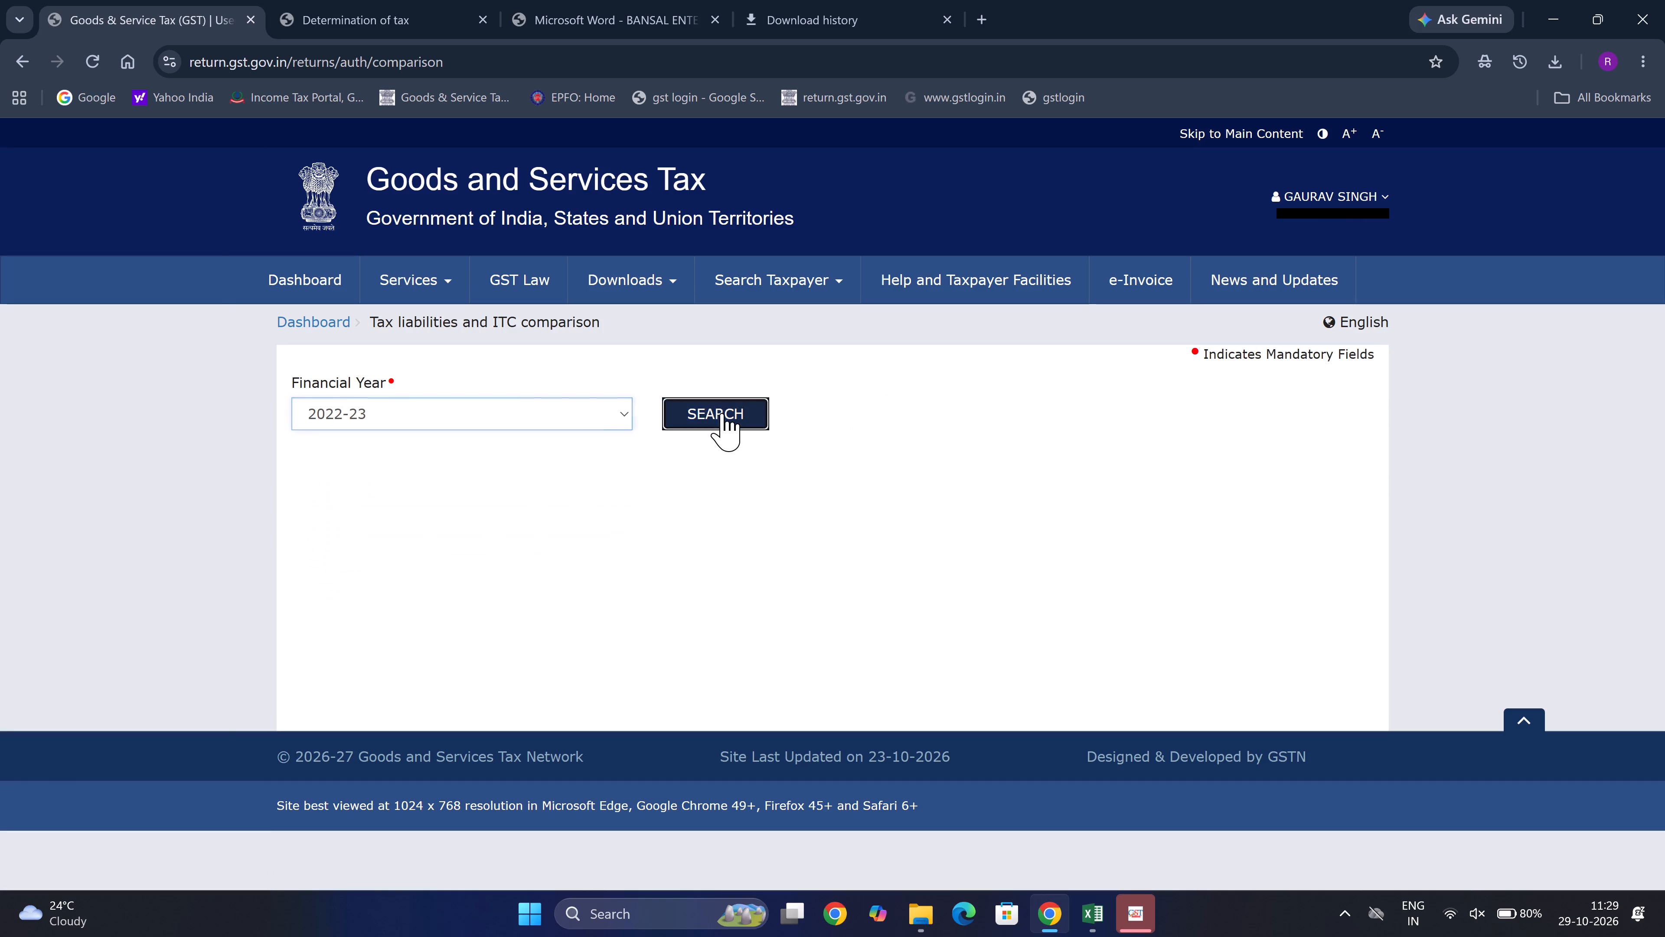
# Recheck the header and grounds of the DRC-01 notice for Bansal Enterprises.
pyautogui.click(606, 0)
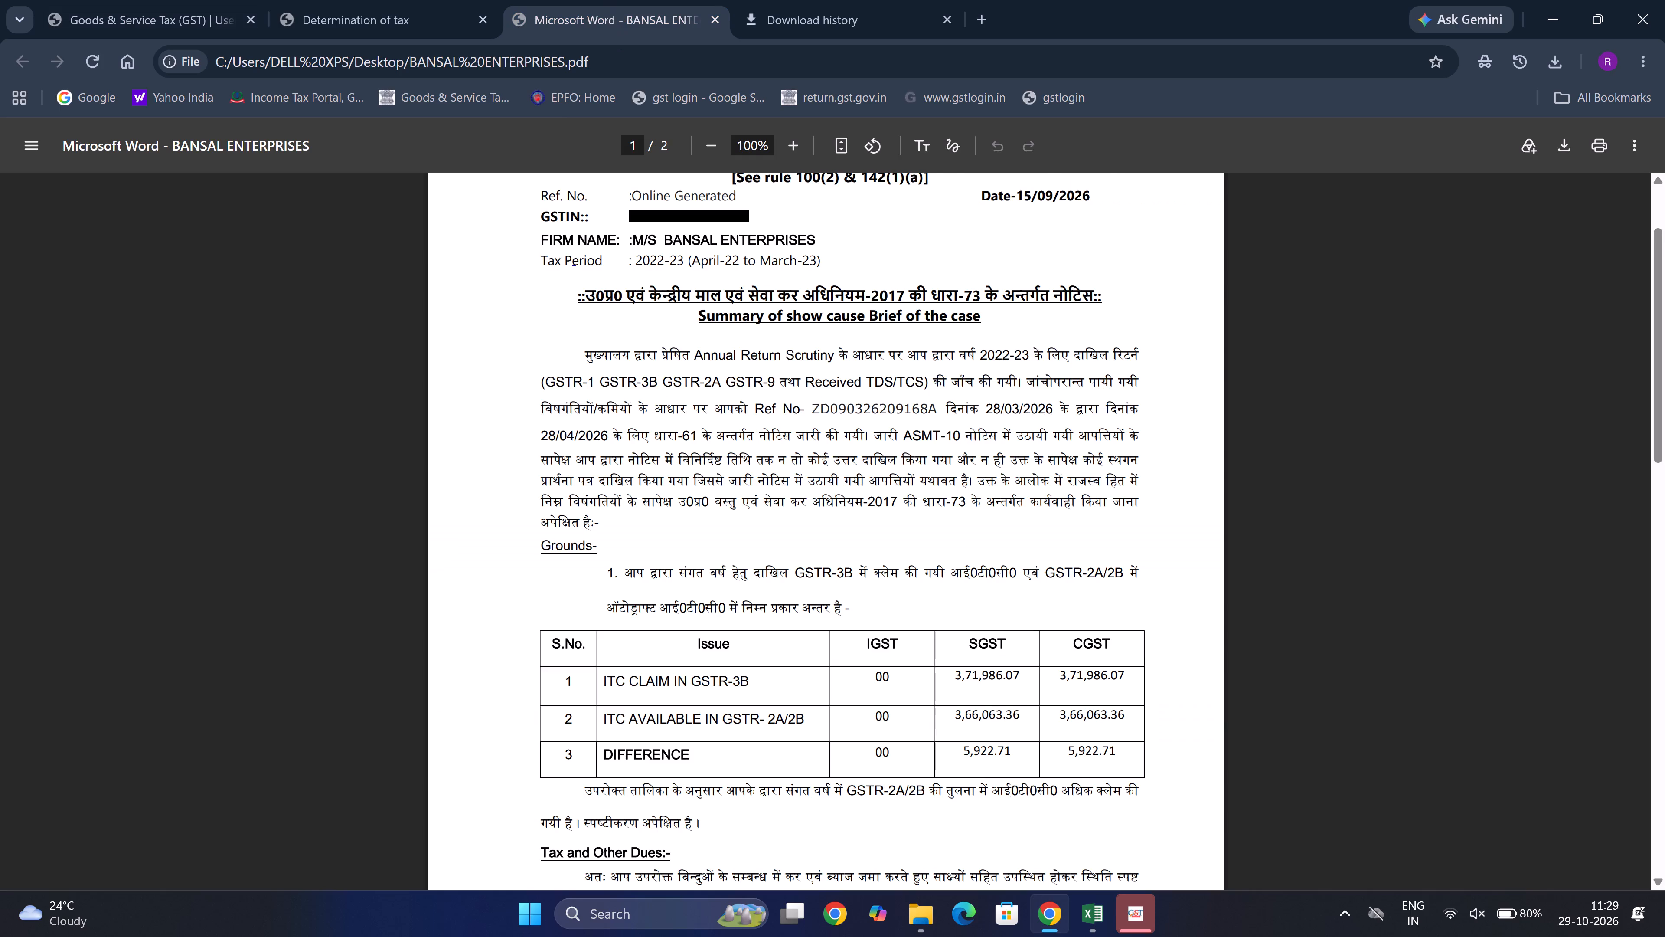
pyautogui.scroll(3, 722, 373)
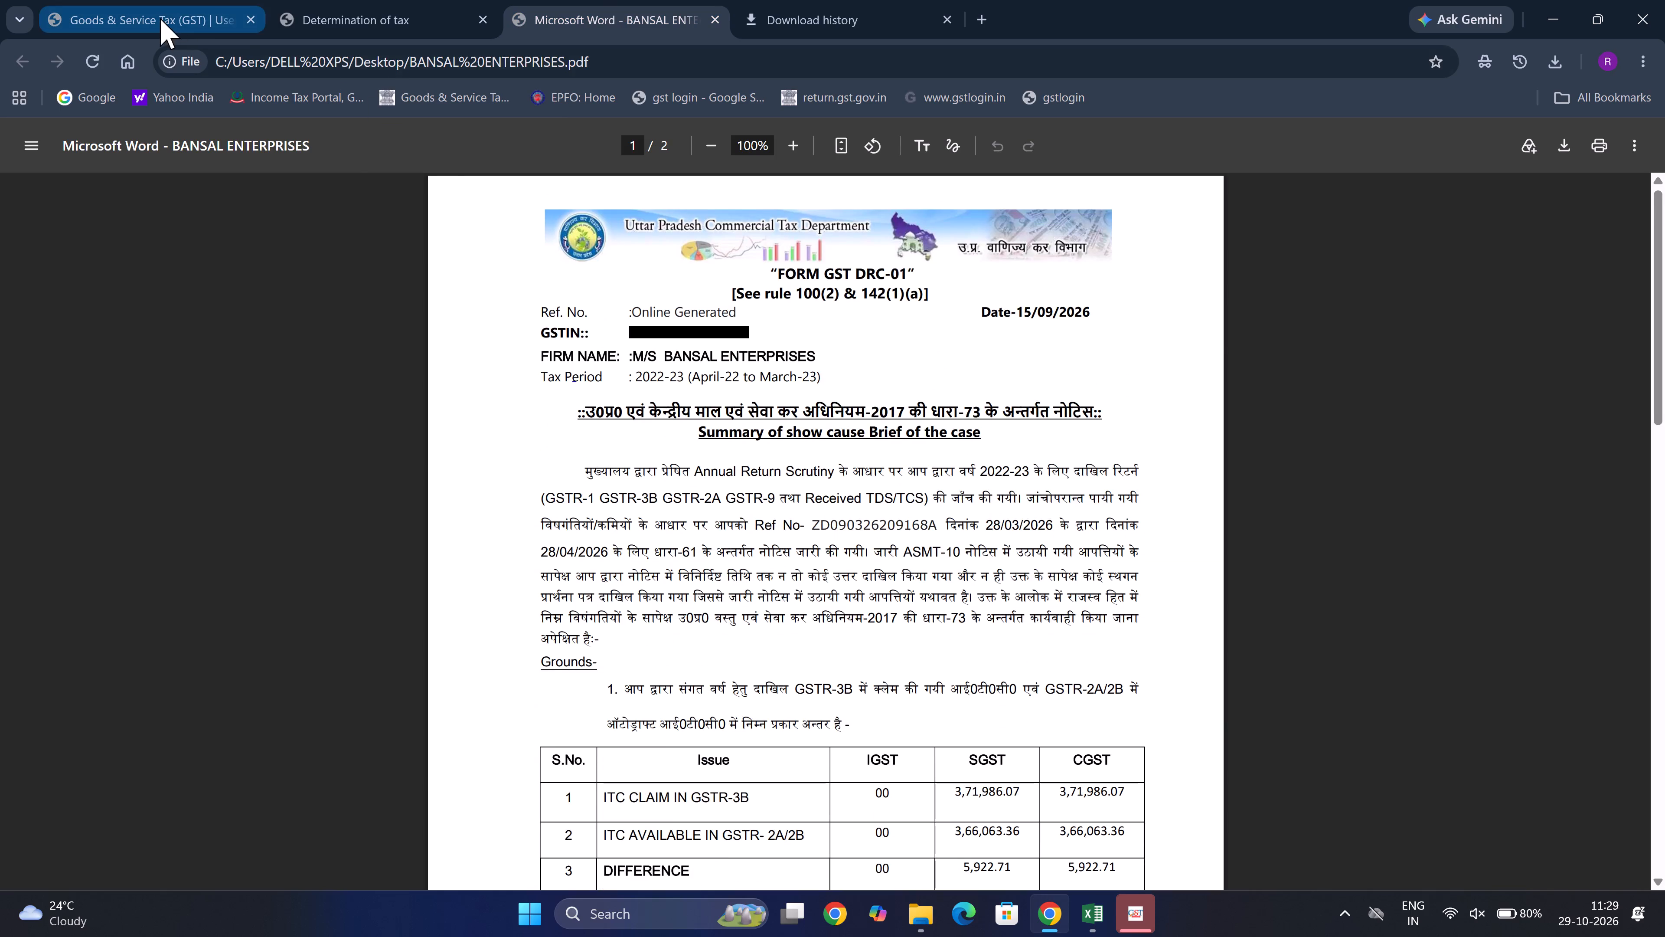
# Return to the GST portal's comparison report and examine section 4, Input tax credit claimed and due (Other than import of goods).
pyautogui.click(160, 18)
pyautogui.scroll(-7, 566, 374)
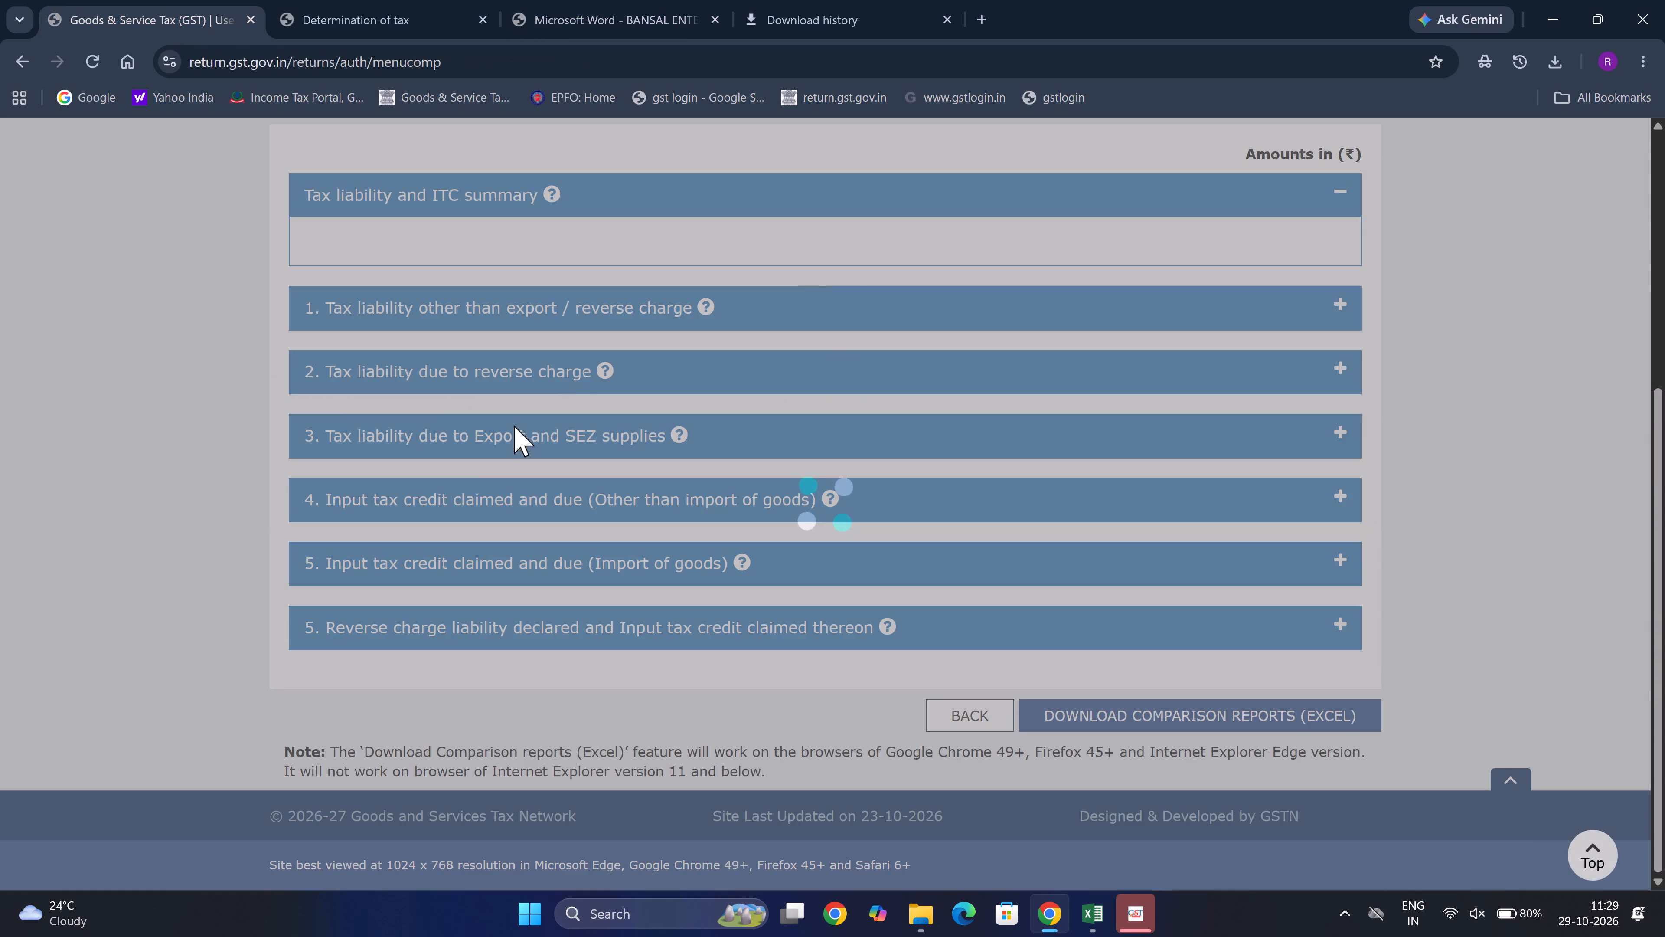
pyautogui.click(425, 495)
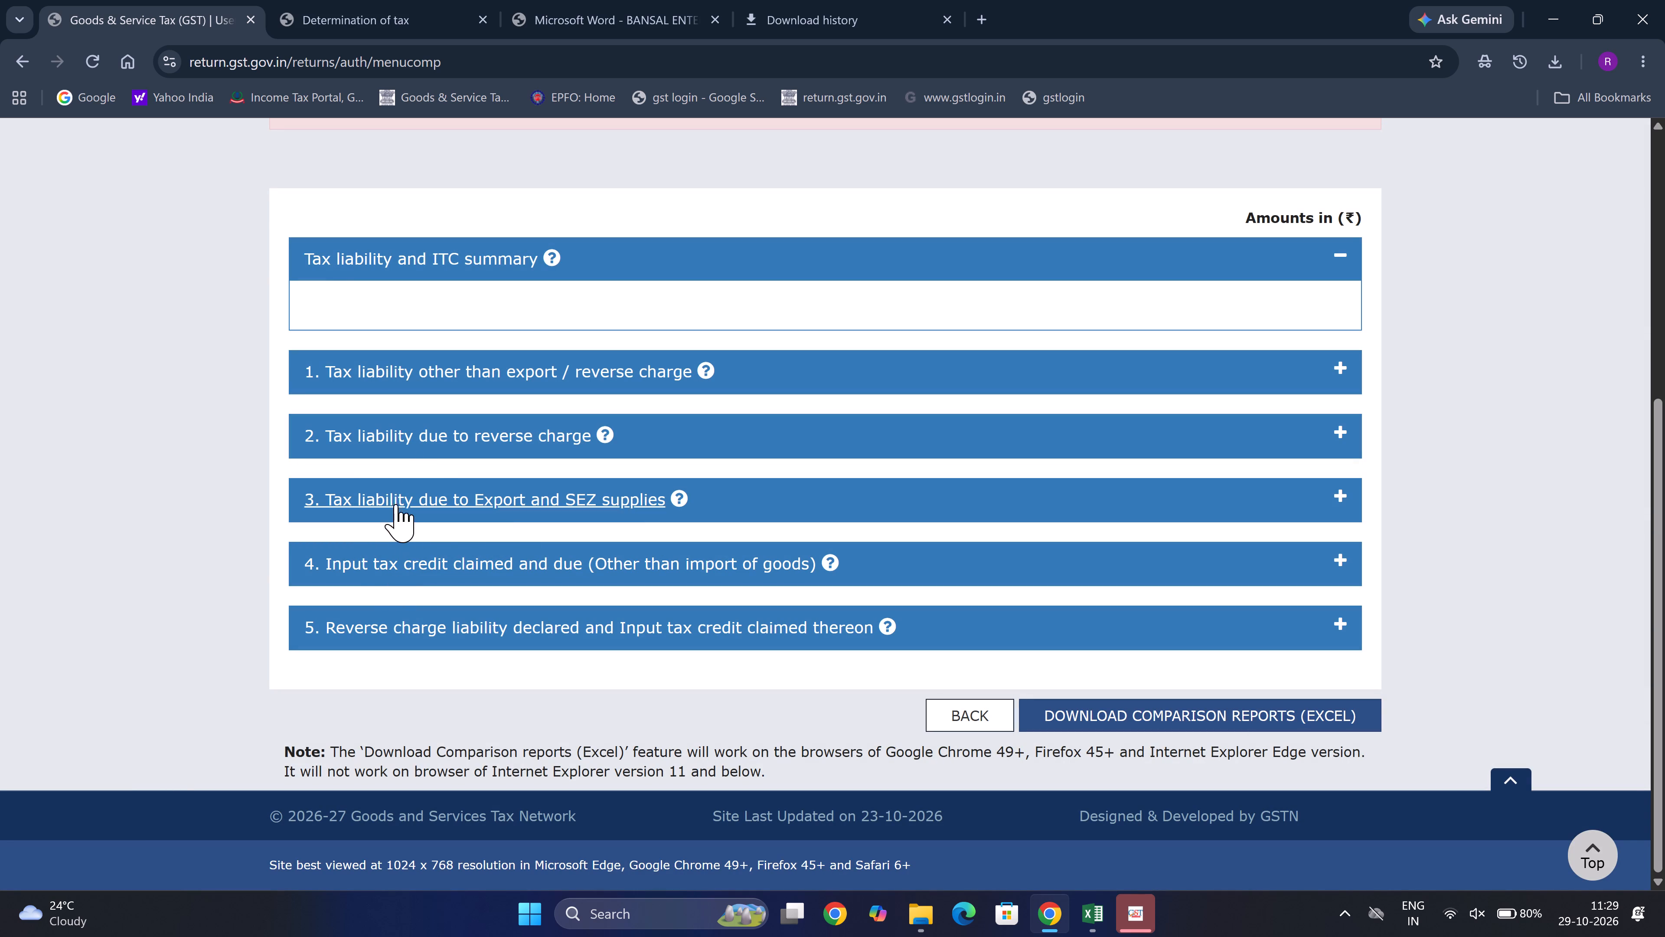
pyautogui.click(398, 563)
pyautogui.scroll(-1, 589, 592)
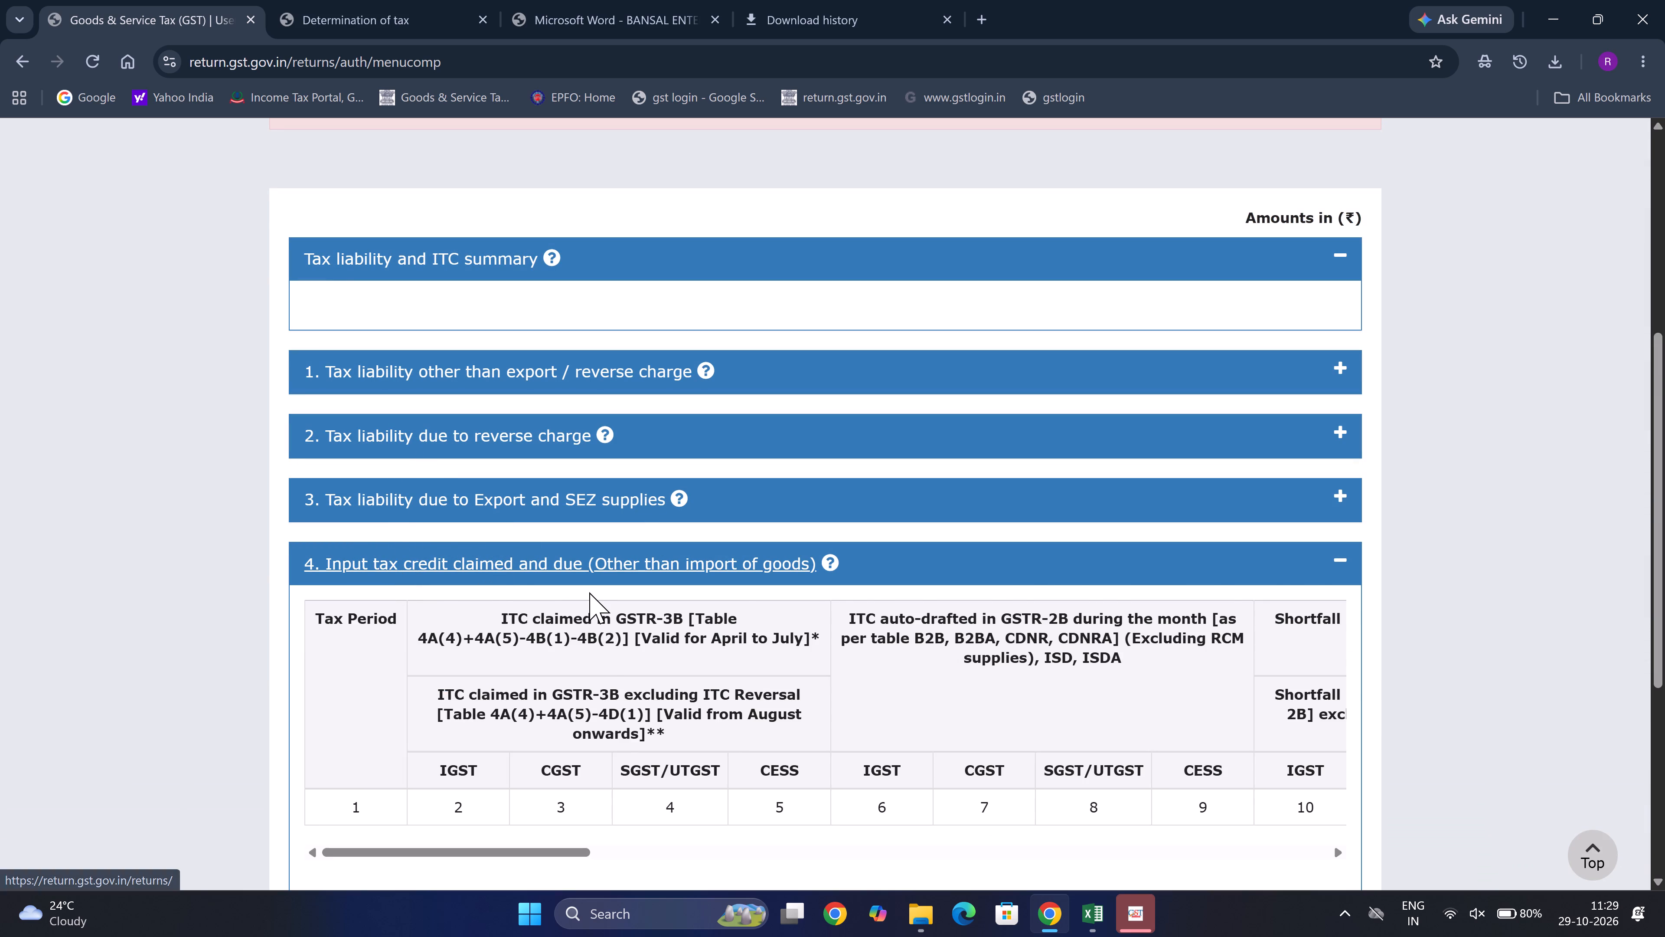
pyautogui.scroll(-2, 589, 592)
pyautogui.scroll(3, 589, 592)
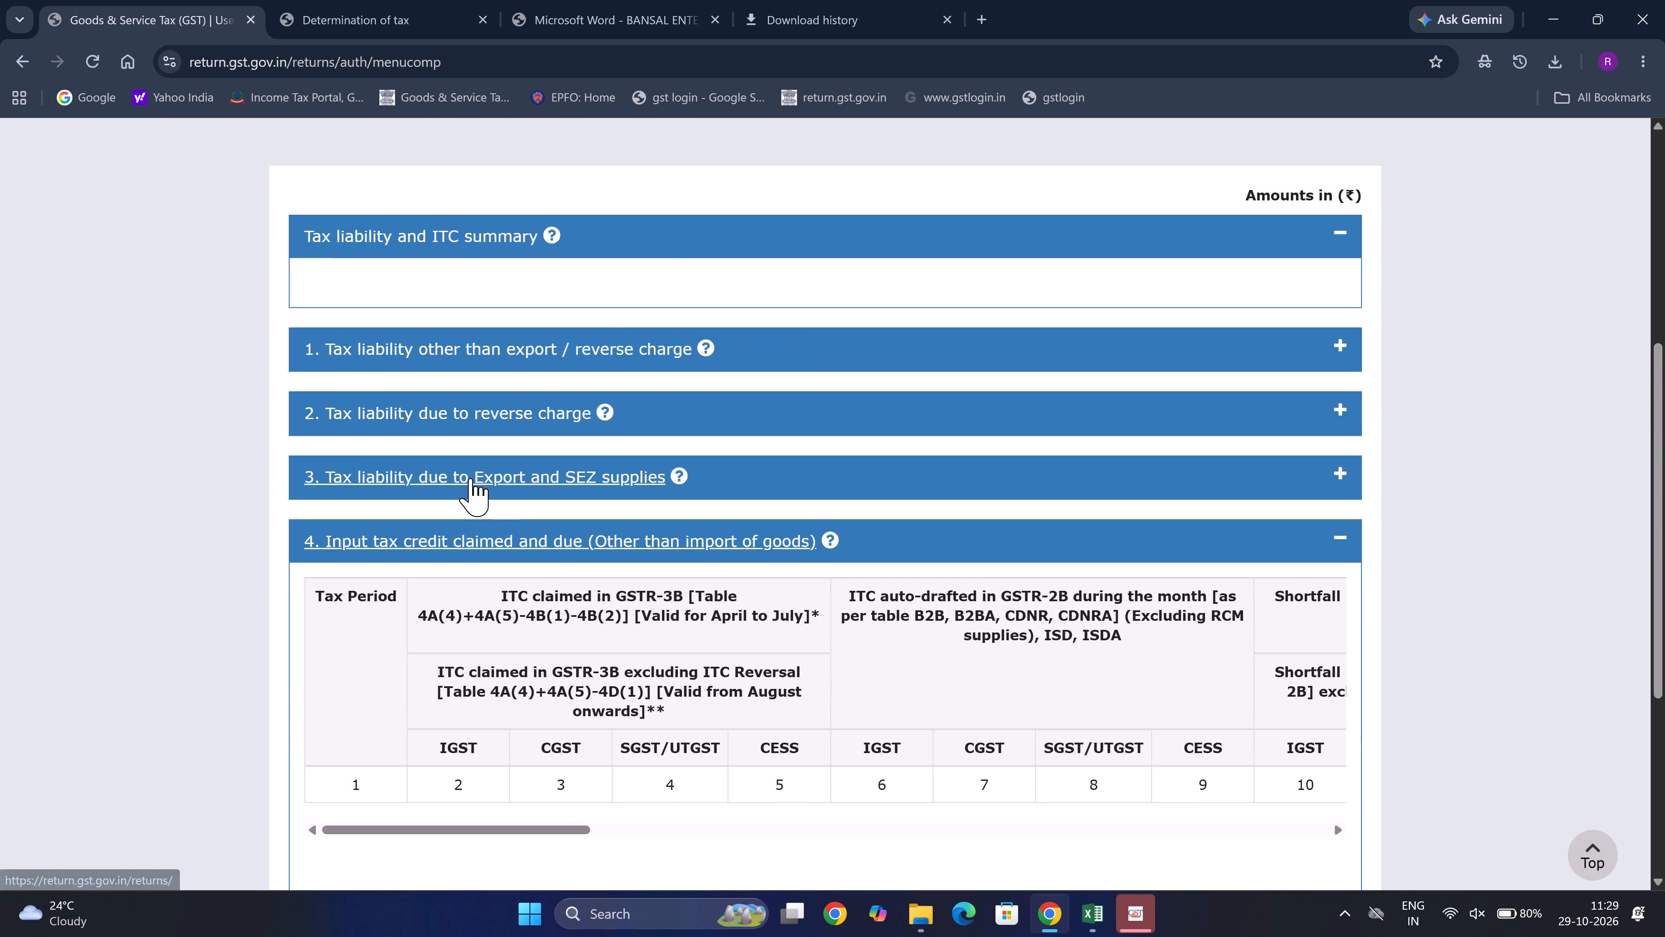
pyautogui.scroll(5, 470, 478)
pyautogui.scroll(-2, 556, 496)
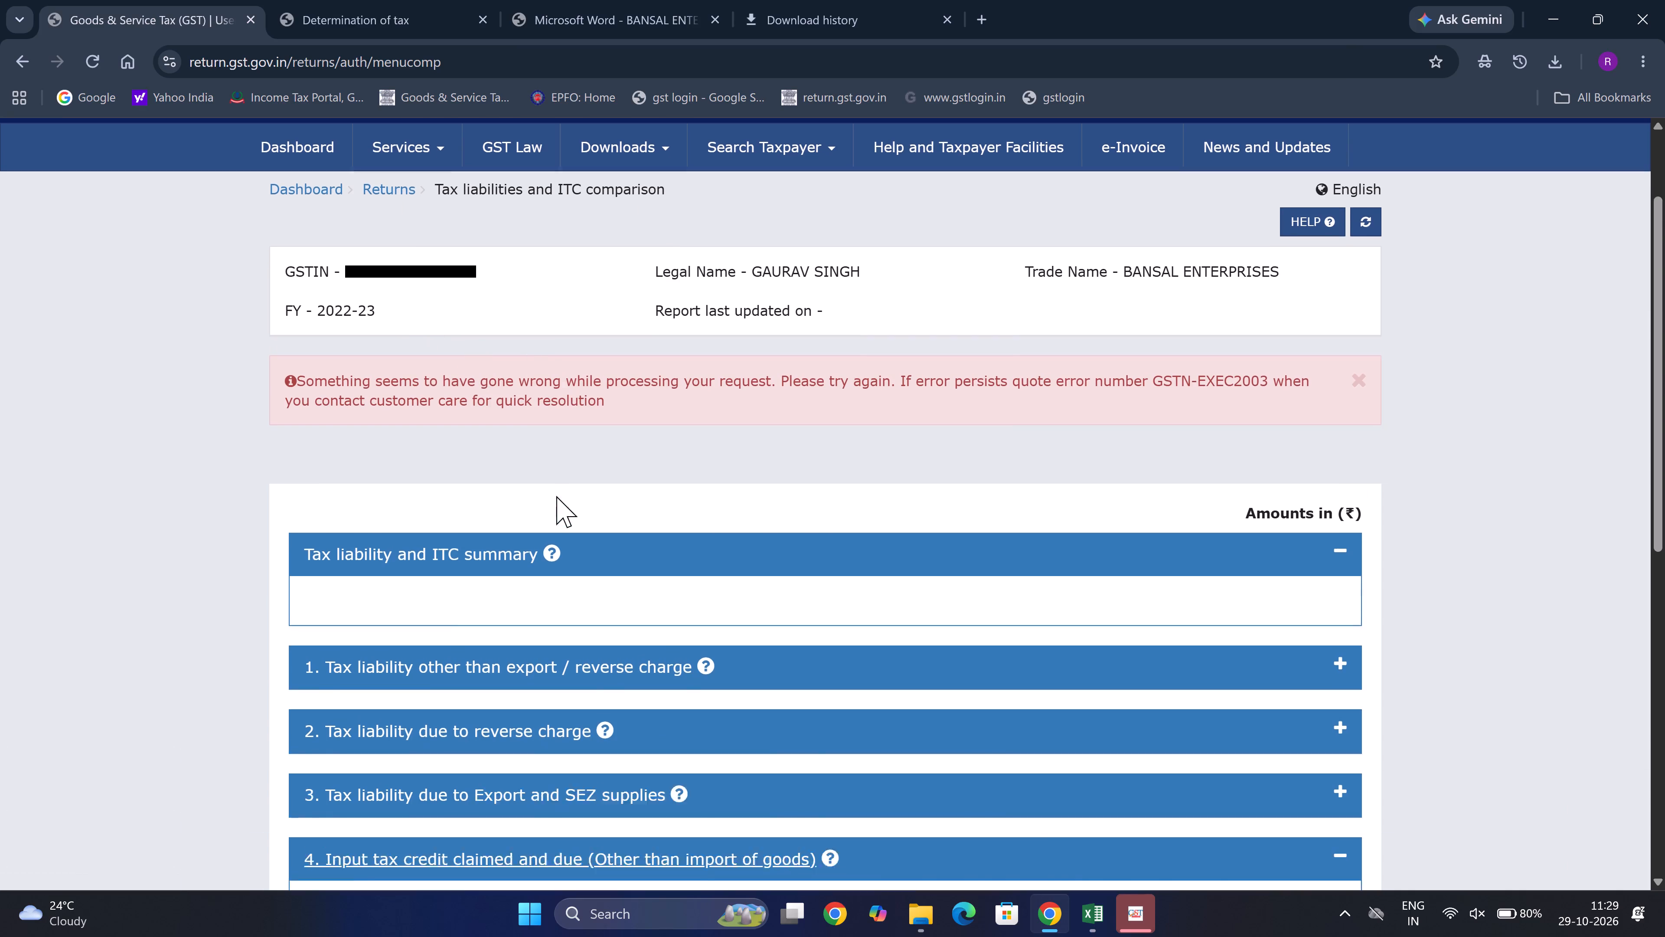
# Expand and collapse section 3 on Export and SEZ supplies and section 5 on reverse charge liability to check their tables.
pyautogui.scroll(-2, 556, 496)
pyautogui.click(424, 621)
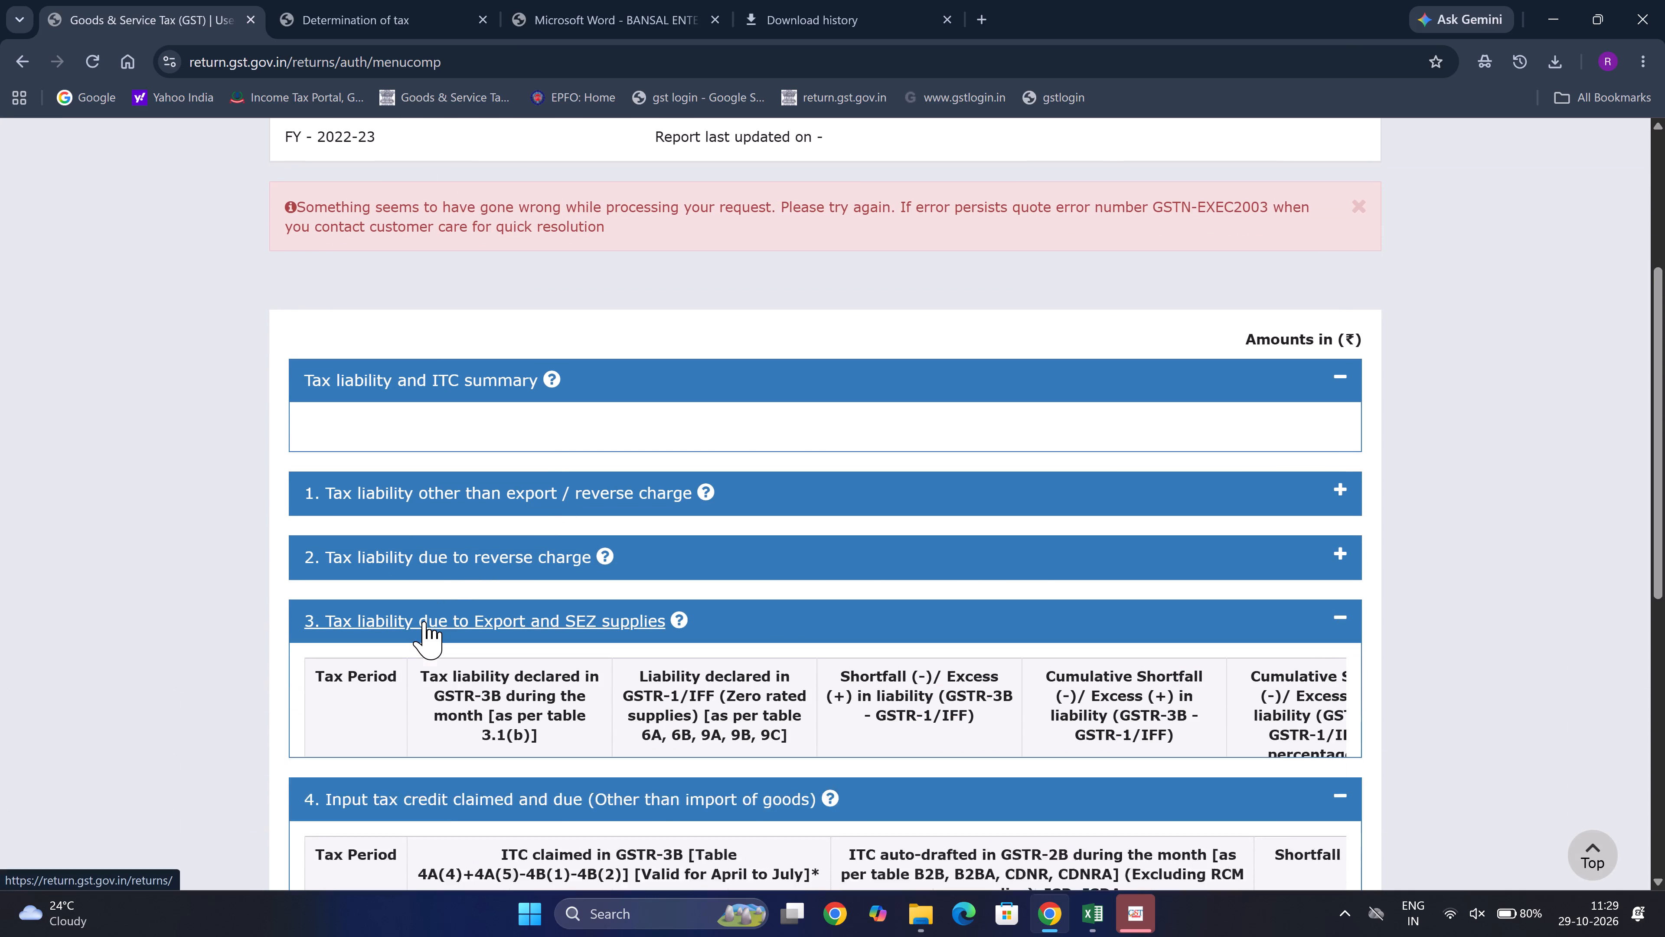
pyautogui.click(424, 621)
pyautogui.scroll(-6, 424, 621)
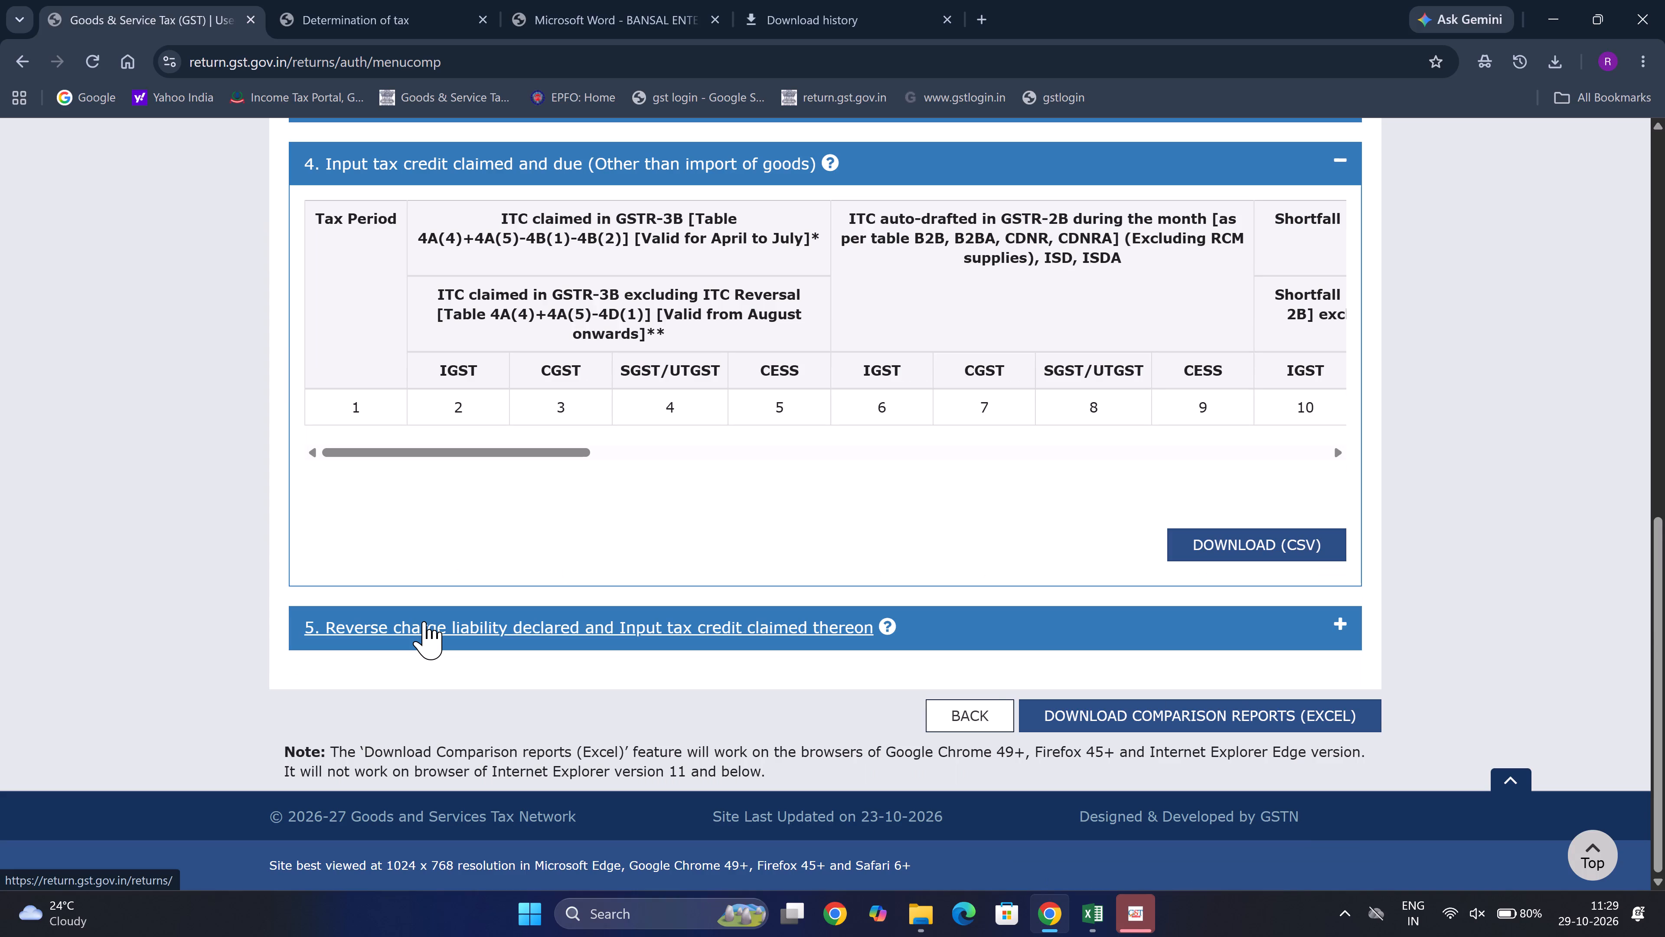
pyautogui.click(424, 621)
pyautogui.click(424, 621)
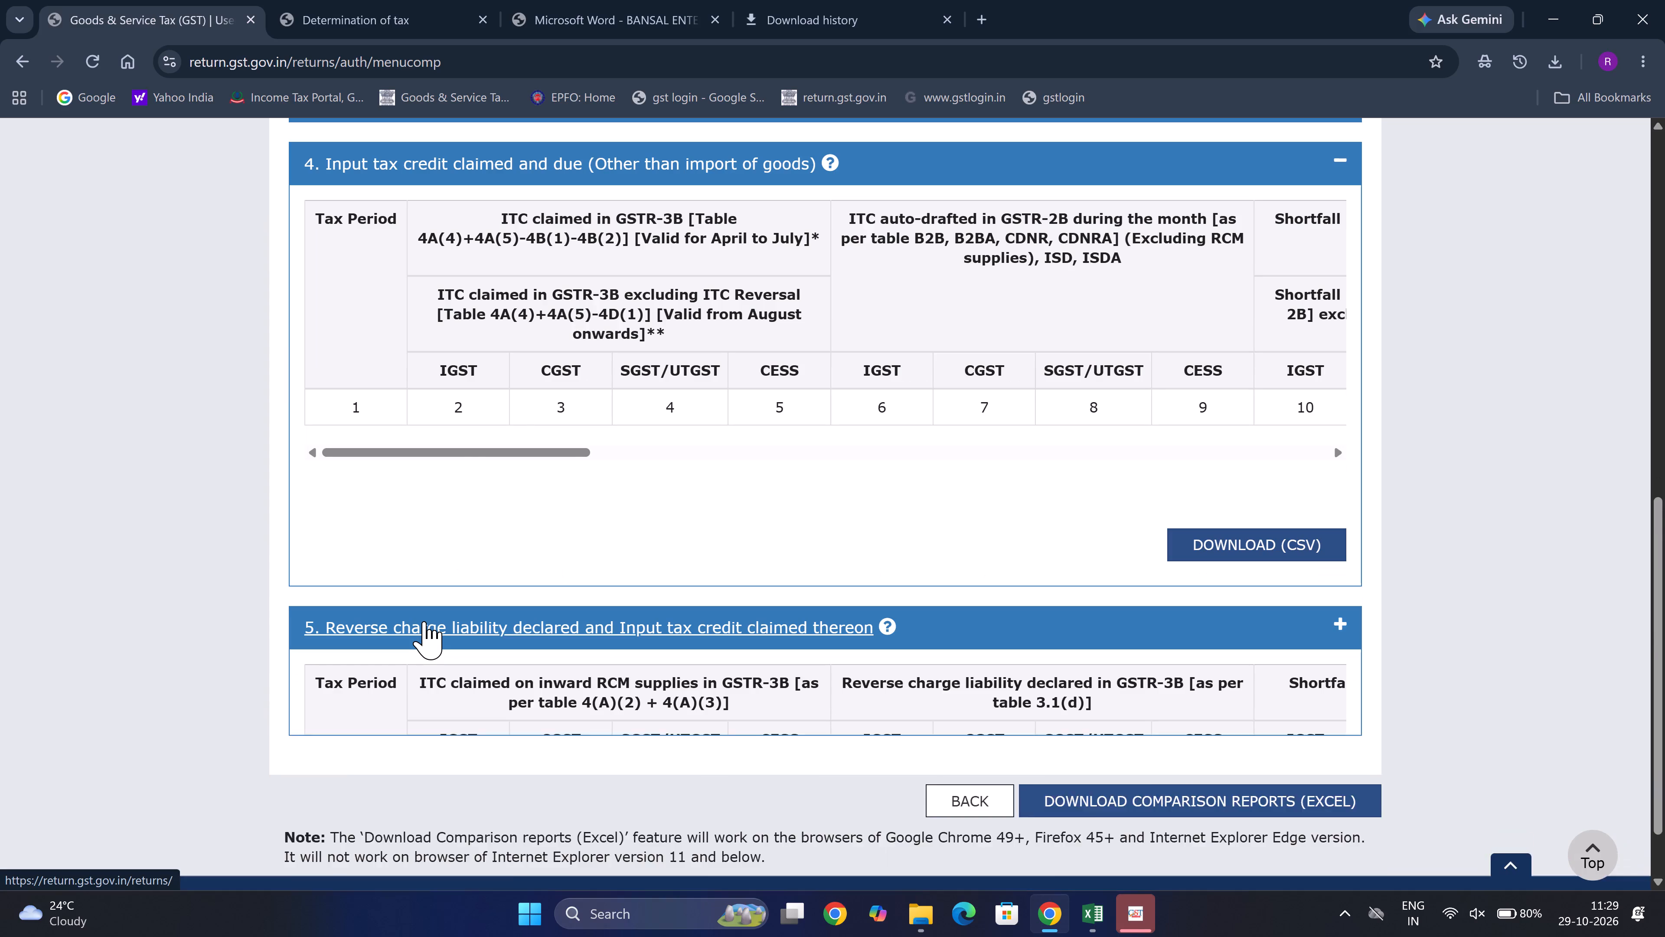
# Collapse the tax liability and ITC summary and section 4, then check section 3 on Export and SEZ supplies for report data.
pyautogui.scroll(9, 535, 366)
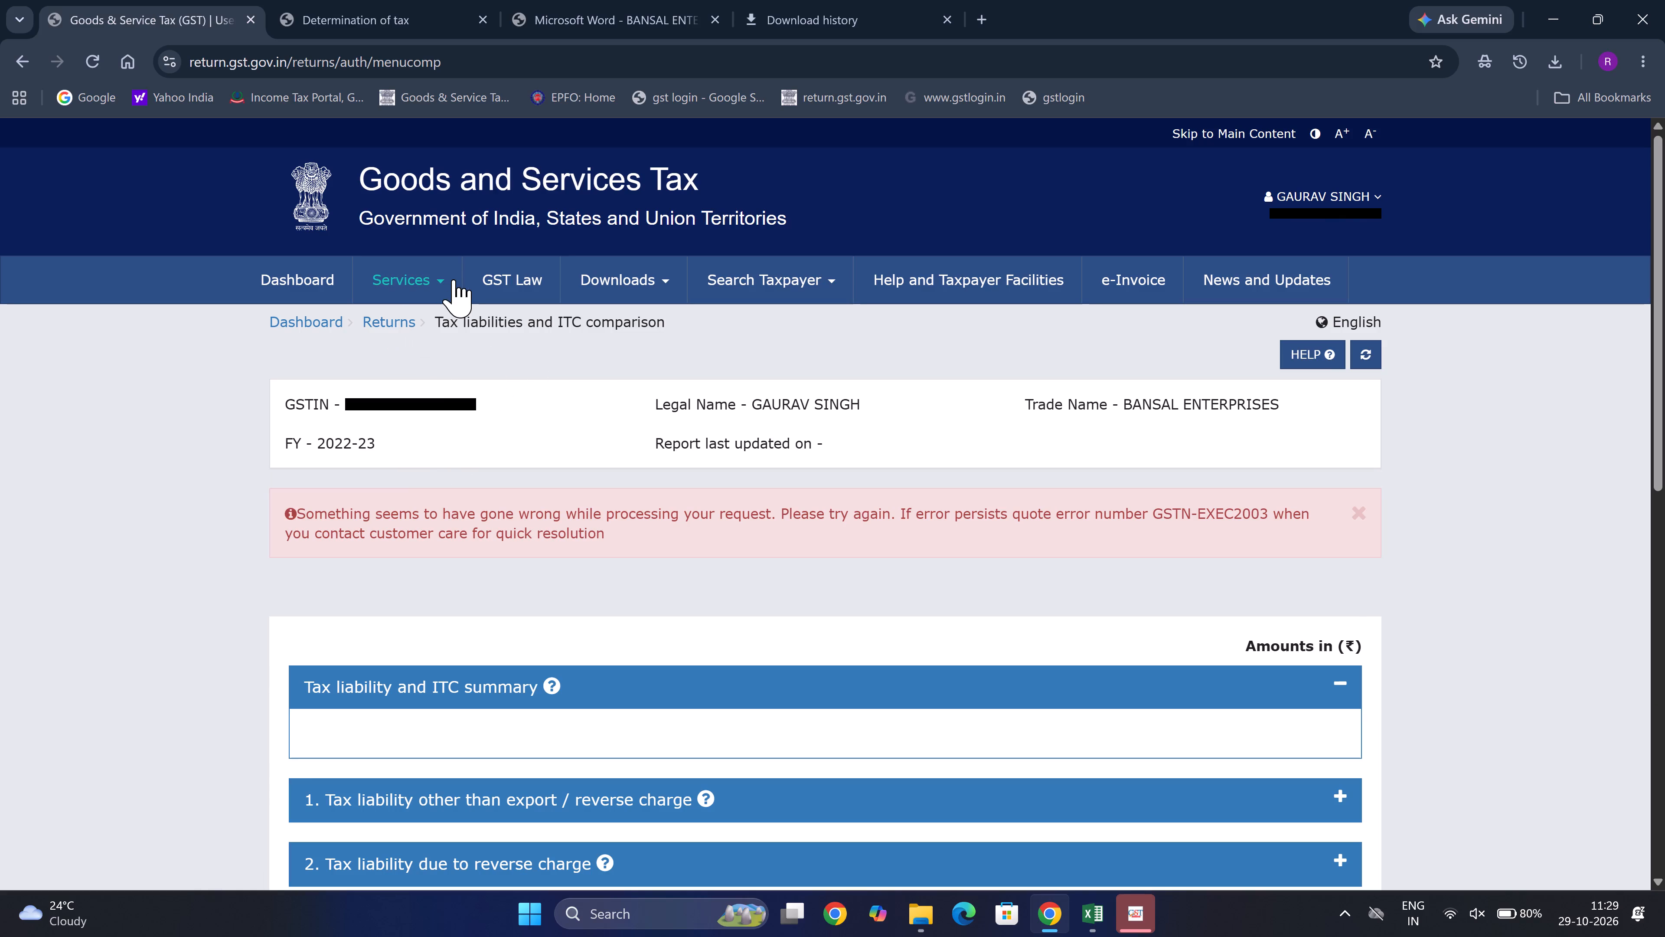
pyautogui.scroll(-1, 427, 636)
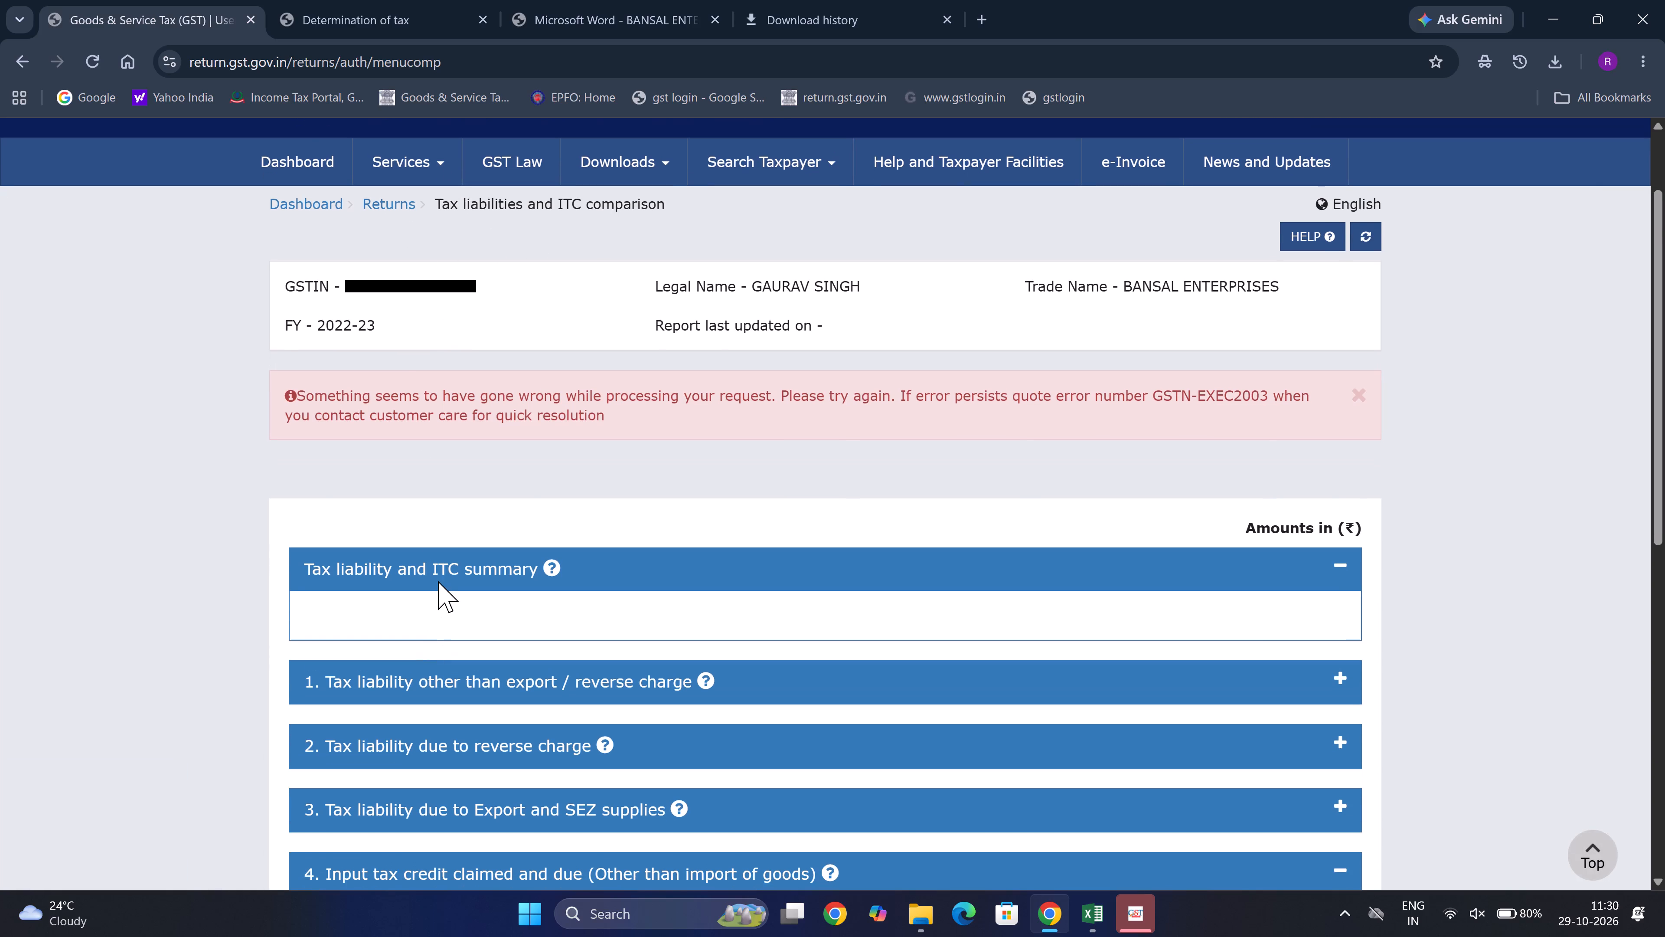
pyautogui.scroll(3, 438, 581)
pyautogui.scroll(-1, 438, 581)
pyautogui.click(423, 580)
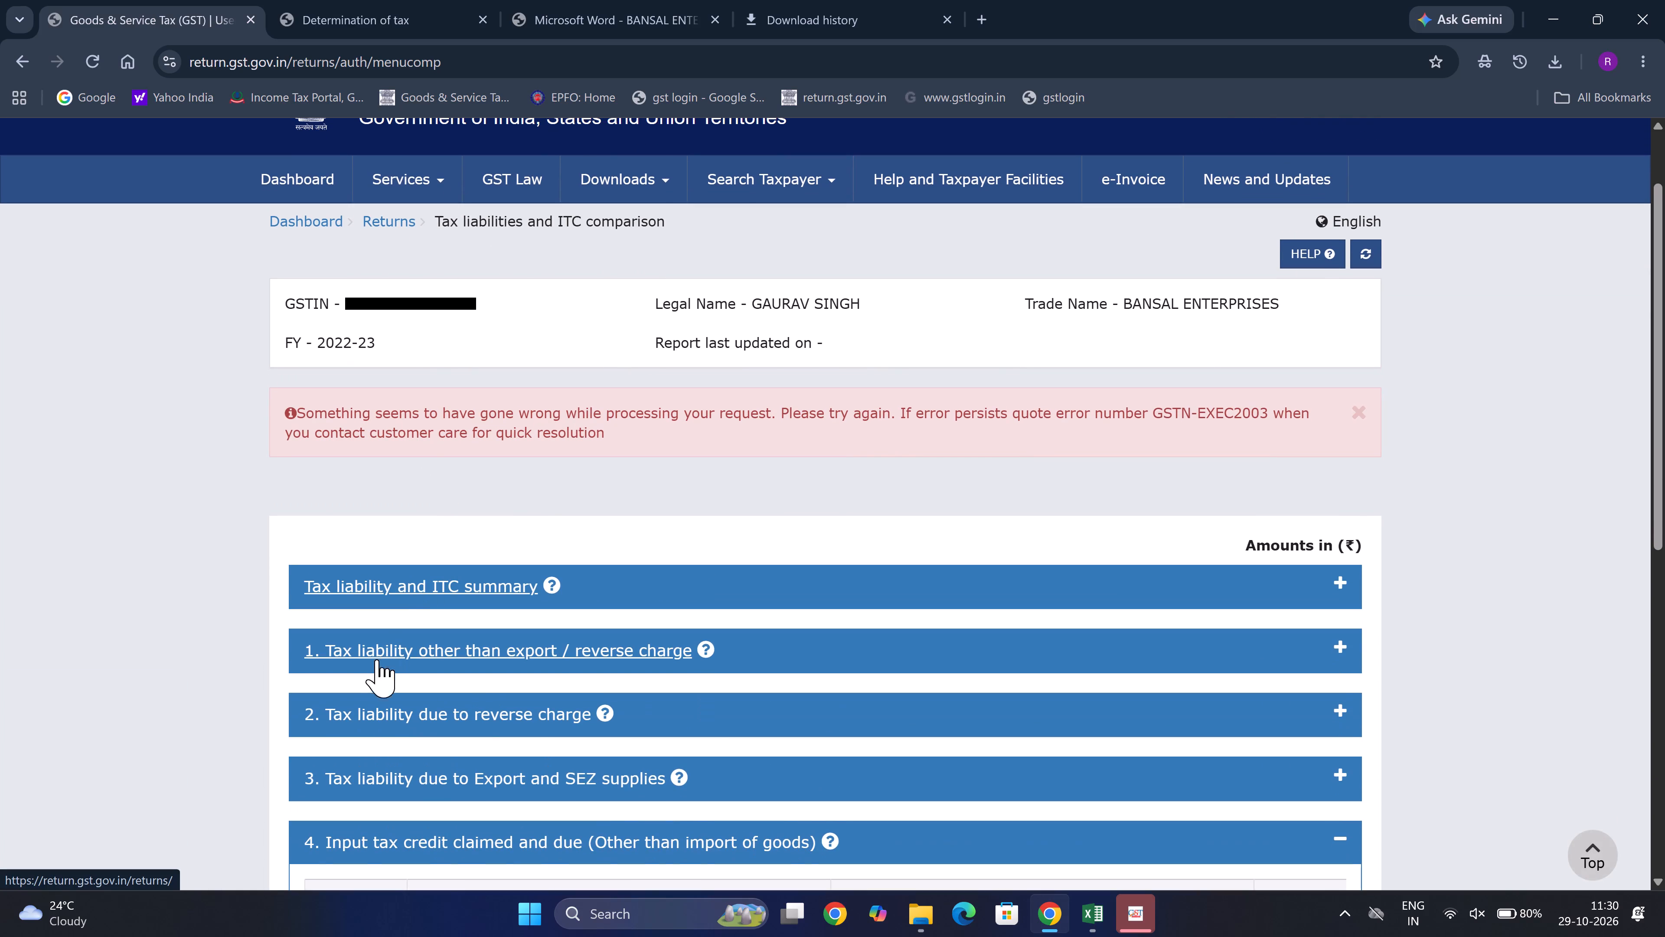
pyautogui.scroll(-1, 357, 707)
pyautogui.click(357, 707)
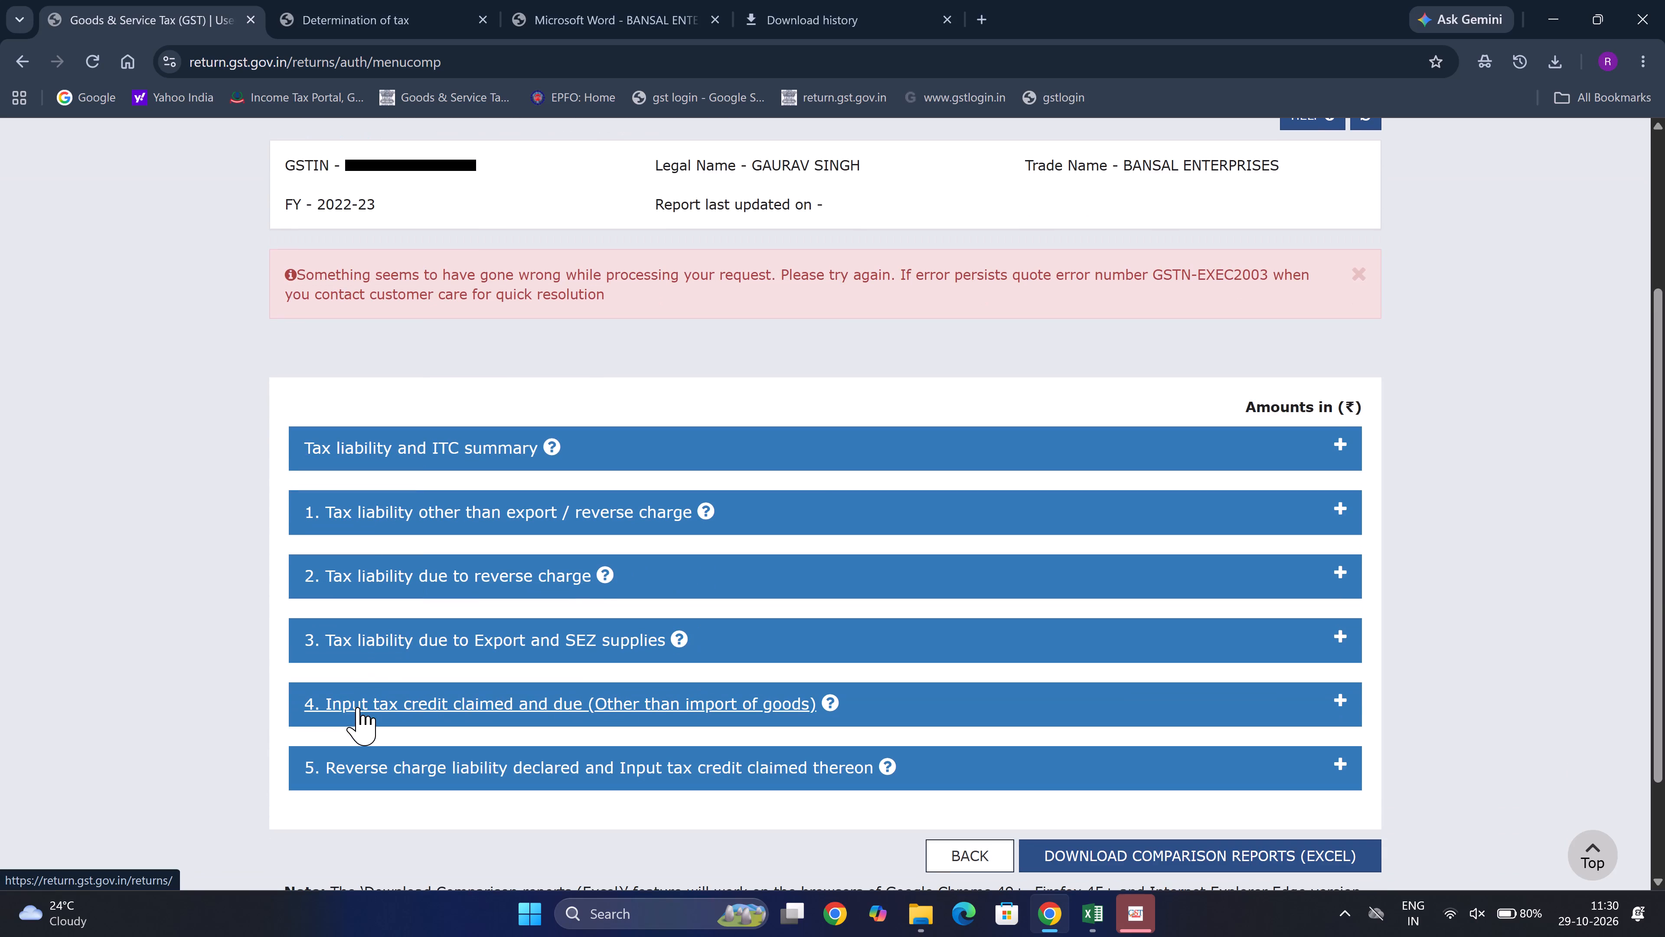
pyautogui.click(381, 632)
pyautogui.scroll(-3, 661, 727)
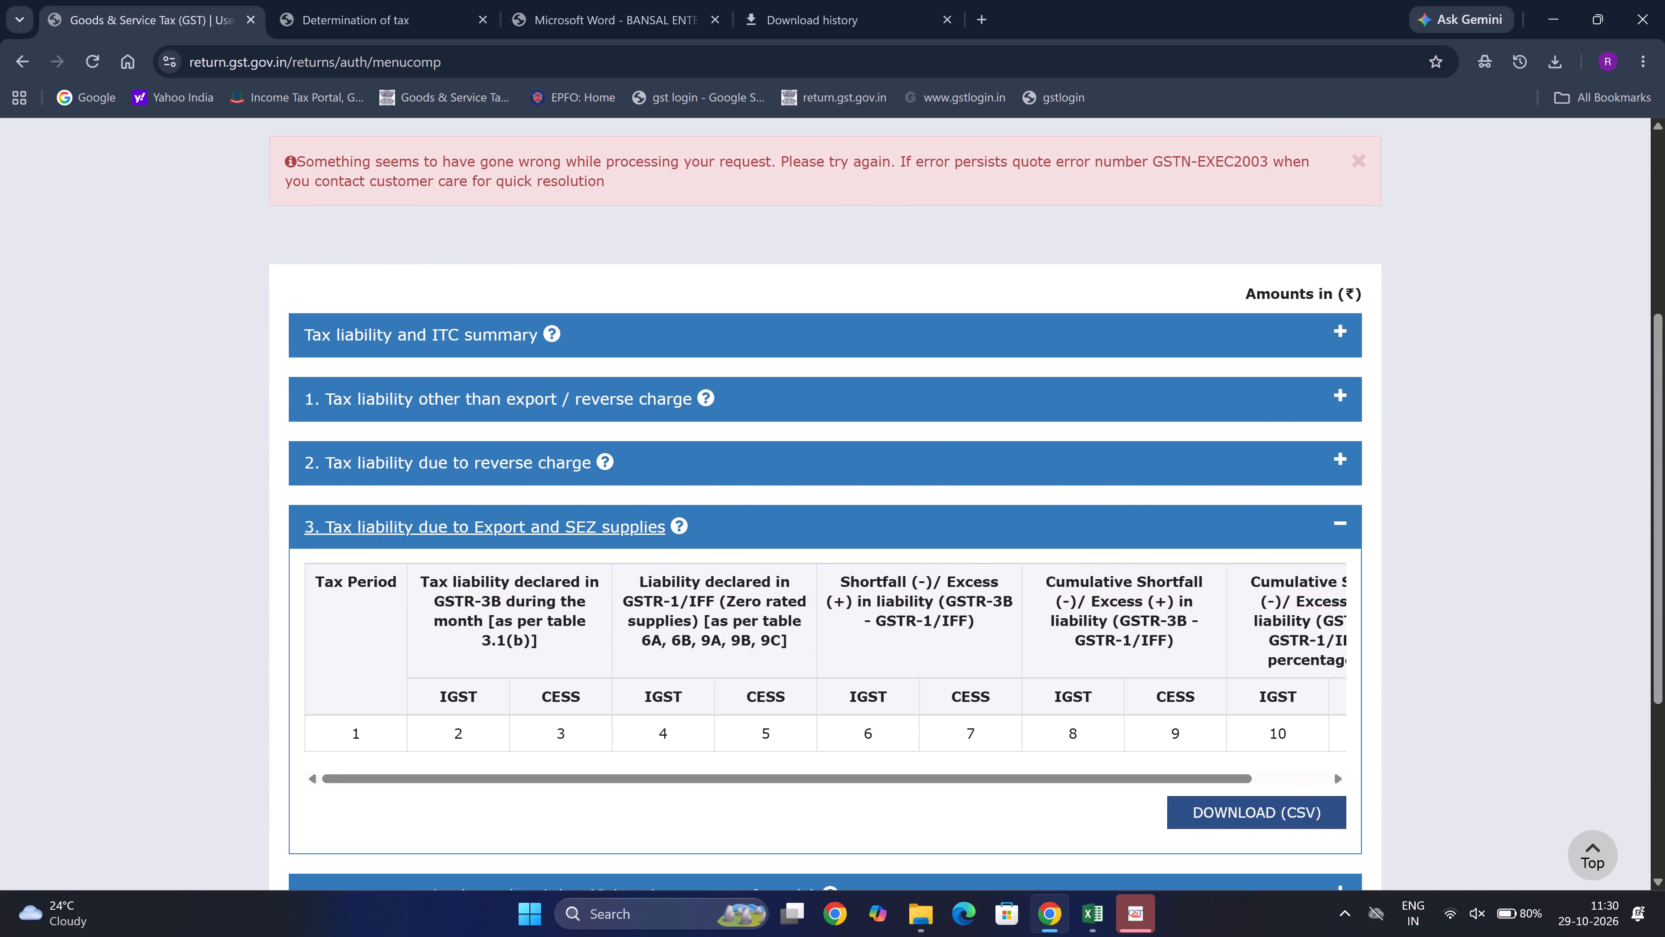
pyautogui.scroll(-1, 661, 727)
pyautogui.scroll(2, 661, 727)
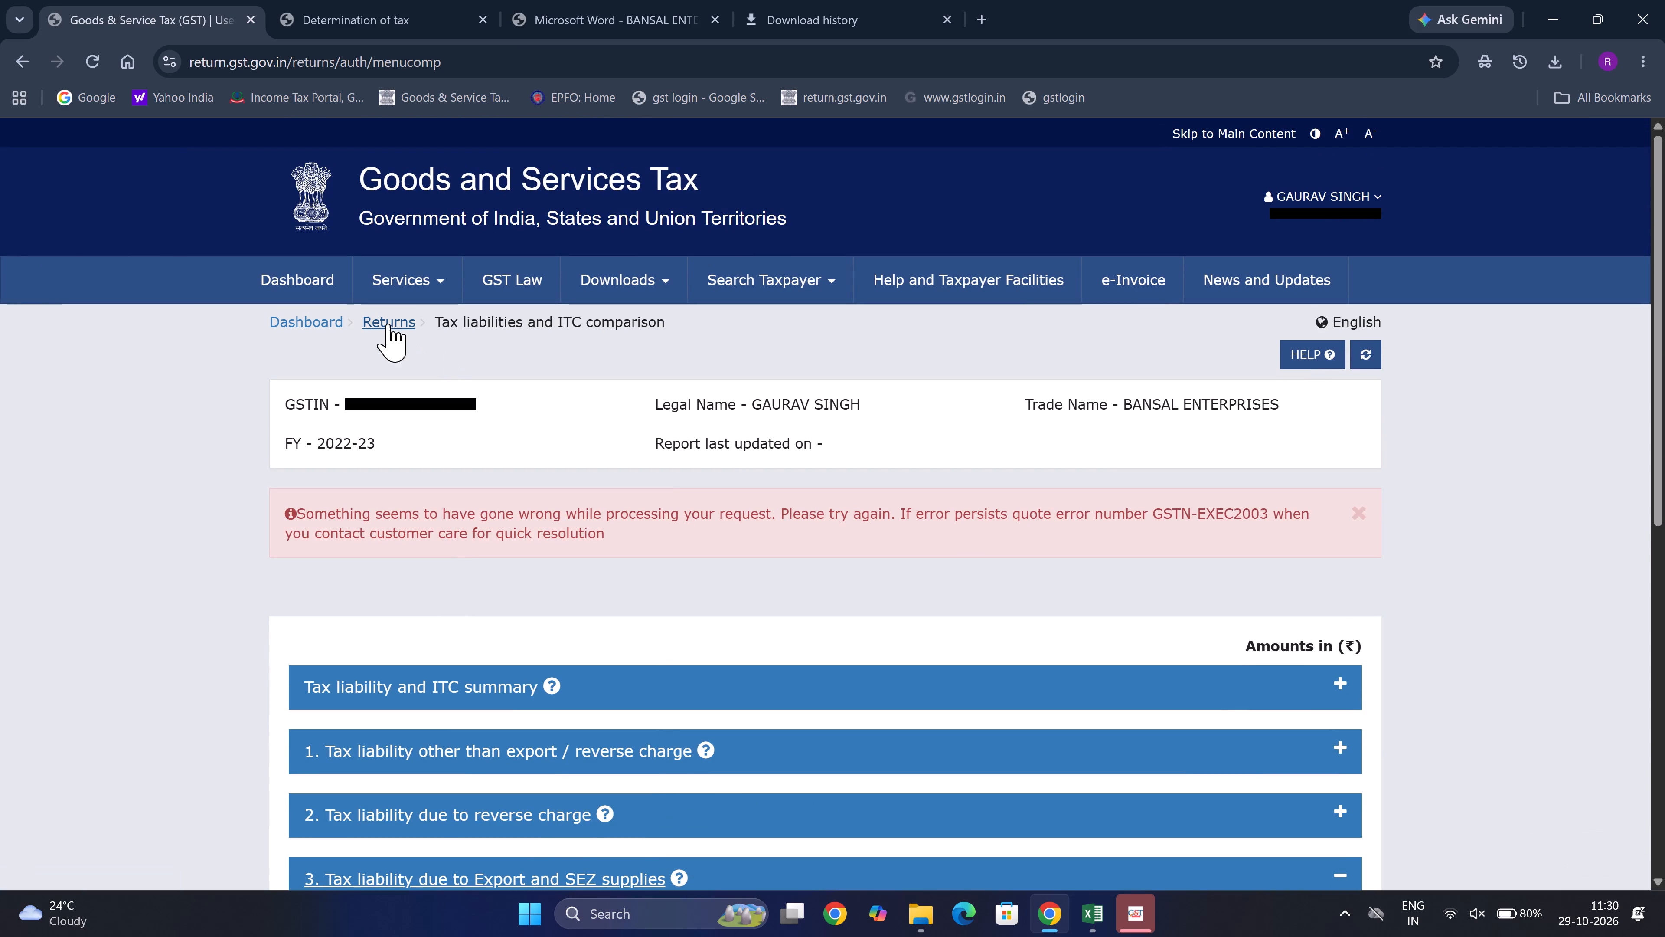
# Reopen the Tax liabilities and ITC comparison service from the returns area and search financial year 2022-23 again.
pyautogui.click(385, 323)
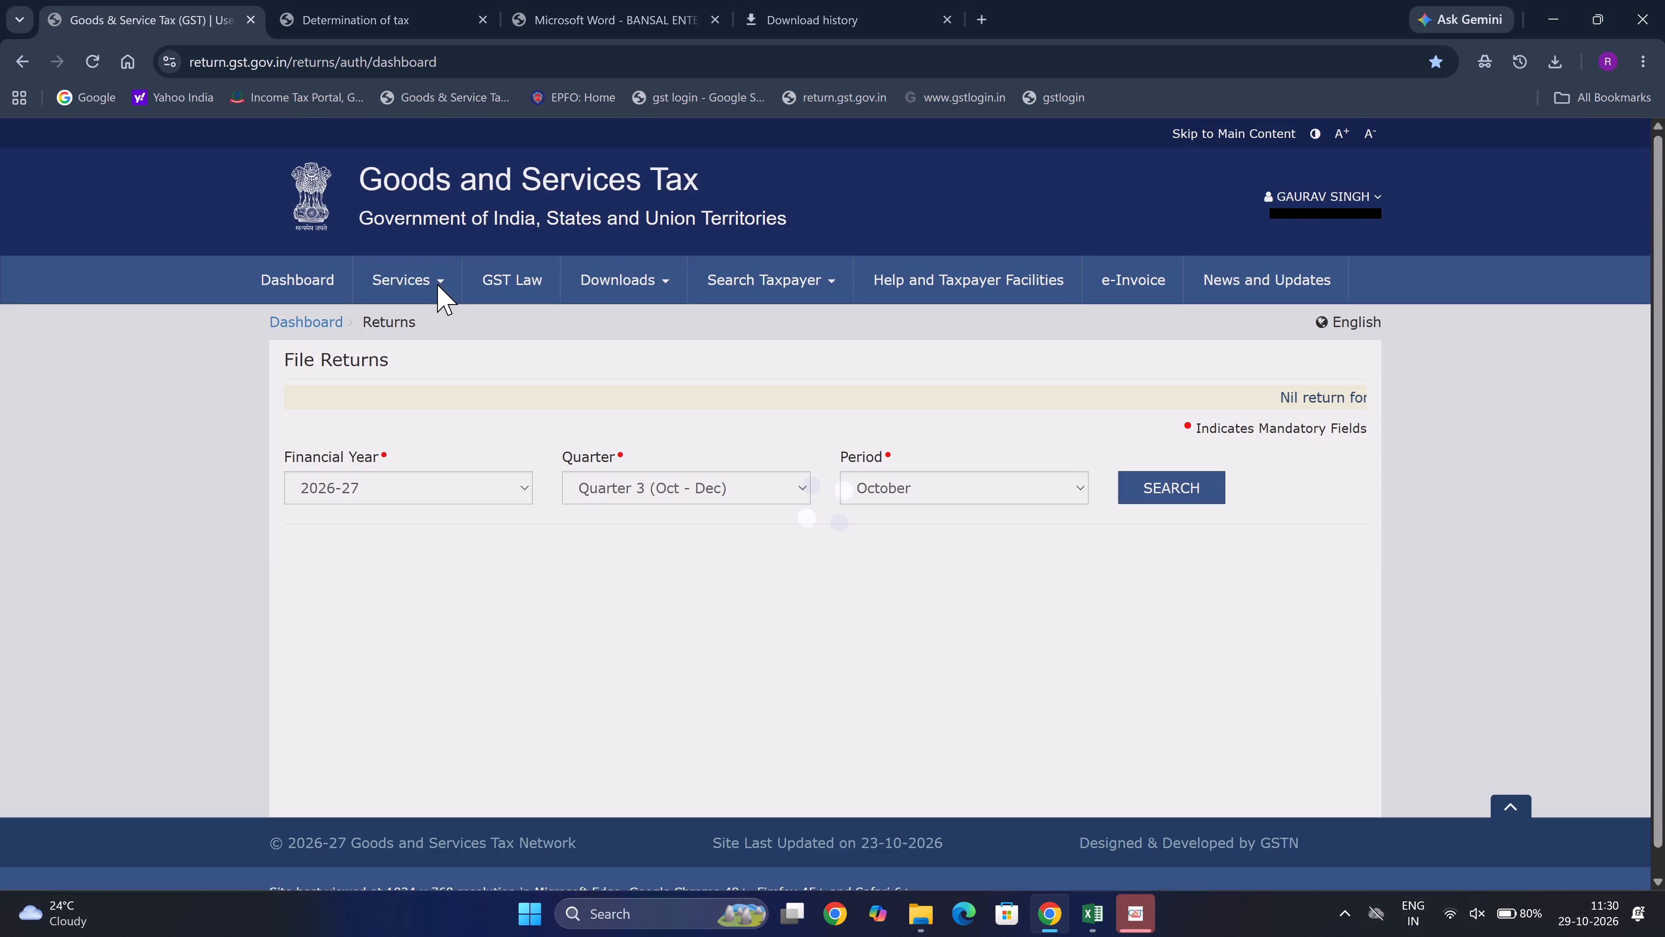
pyautogui.click(437, 284)
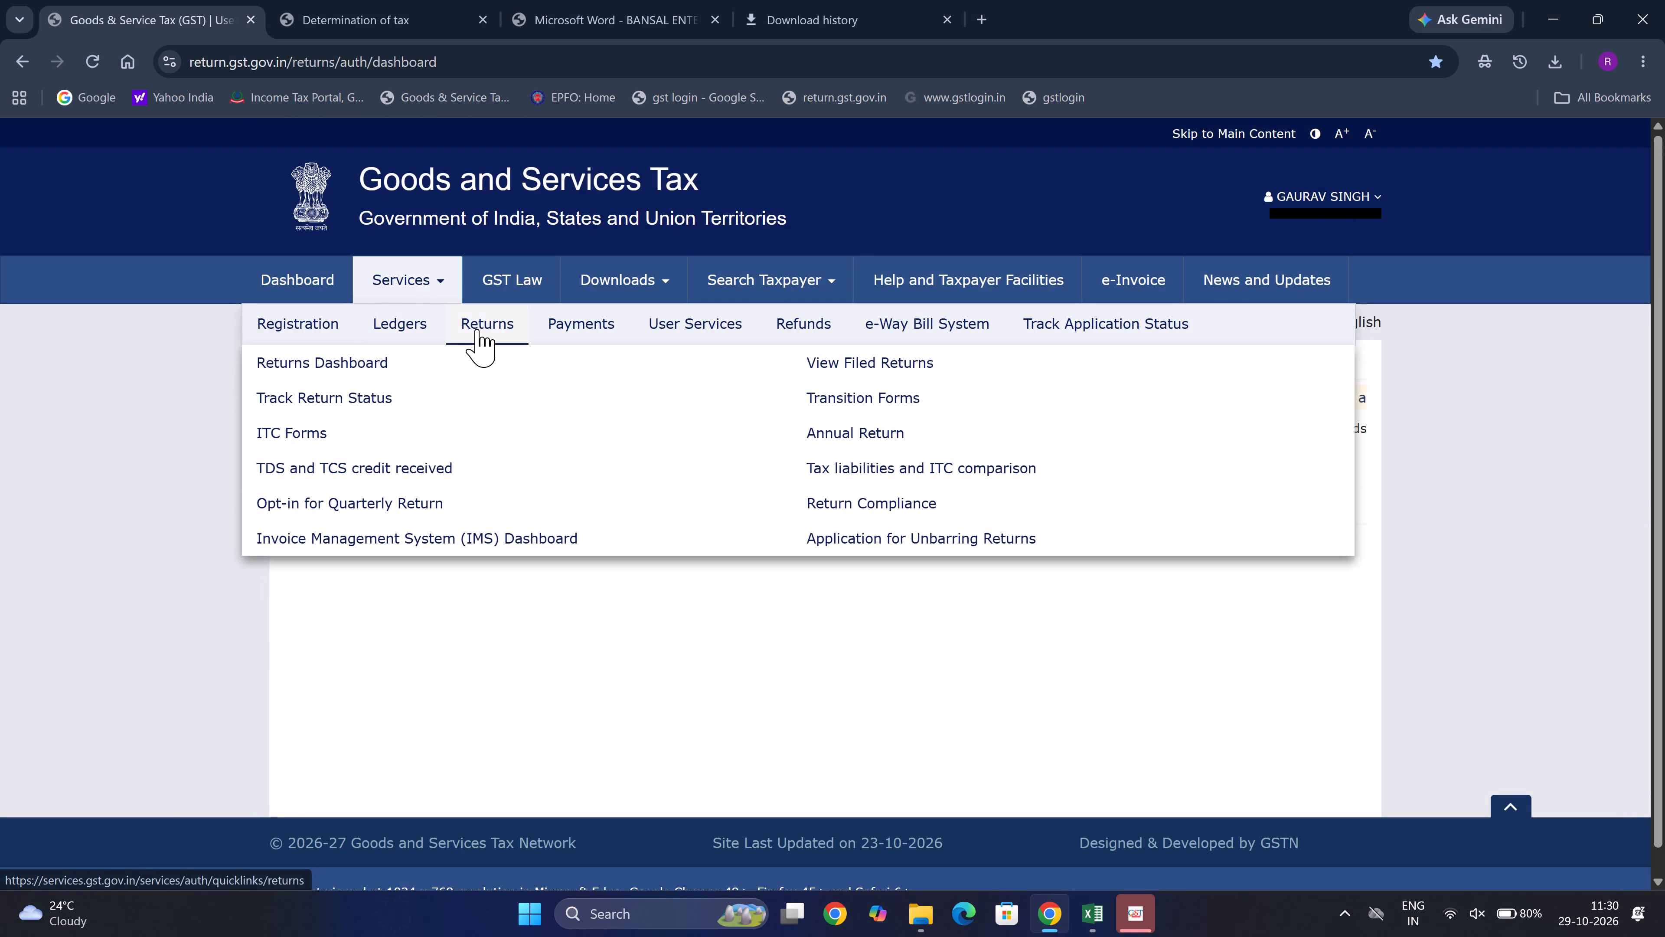
pyautogui.click(961, 459)
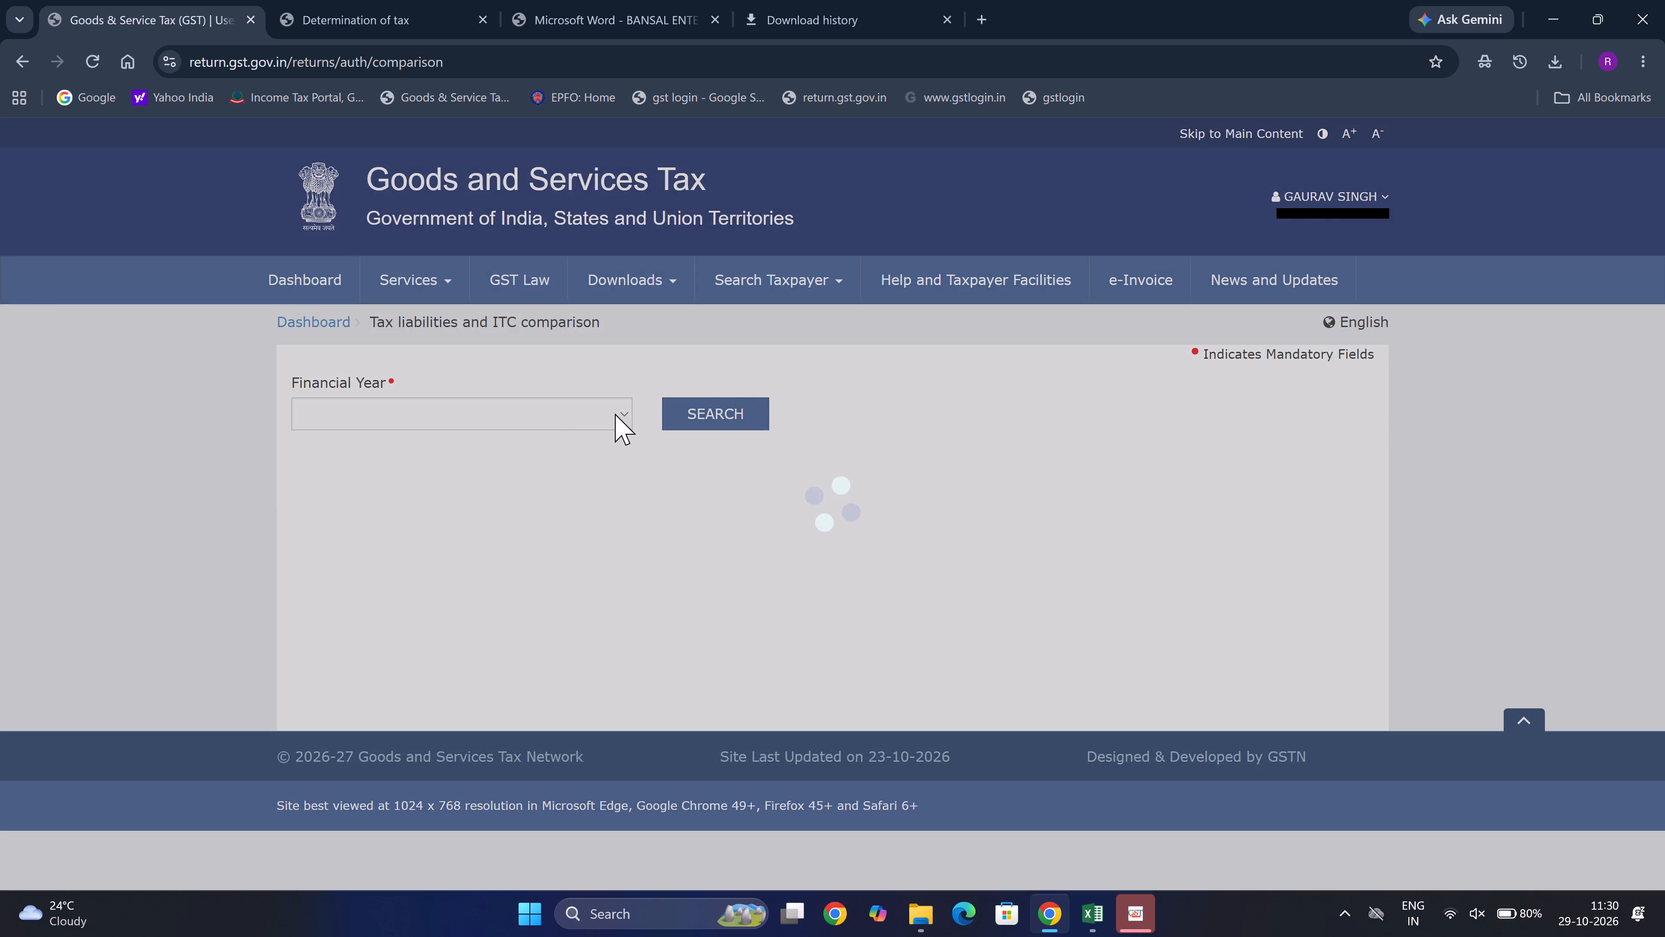
pyautogui.click(615, 413)
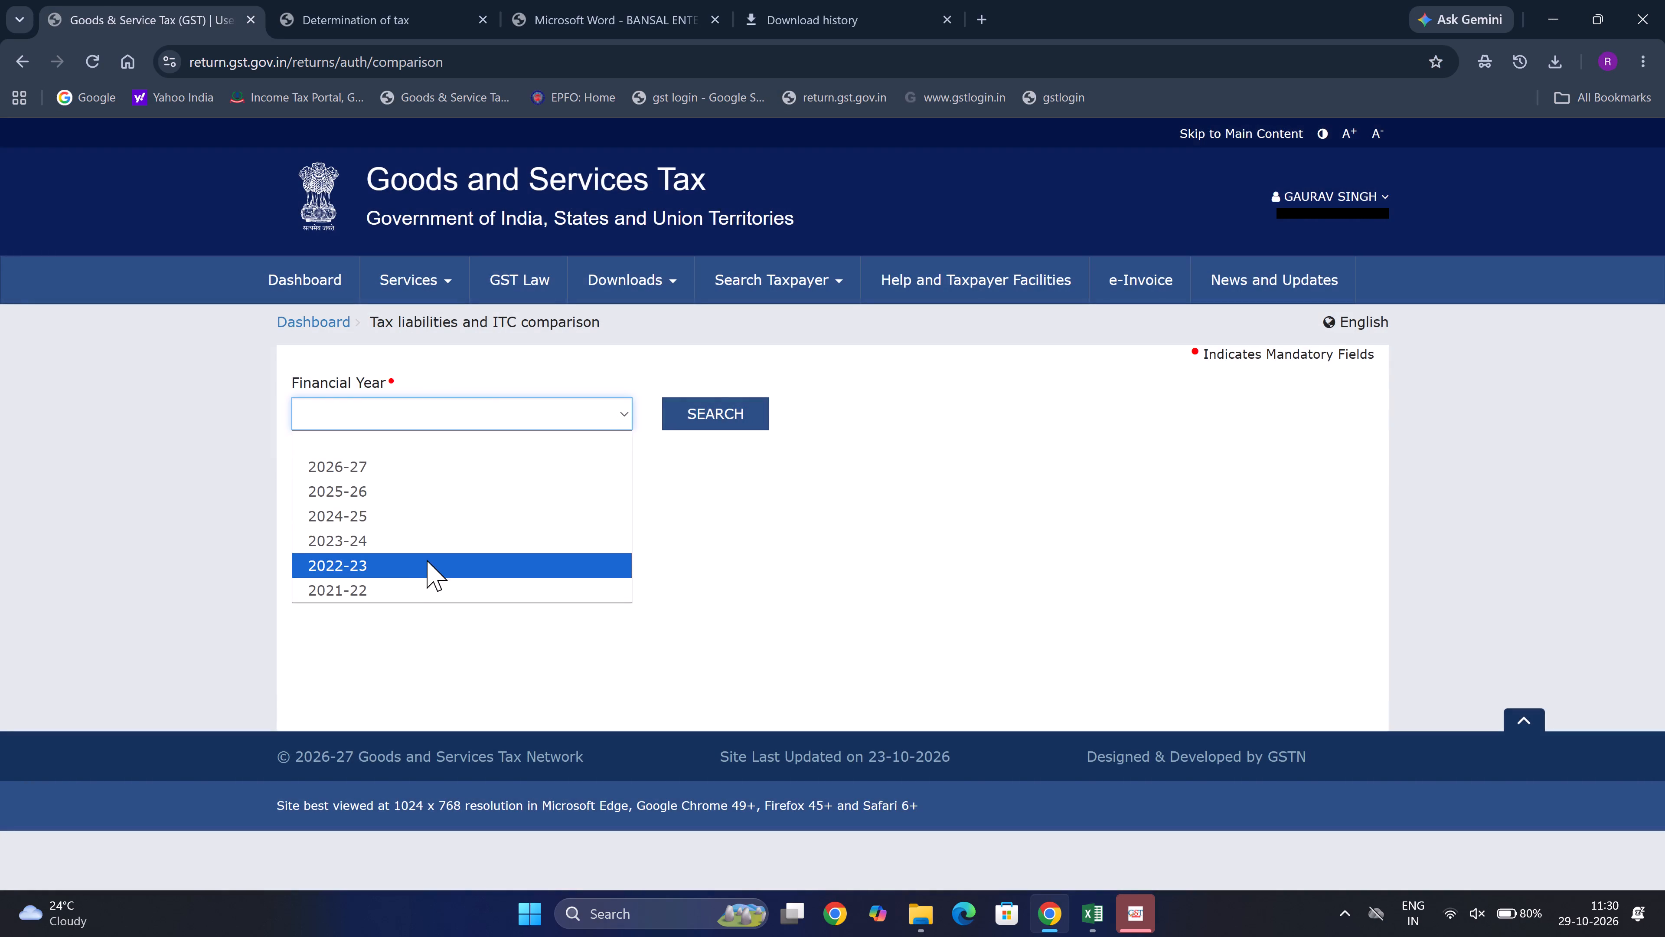
pyautogui.click(421, 564)
pyautogui.click(714, 411)
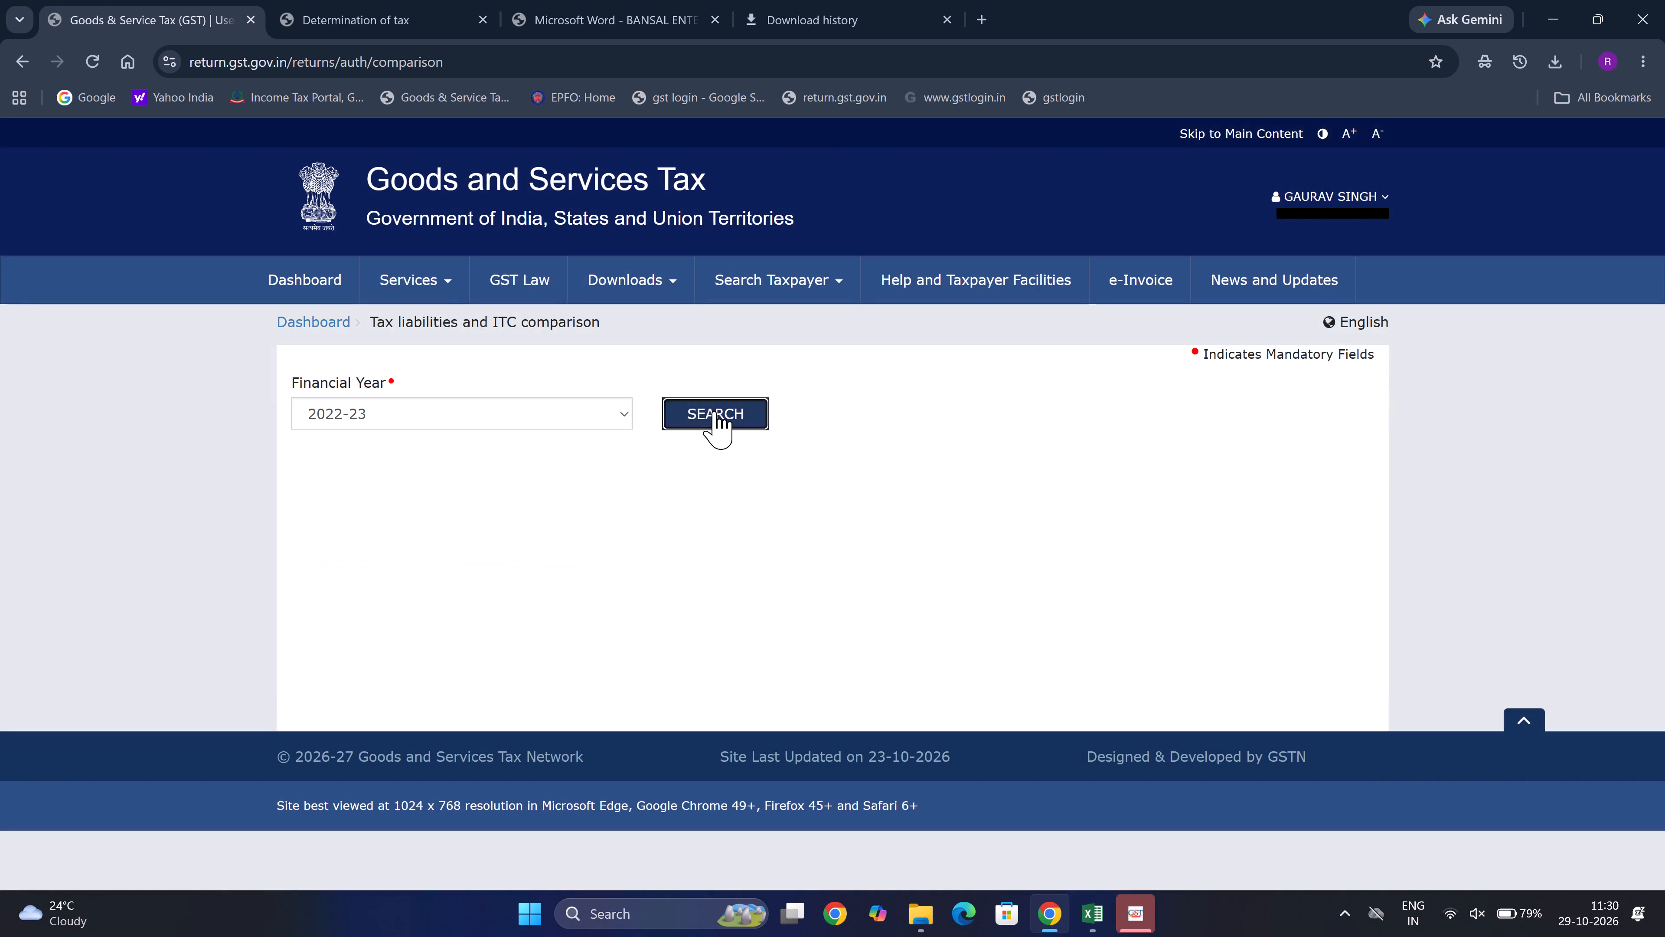
# Examine the month-wise GSTR-3B and GSTR-2B figures in section 4, Input tax credit claimed and due (Other than import of goods).
pyautogui.scroll(-9, 714, 411)
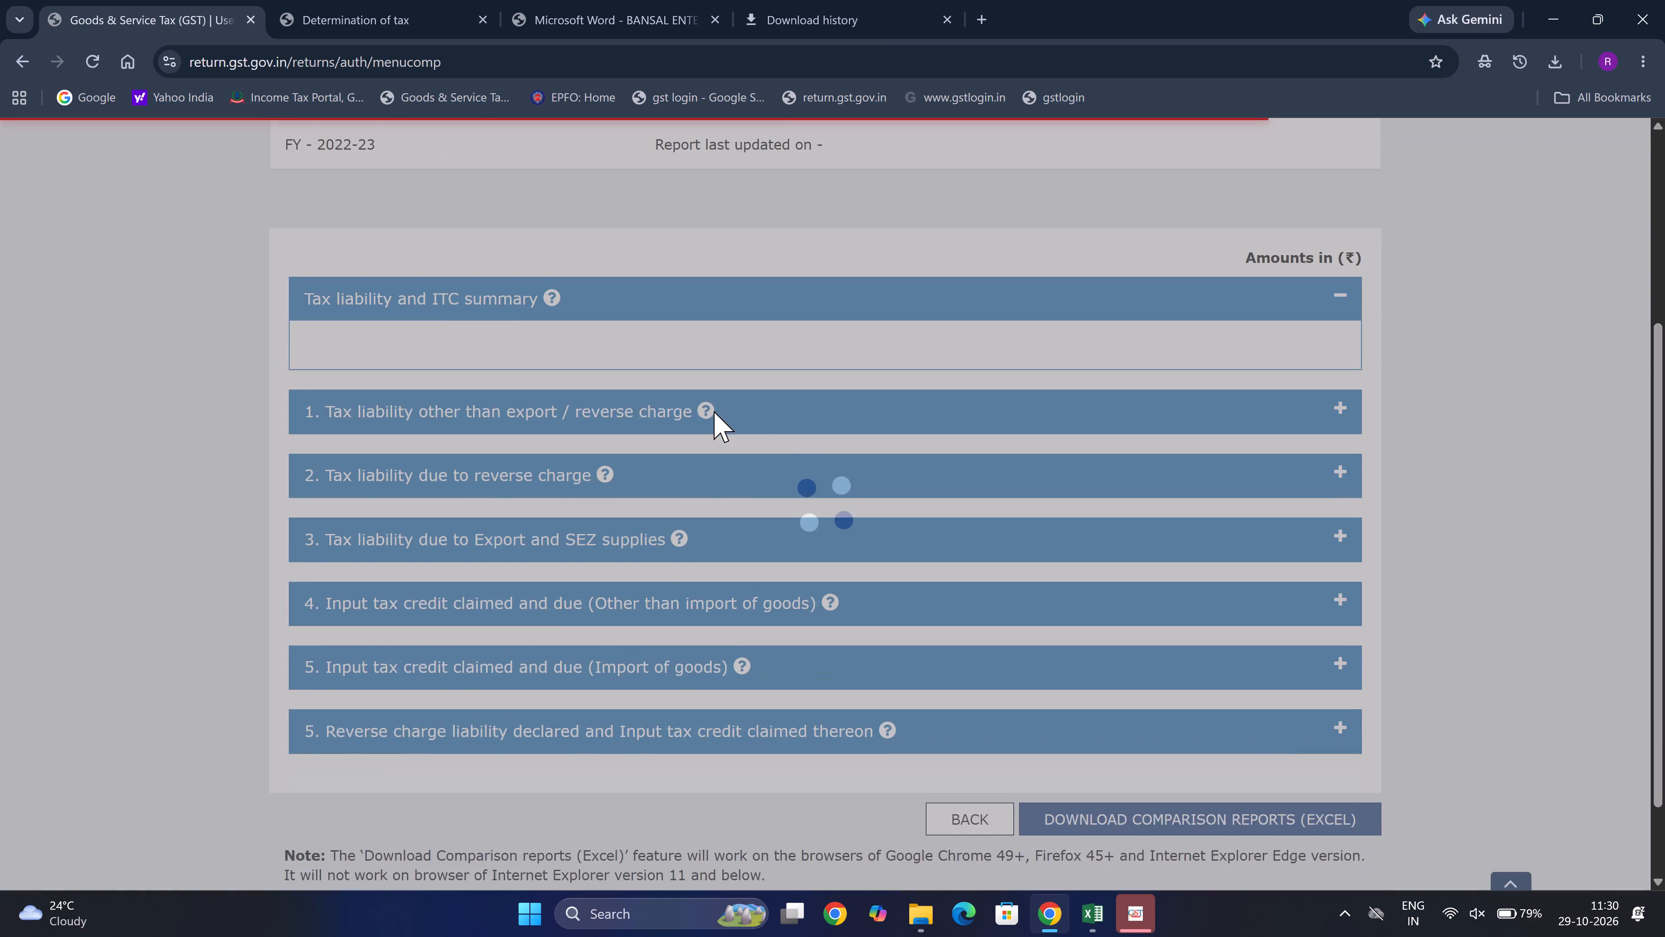
pyautogui.scroll(-10, 714, 411)
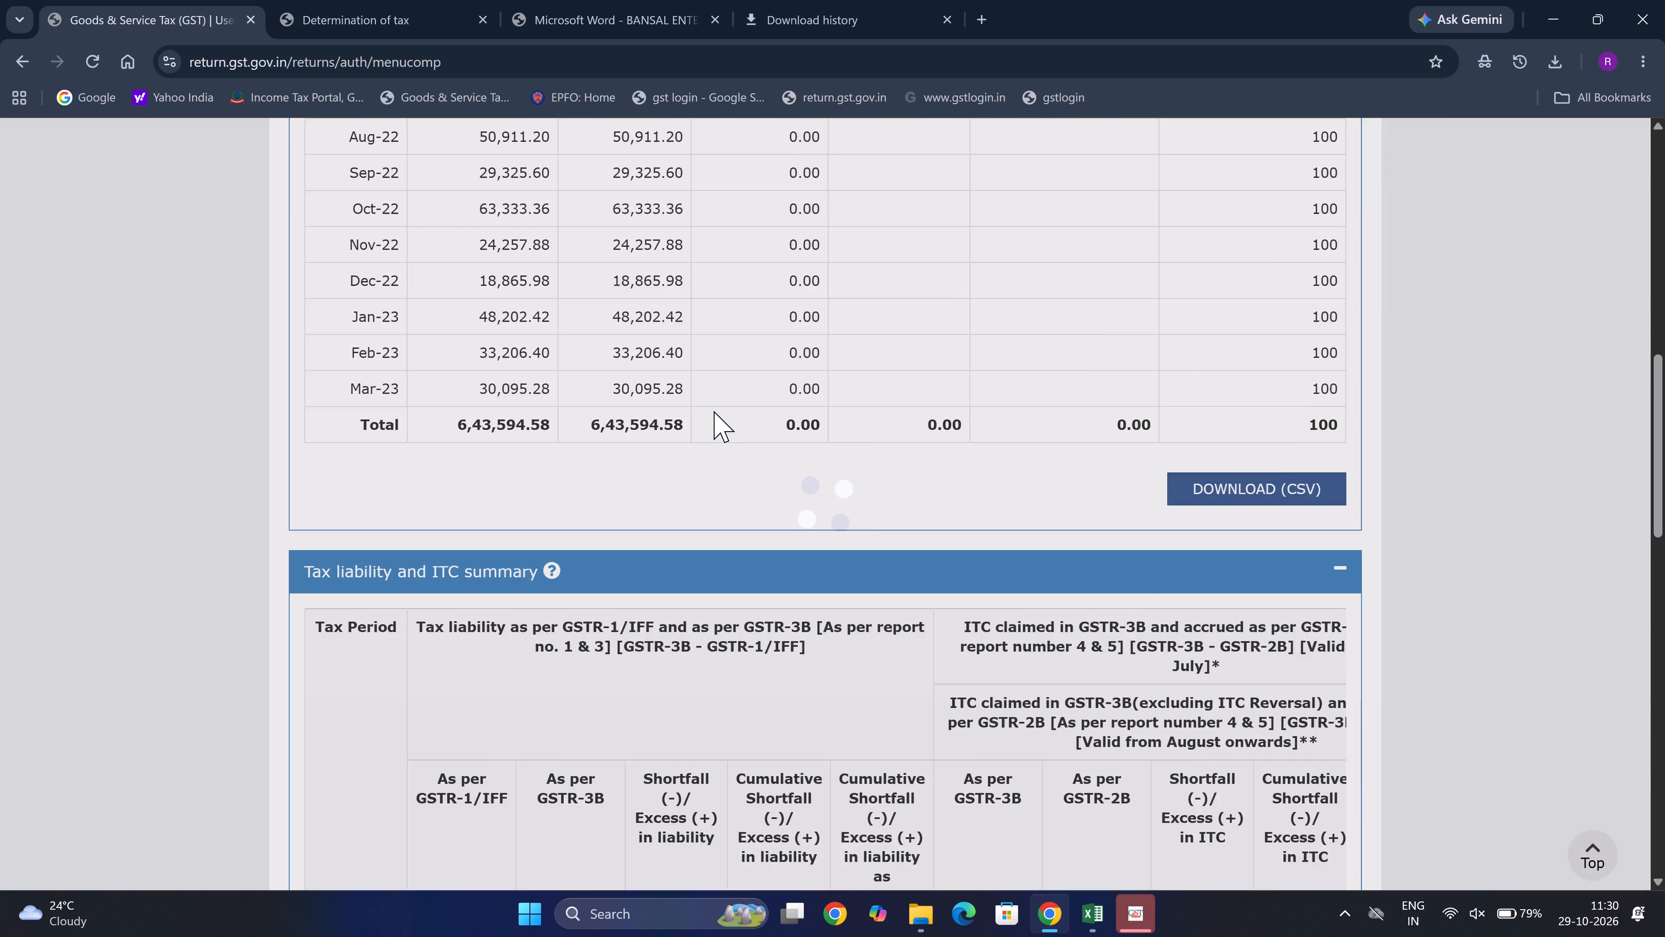
pyautogui.scroll(-7, 714, 411)
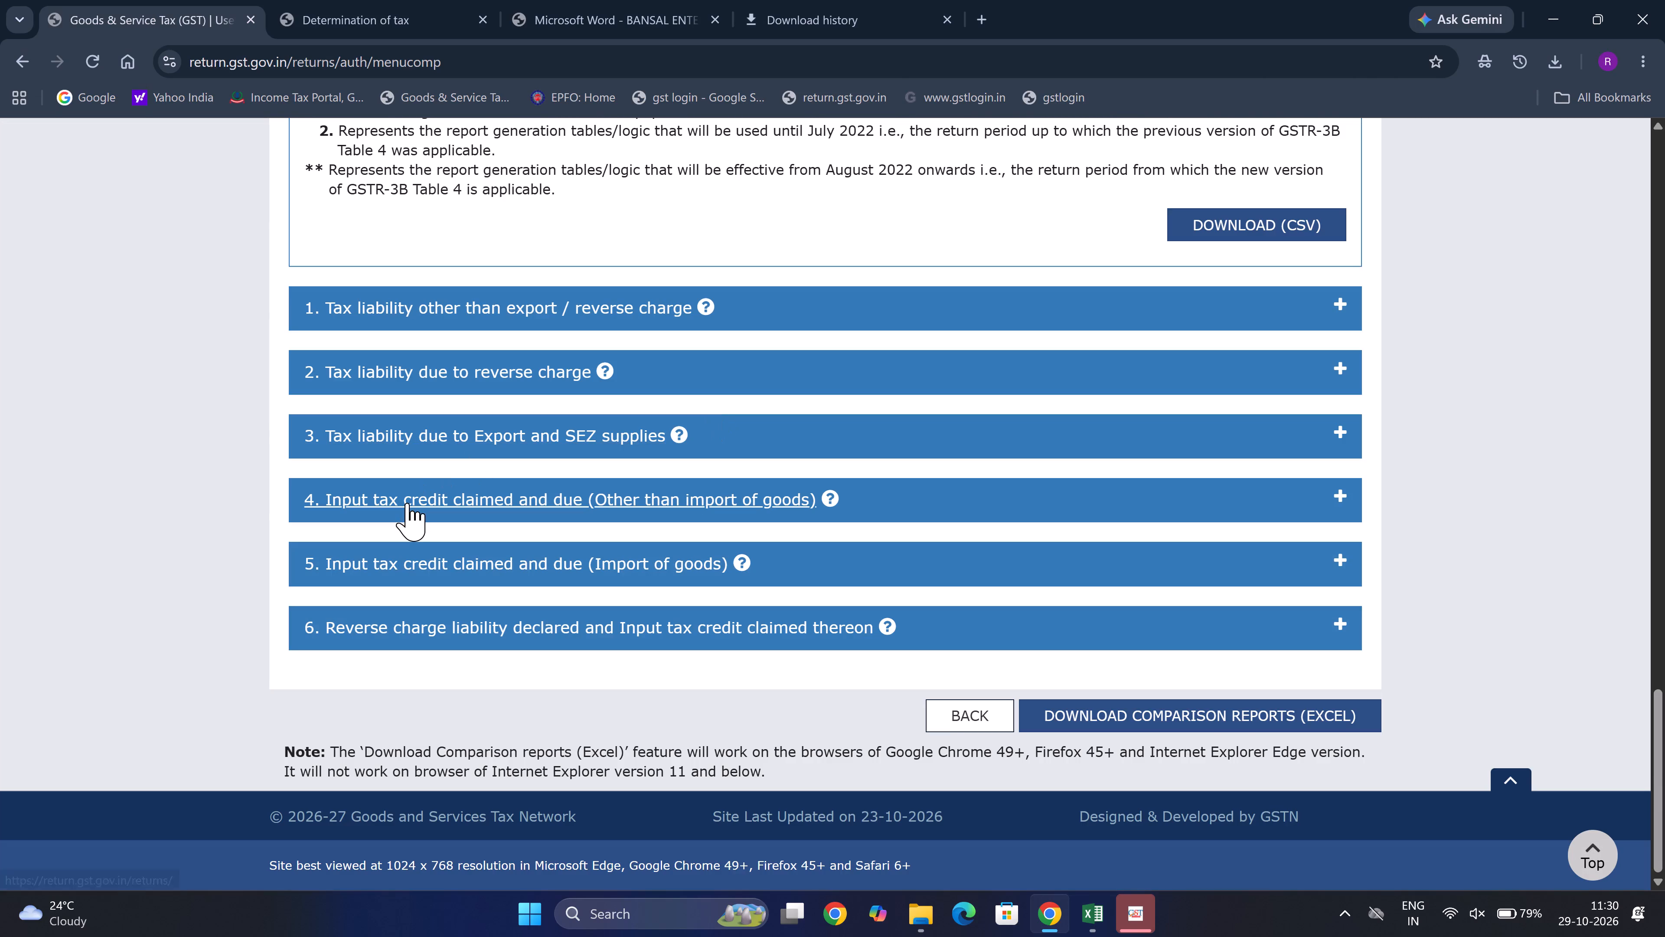
pyautogui.click(407, 503)
pyautogui.scroll(-8, 806, 596)
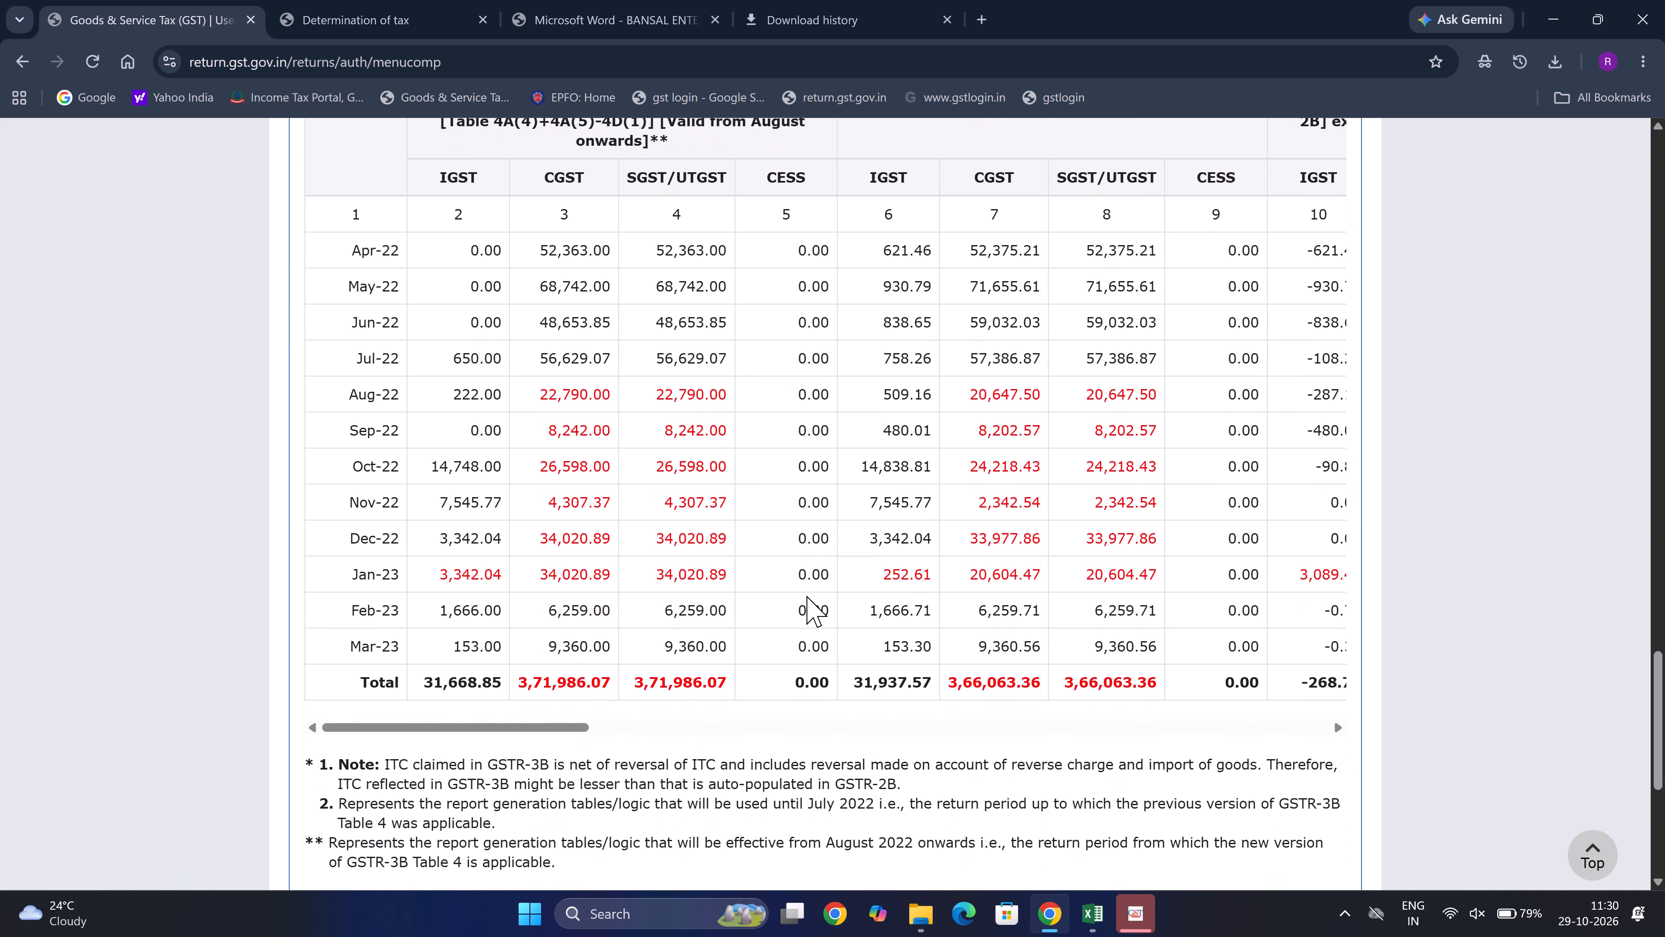
pyautogui.scroll(-1, 806, 596)
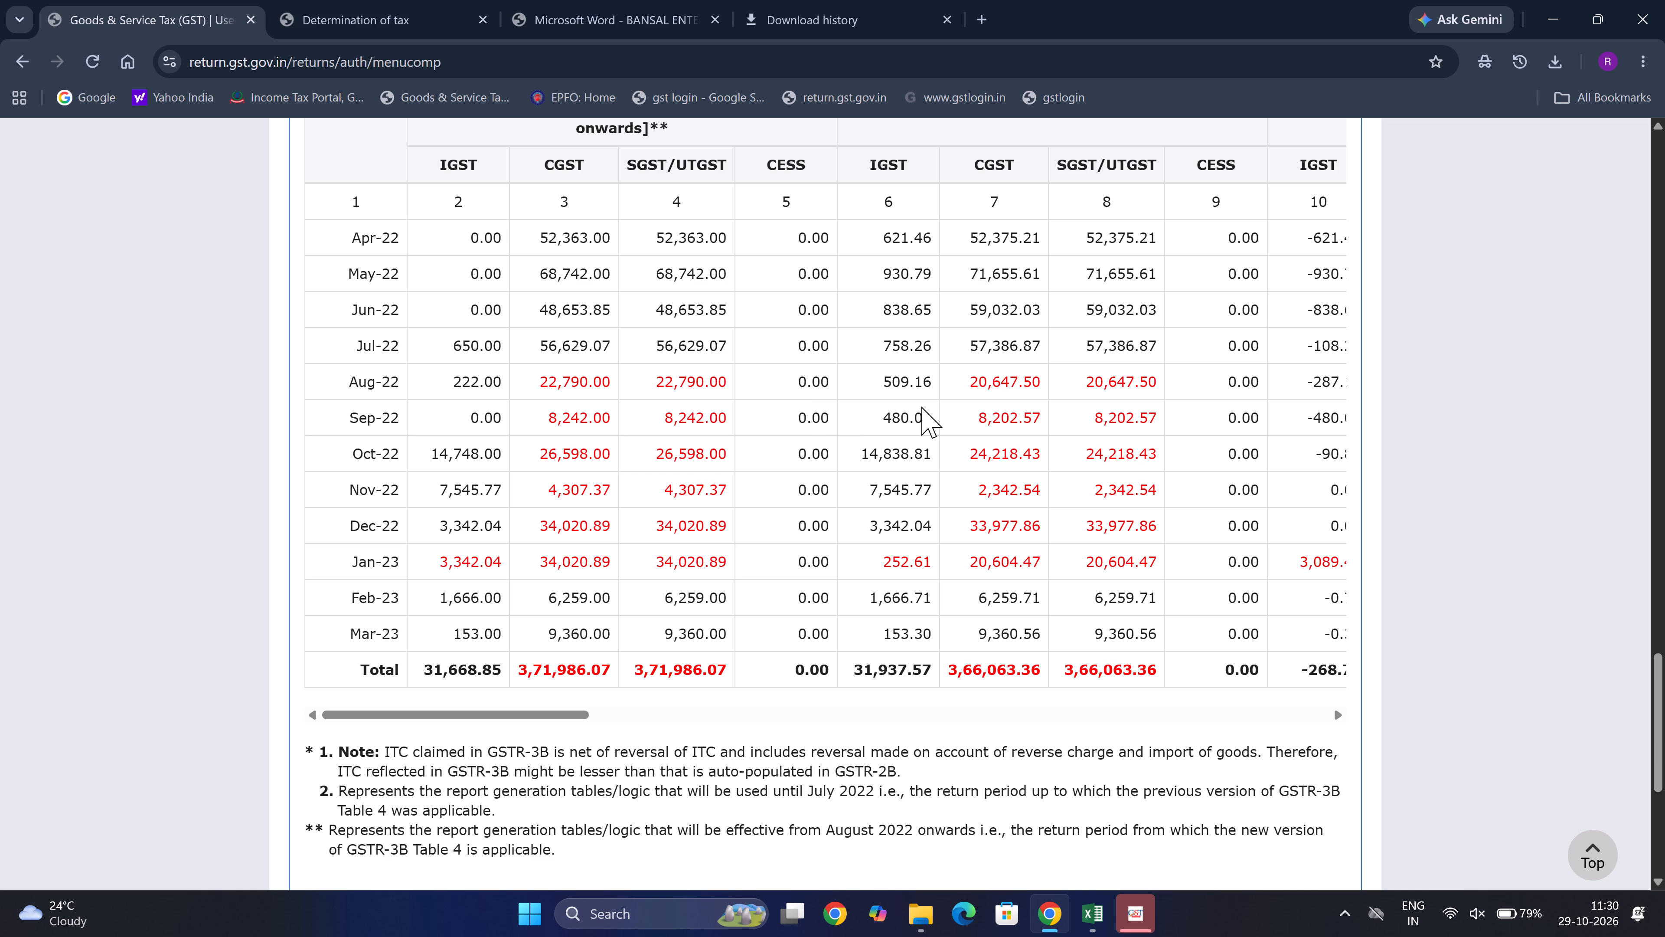
# Switch to the Table 8A Excel workbook and highlight the remaining August 2022 invoice rows 156 to 160 in yellow on the B2B sheet.
pyautogui.hotkey('alt', 'Tab')
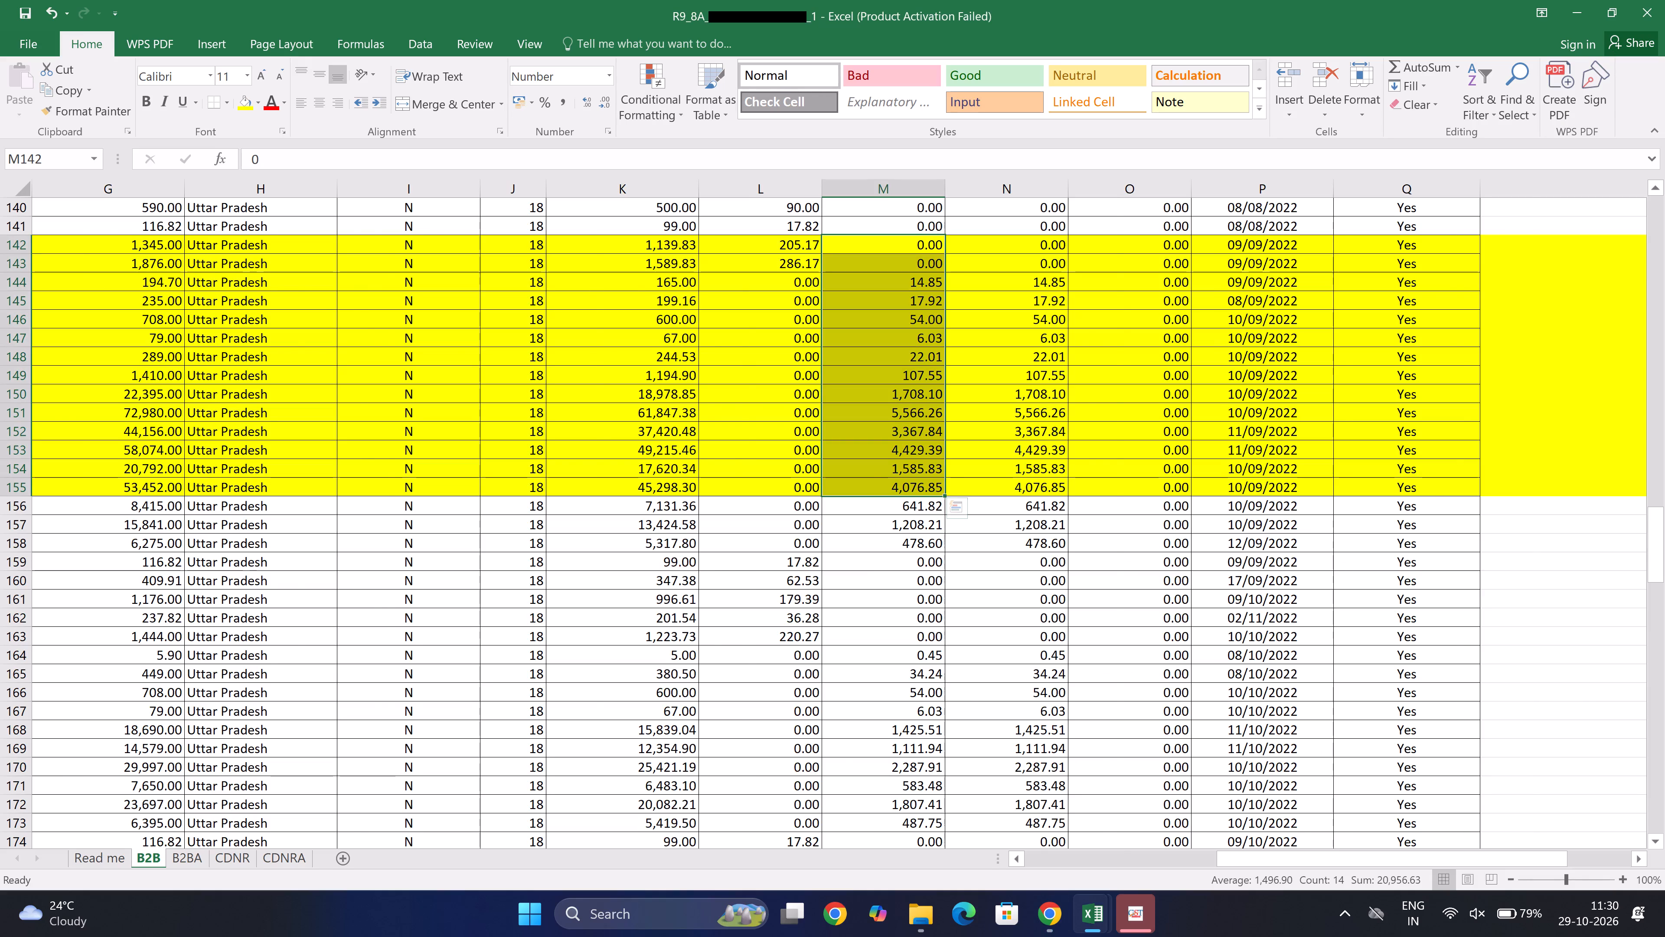
pyautogui.hscroll(4, 659, 530)
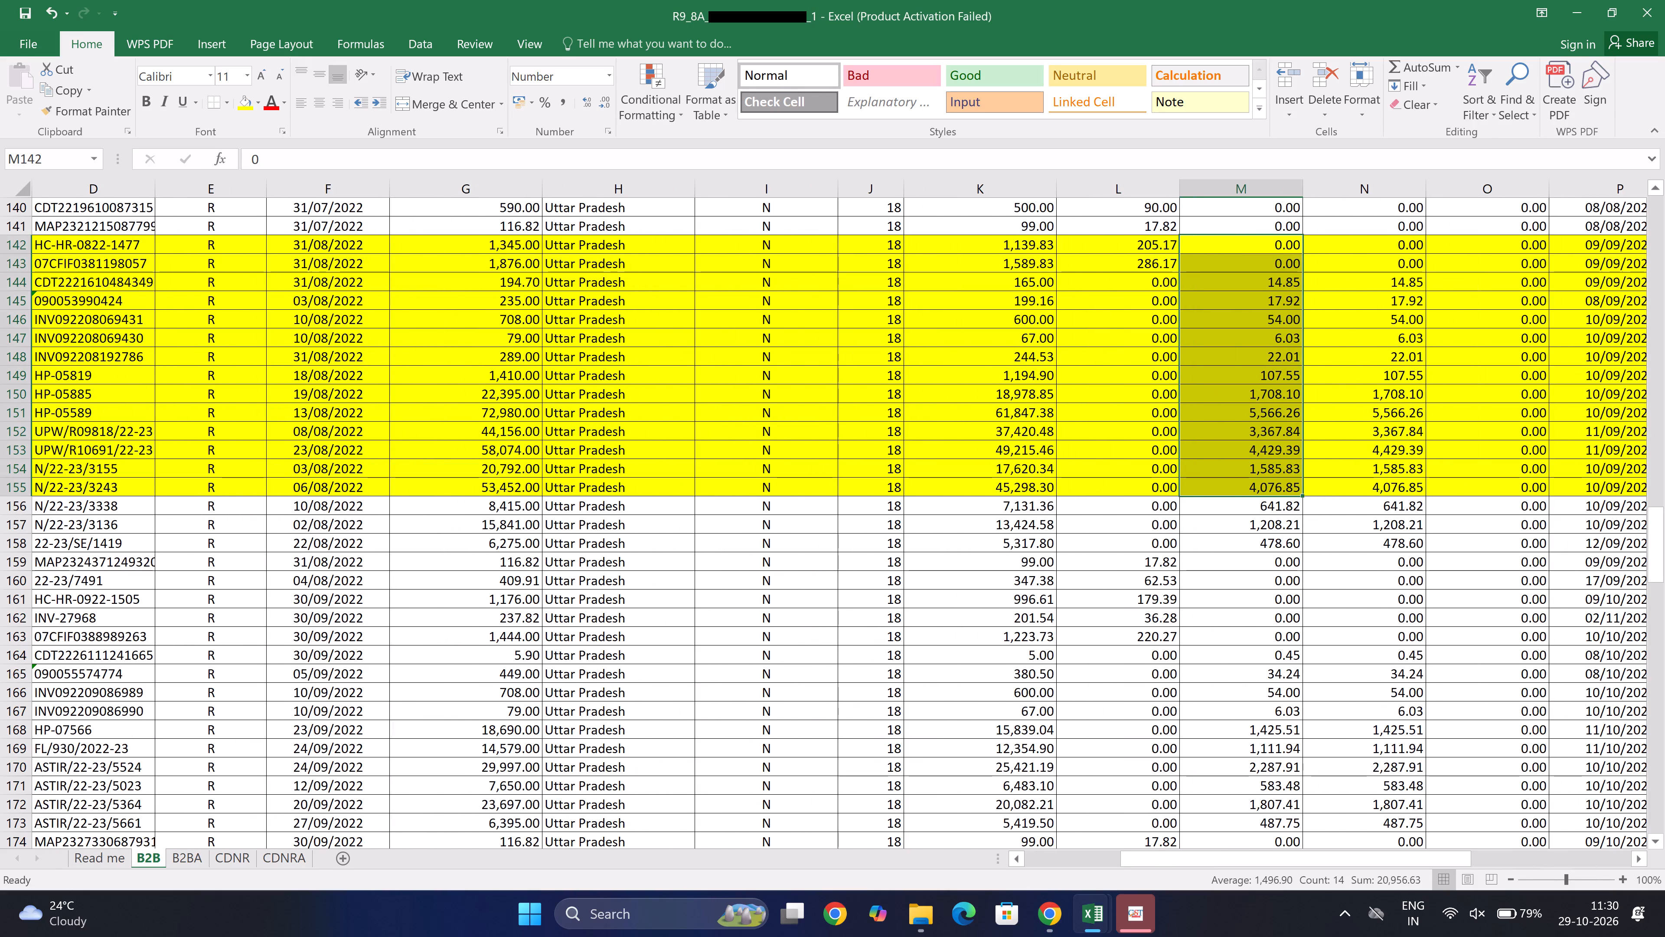
pyautogui.click(17, 508)
pyautogui.hotkey('shift', 'Down')
pyautogui.hotkey('shift', 'Down')
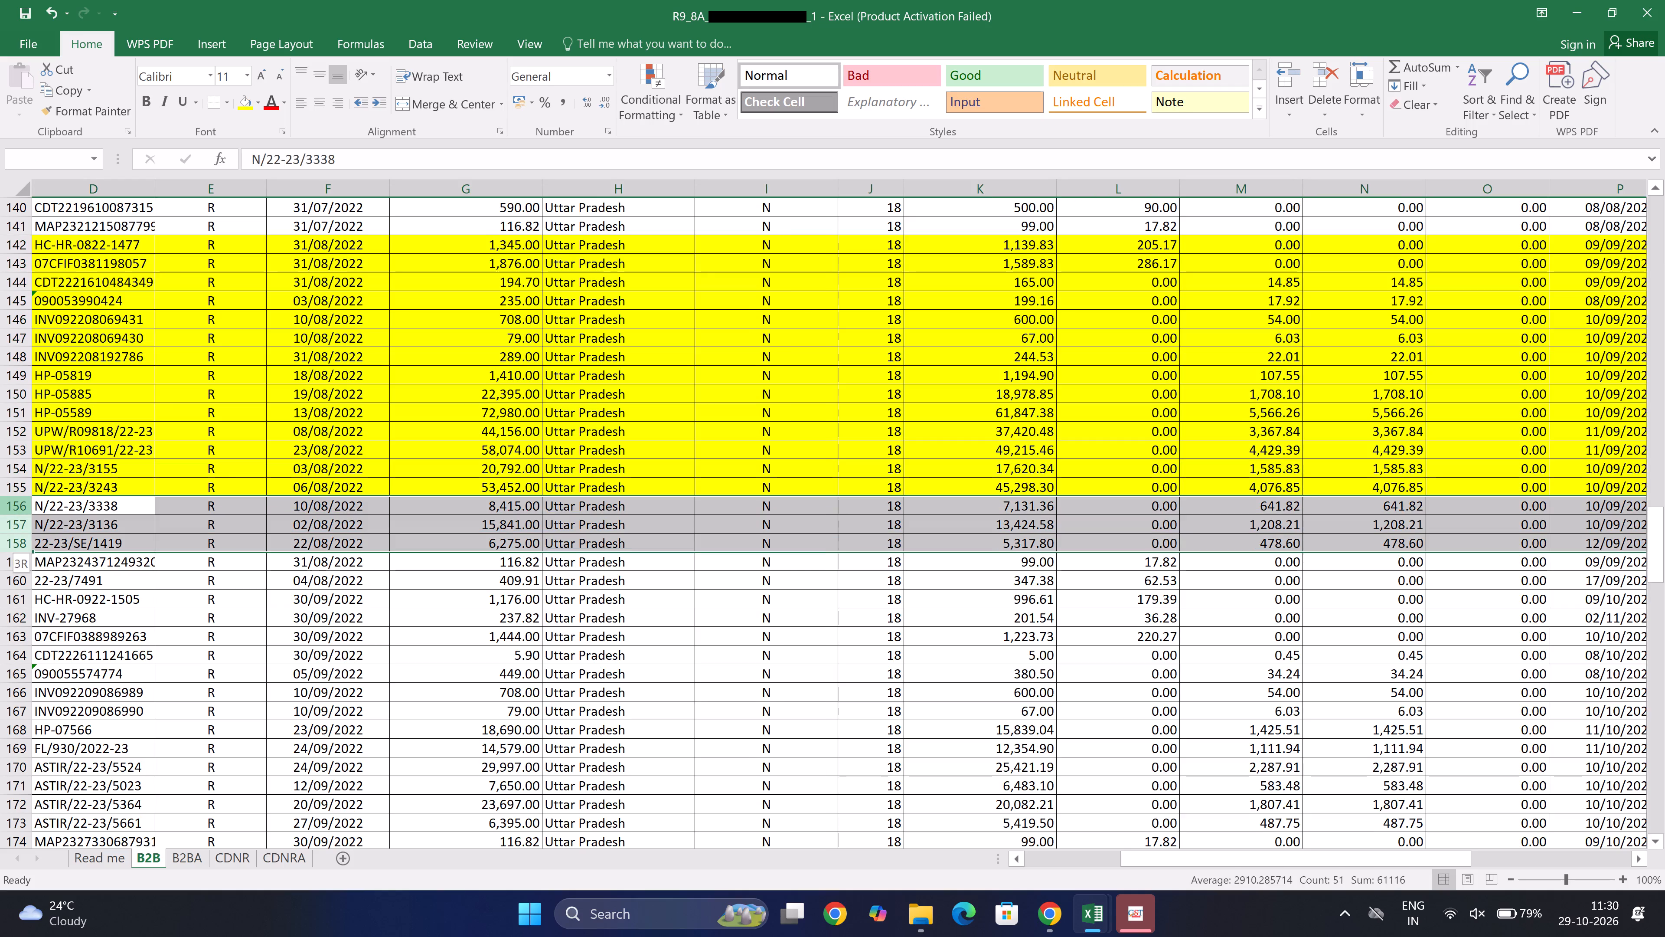
pyautogui.hotkey('shift', 'Down')
pyautogui.hotkey('shift', 'Down')
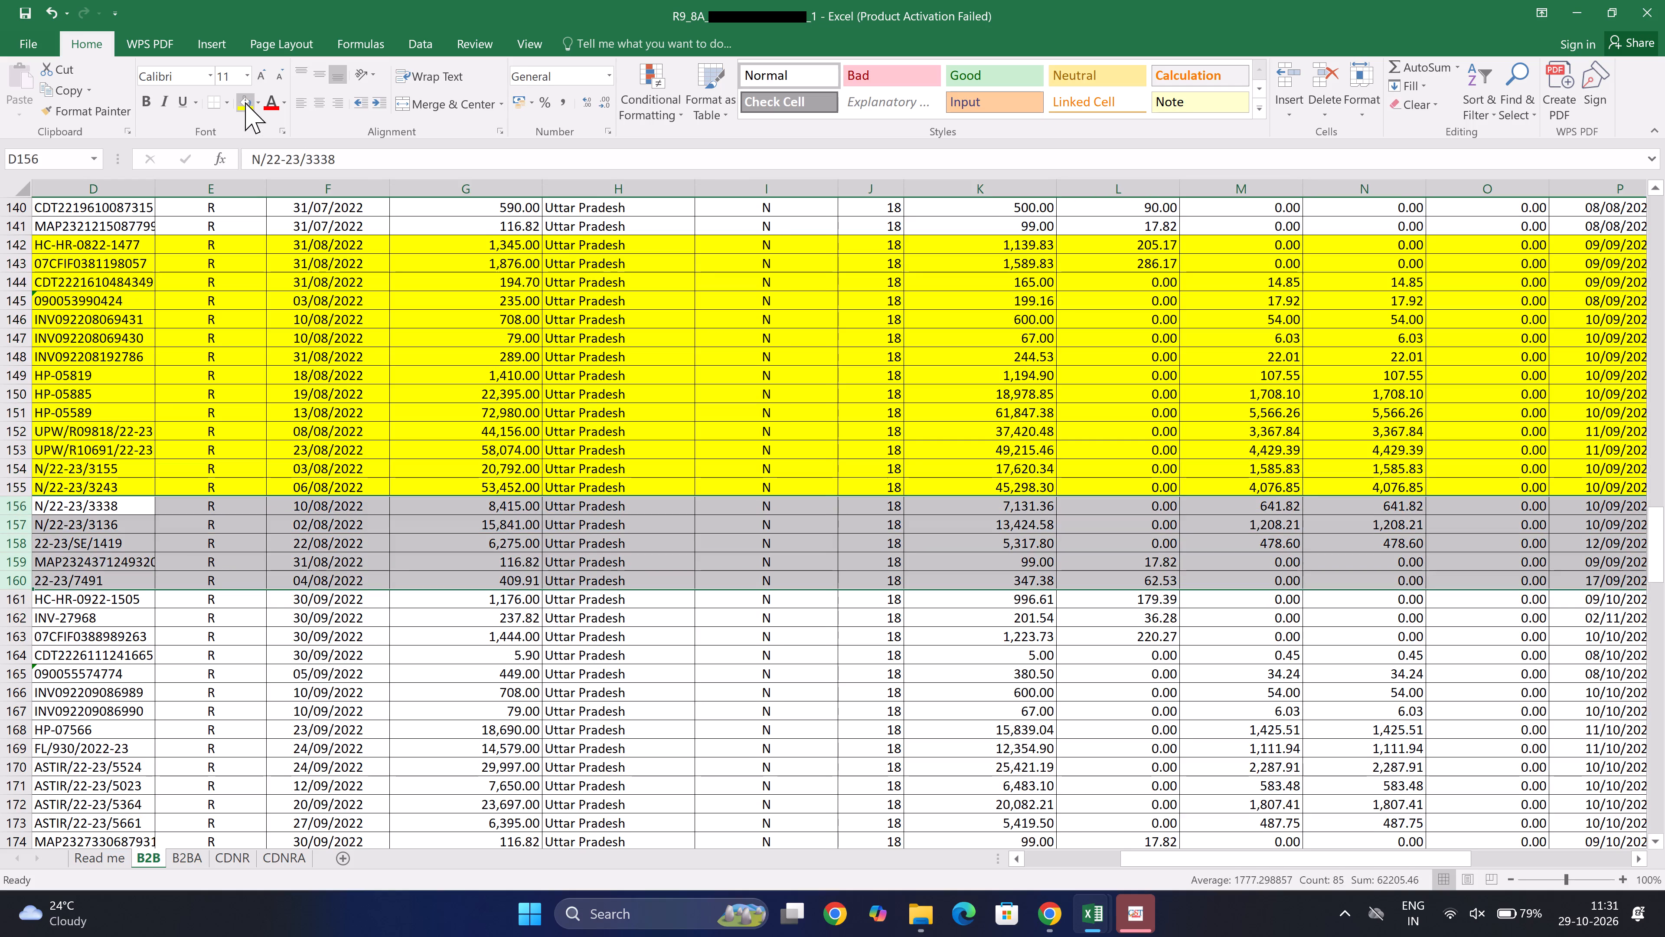
pyautogui.click(245, 102)
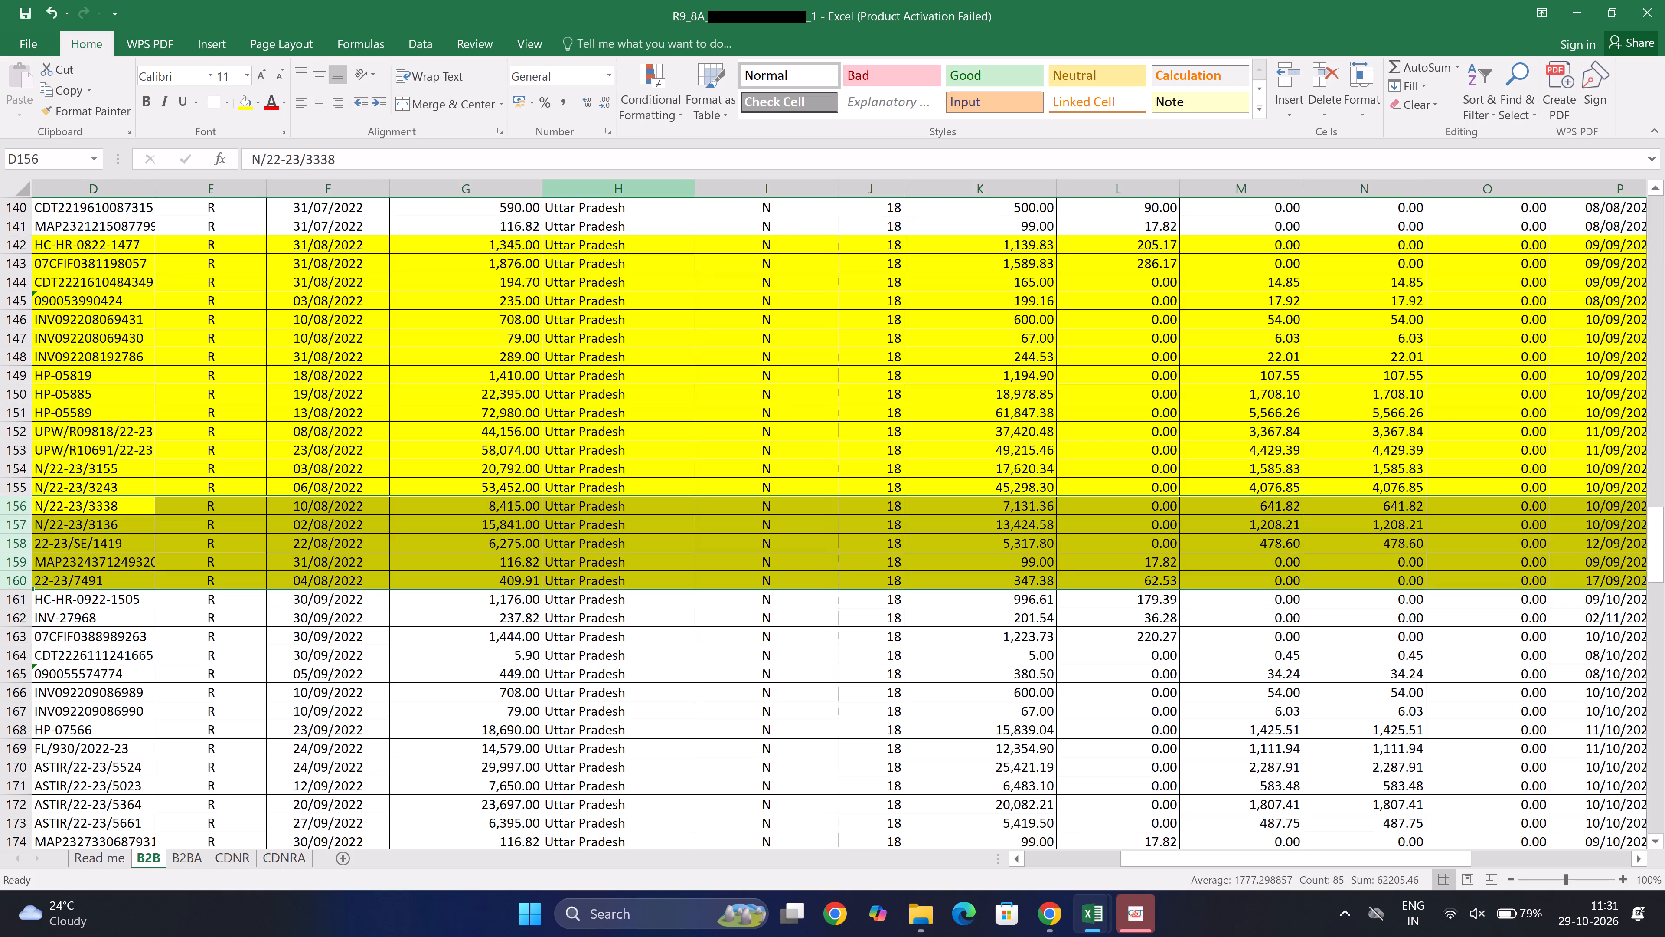
# Select M142:M160 to check the sum for the highlighted August invoices, and compare it with the portal's Aug-22 CGST figures.
pyautogui.click(1284, 254)
pyautogui.press('Up')
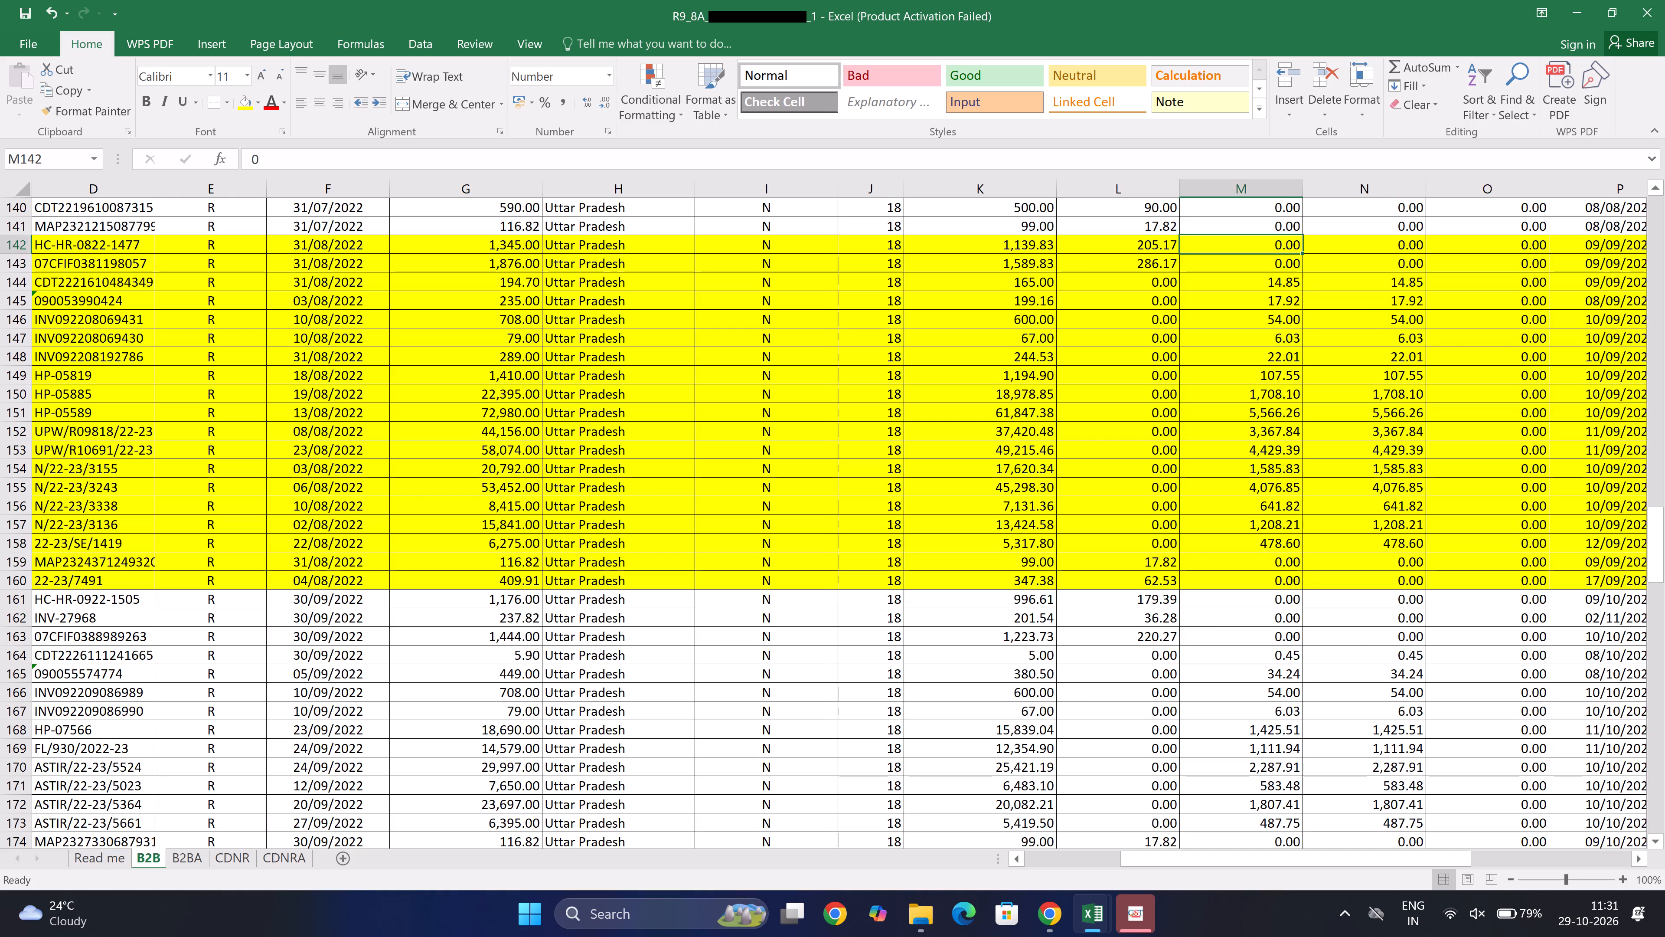
pyautogui.hotkey('shift', 'Down')
pyautogui.hotkey('shift', 'Down')
pyautogui.hotkey('shift', 'Down')
pyautogui.hotkey('shift', 'Down')
pyautogui.hotkey('shift', 'Down')
pyautogui.hotkey('shift', 'Down')
pyautogui.hotkey('shift', 'Down')
pyautogui.hotkey('shift', 'Down')
pyautogui.hotkey('shift', 'Down')
pyautogui.hotkey('shift', 'Down')
pyautogui.hotkey('shift', 'Down')
pyautogui.hotkey('shift', 'Down')
pyautogui.hotkey('shift', 'Down')
pyautogui.hotkey('shift', 'Down')
pyautogui.hotkey('shift', 'Down')
pyautogui.hotkey('shift', 'Down')
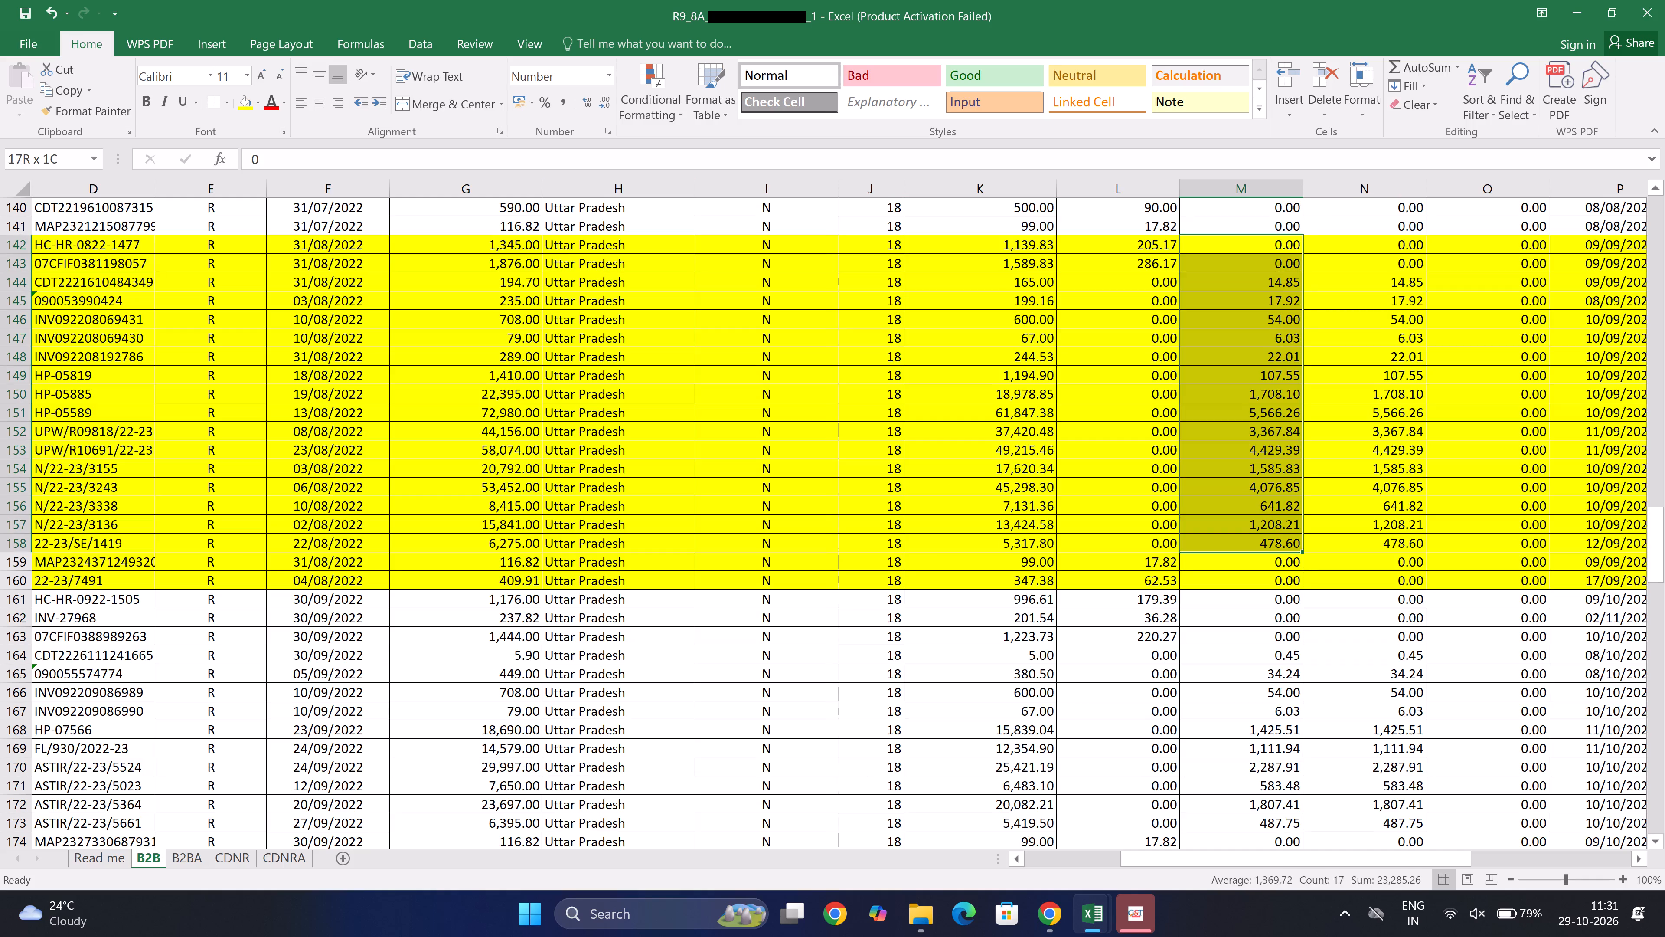
pyautogui.hotkey('shift', 'Down')
pyautogui.hotkey('shift', 'Down')
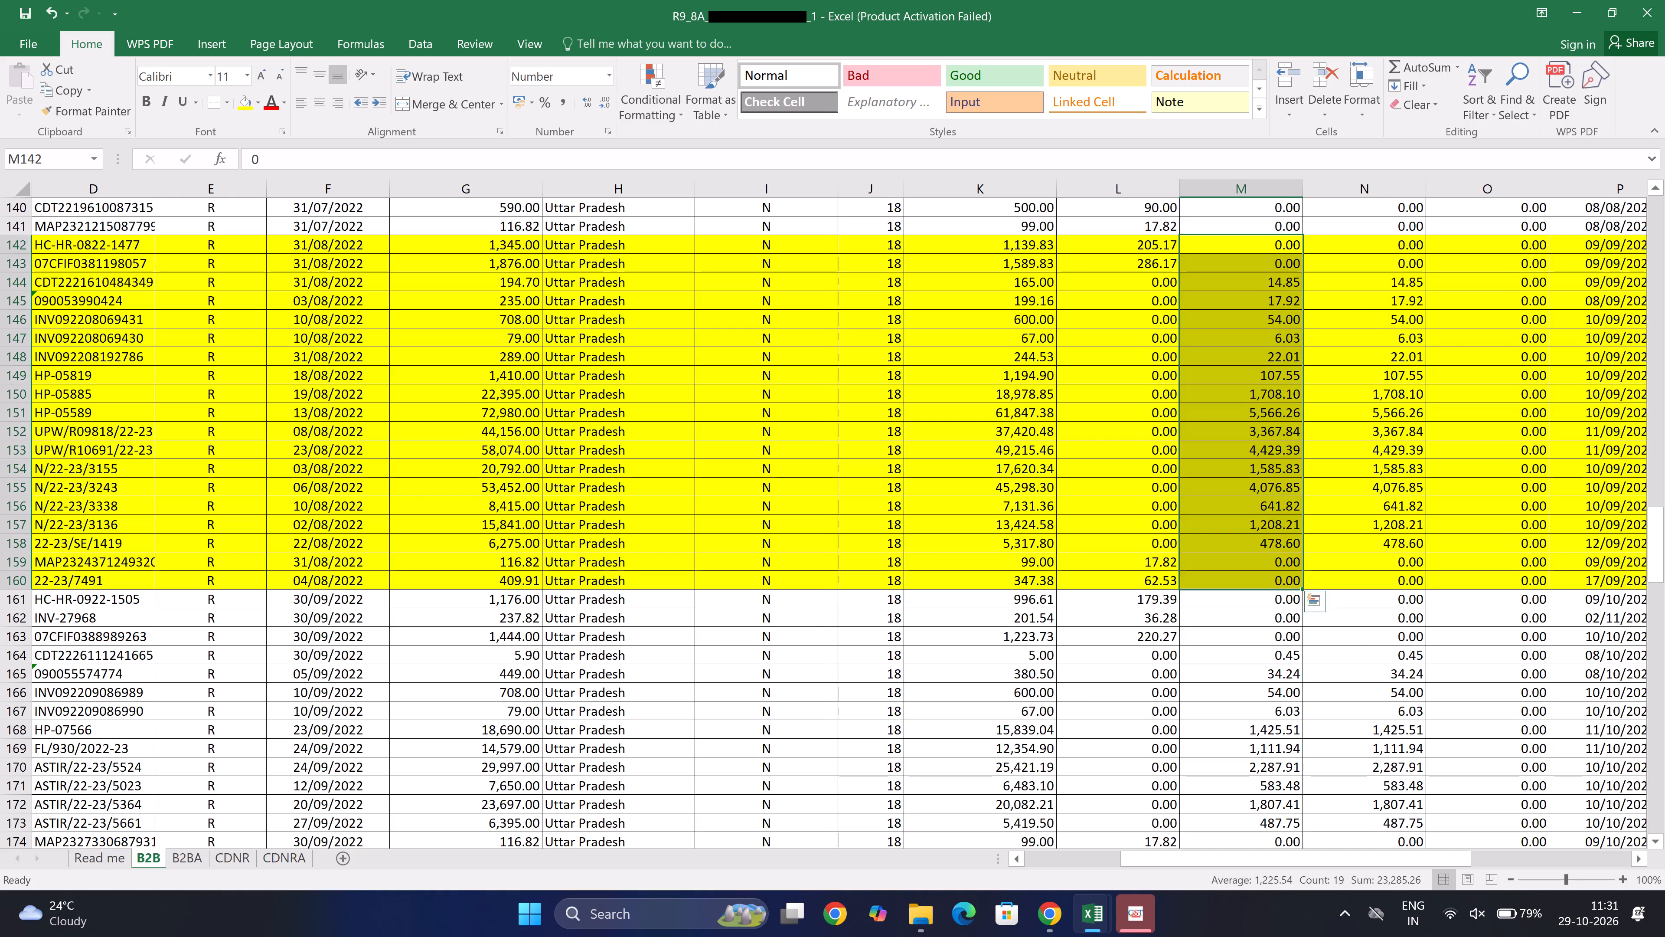
pyautogui.hotkey('alt', 'Tab')
pyautogui.hotkey('alt', 'Tab')
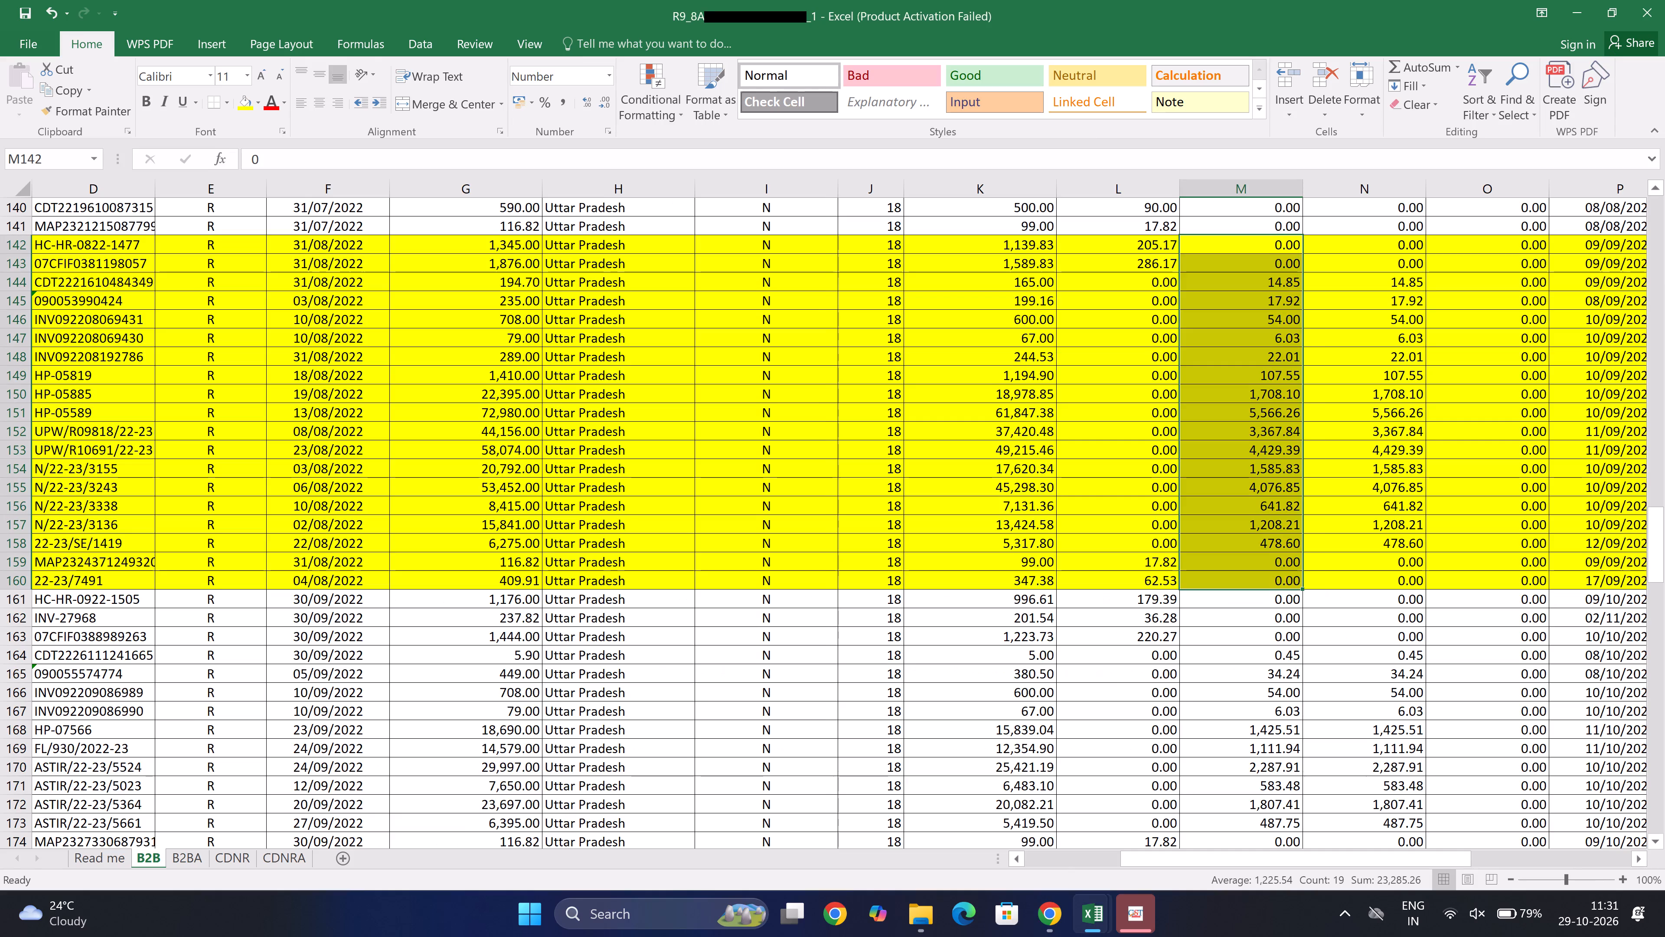
# Review the suppliers of the highlighted August invoices and narrow the column M selection to M142:M158 to recheck its sum.
pyautogui.hscroll(3, 702, 404)
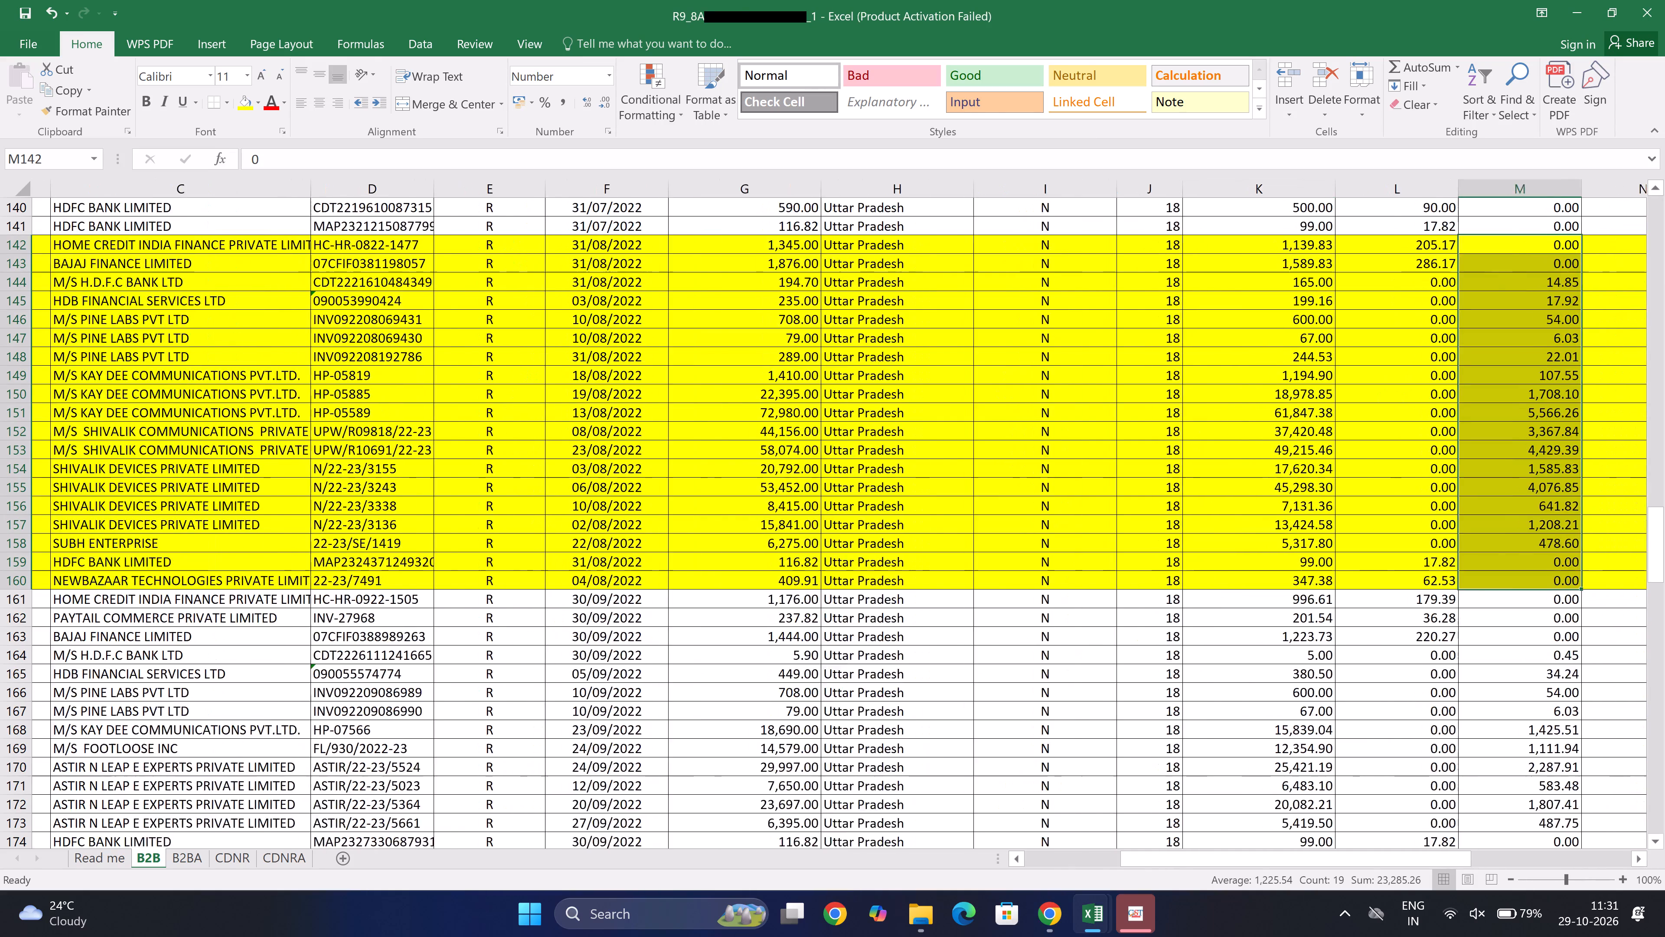
pyautogui.hscroll(2, 702, 404)
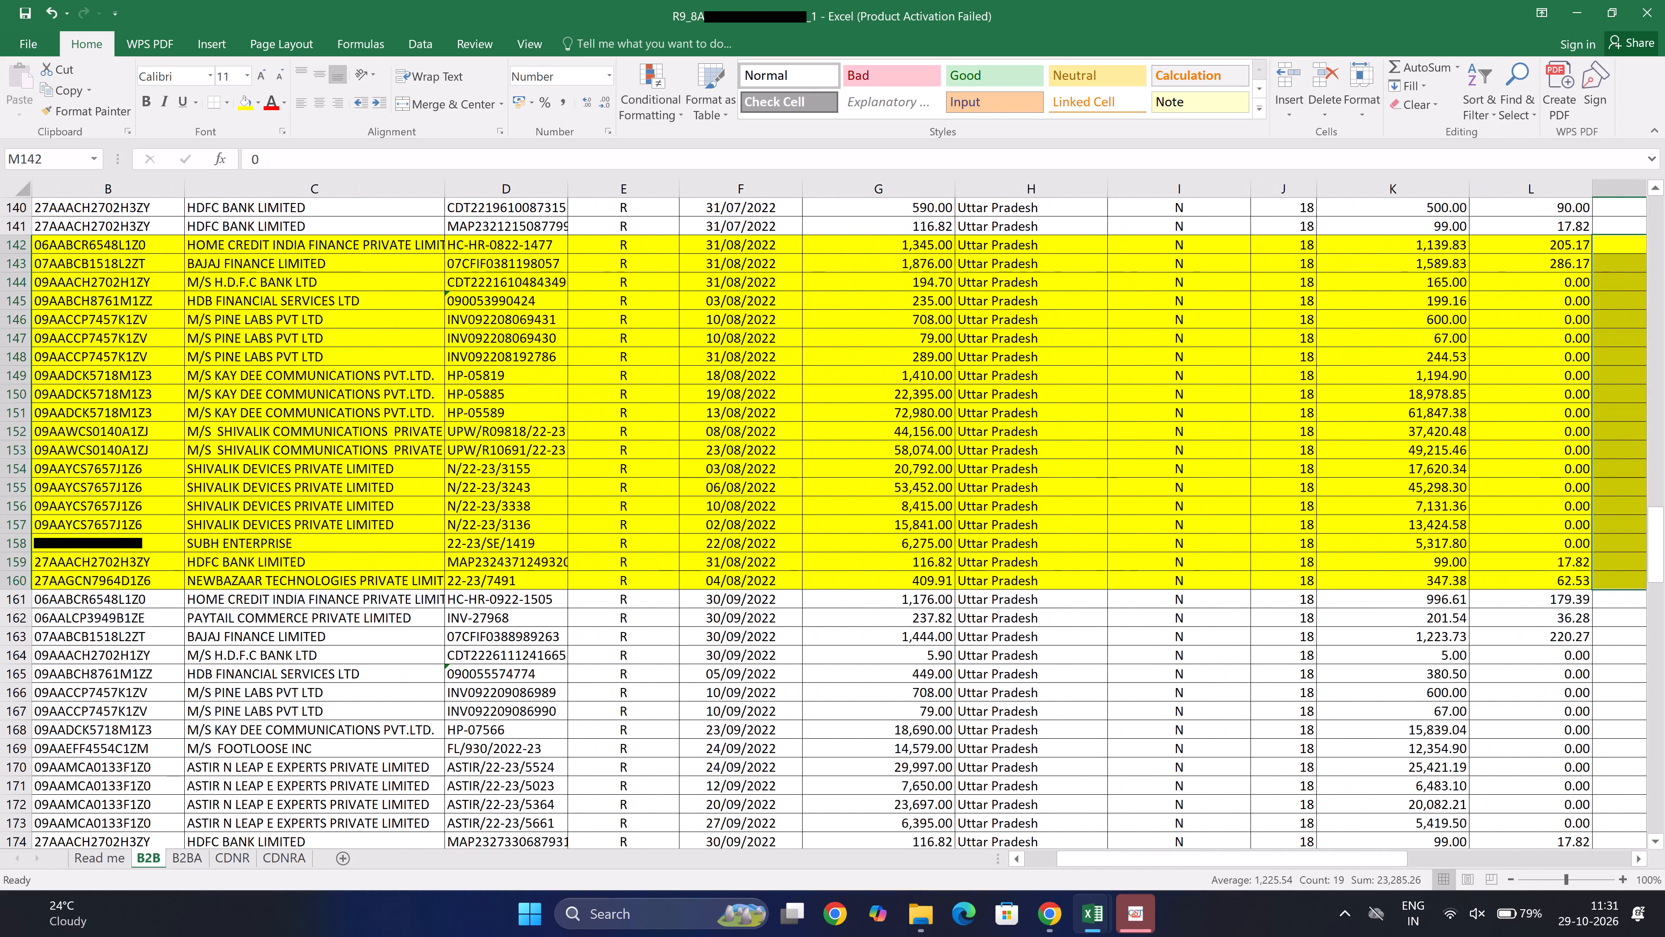
pyautogui.hscroll(-3, 702, 404)
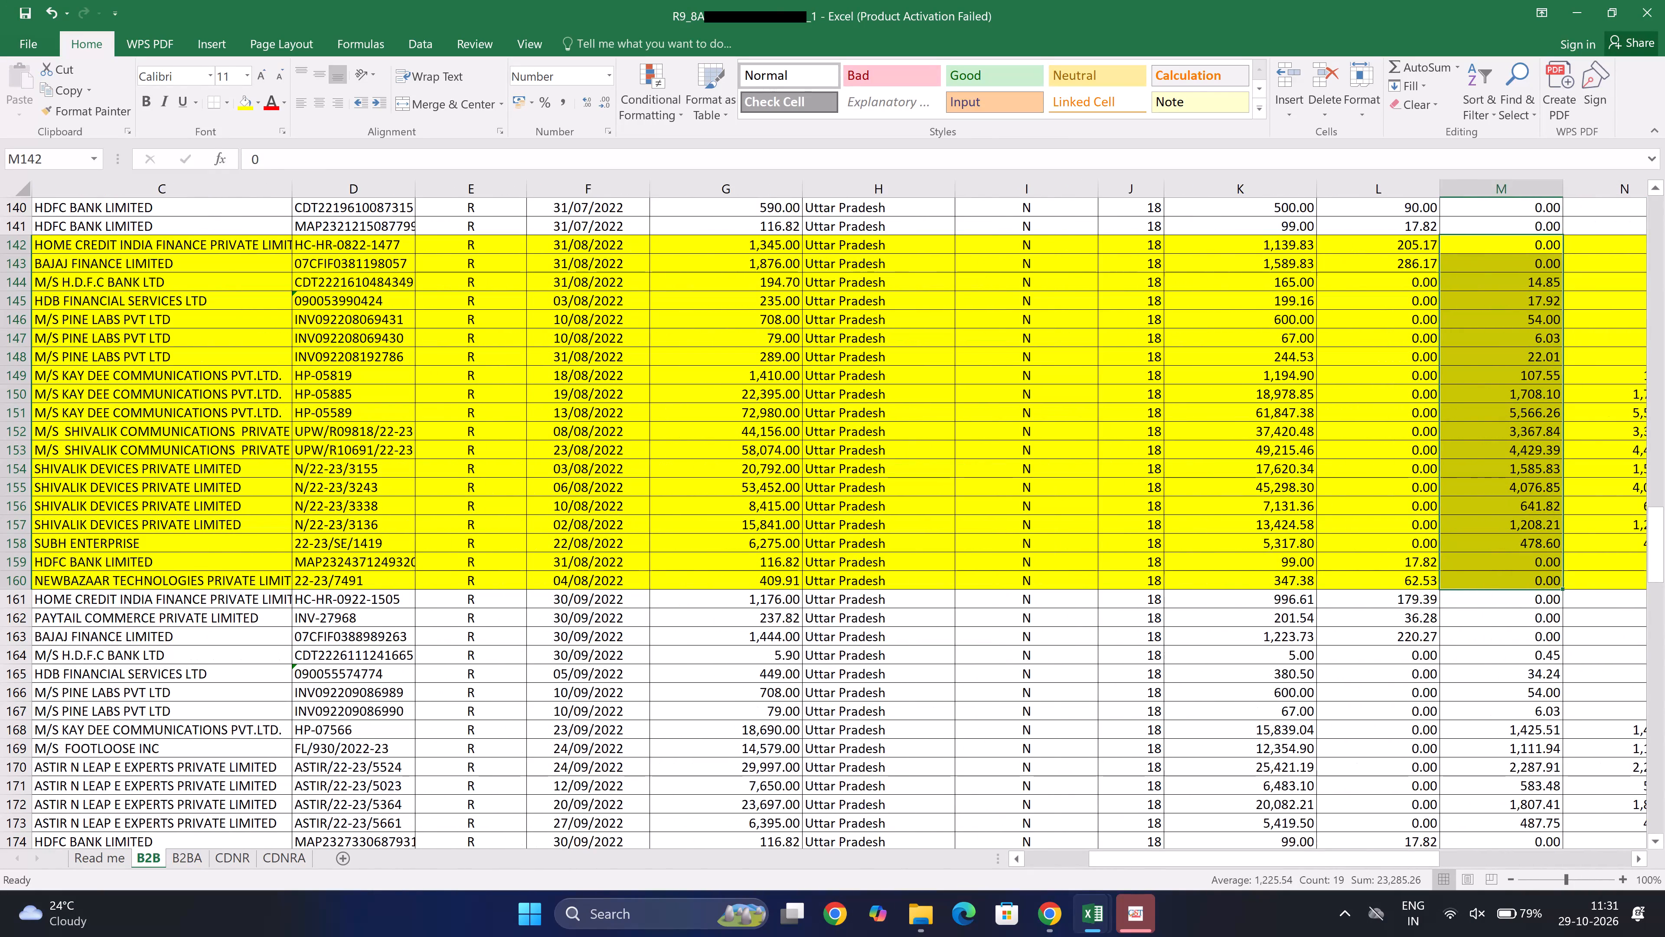
pyautogui.hotkey('shift', 'Up')
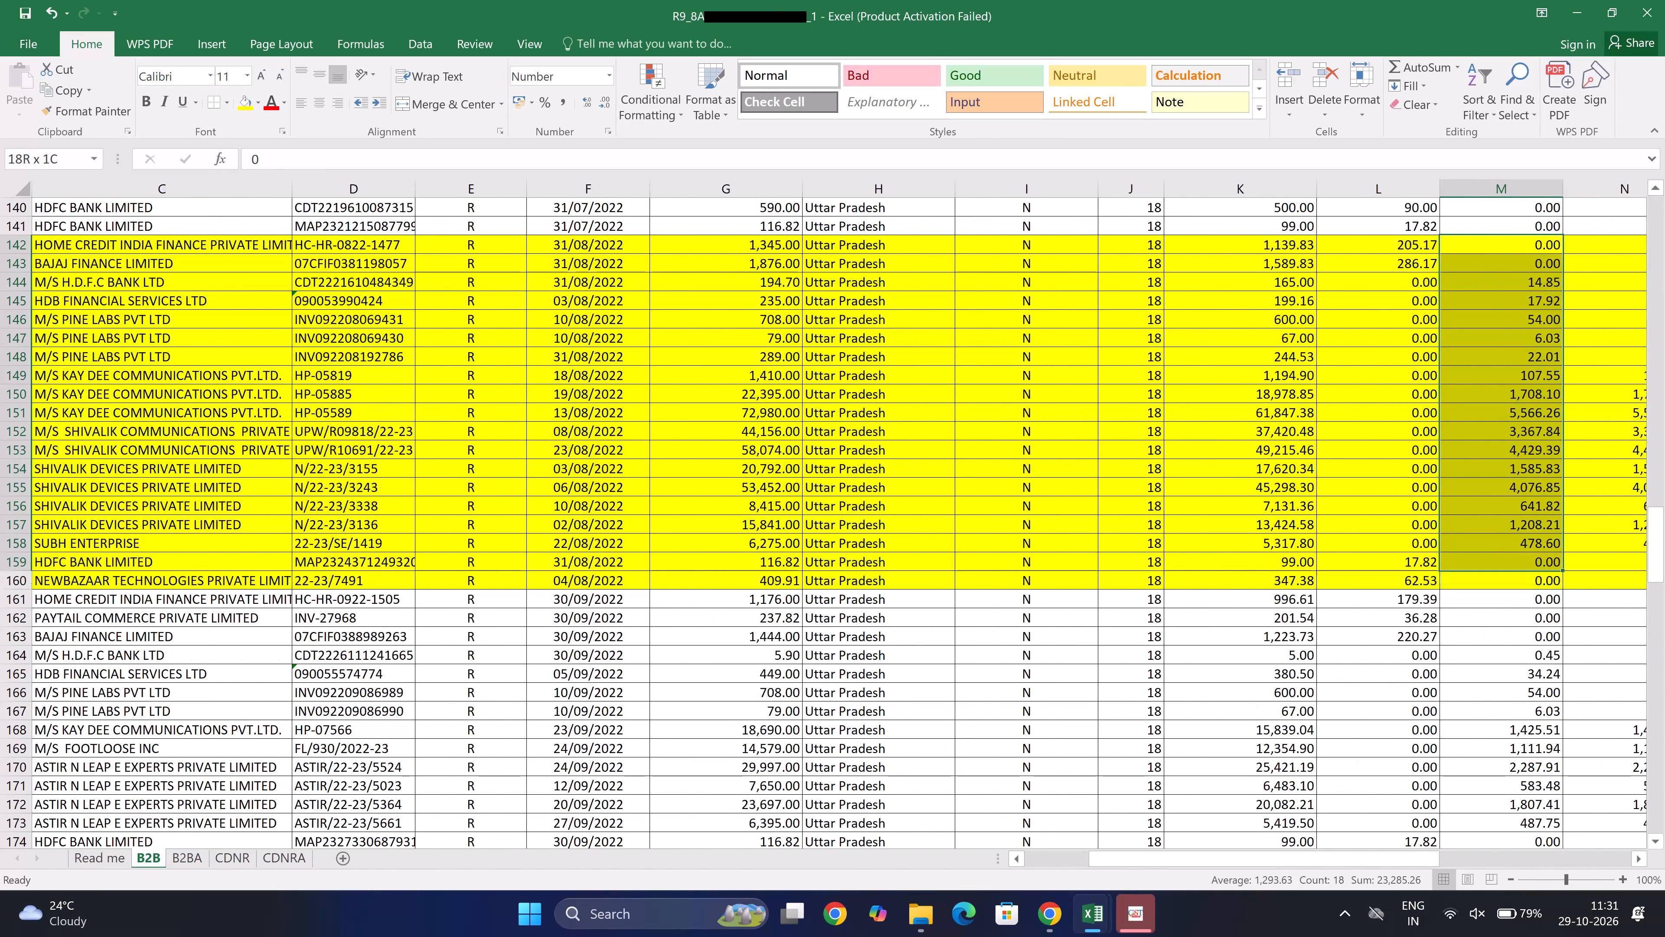
pyautogui.hotkey('shift', 'Up')
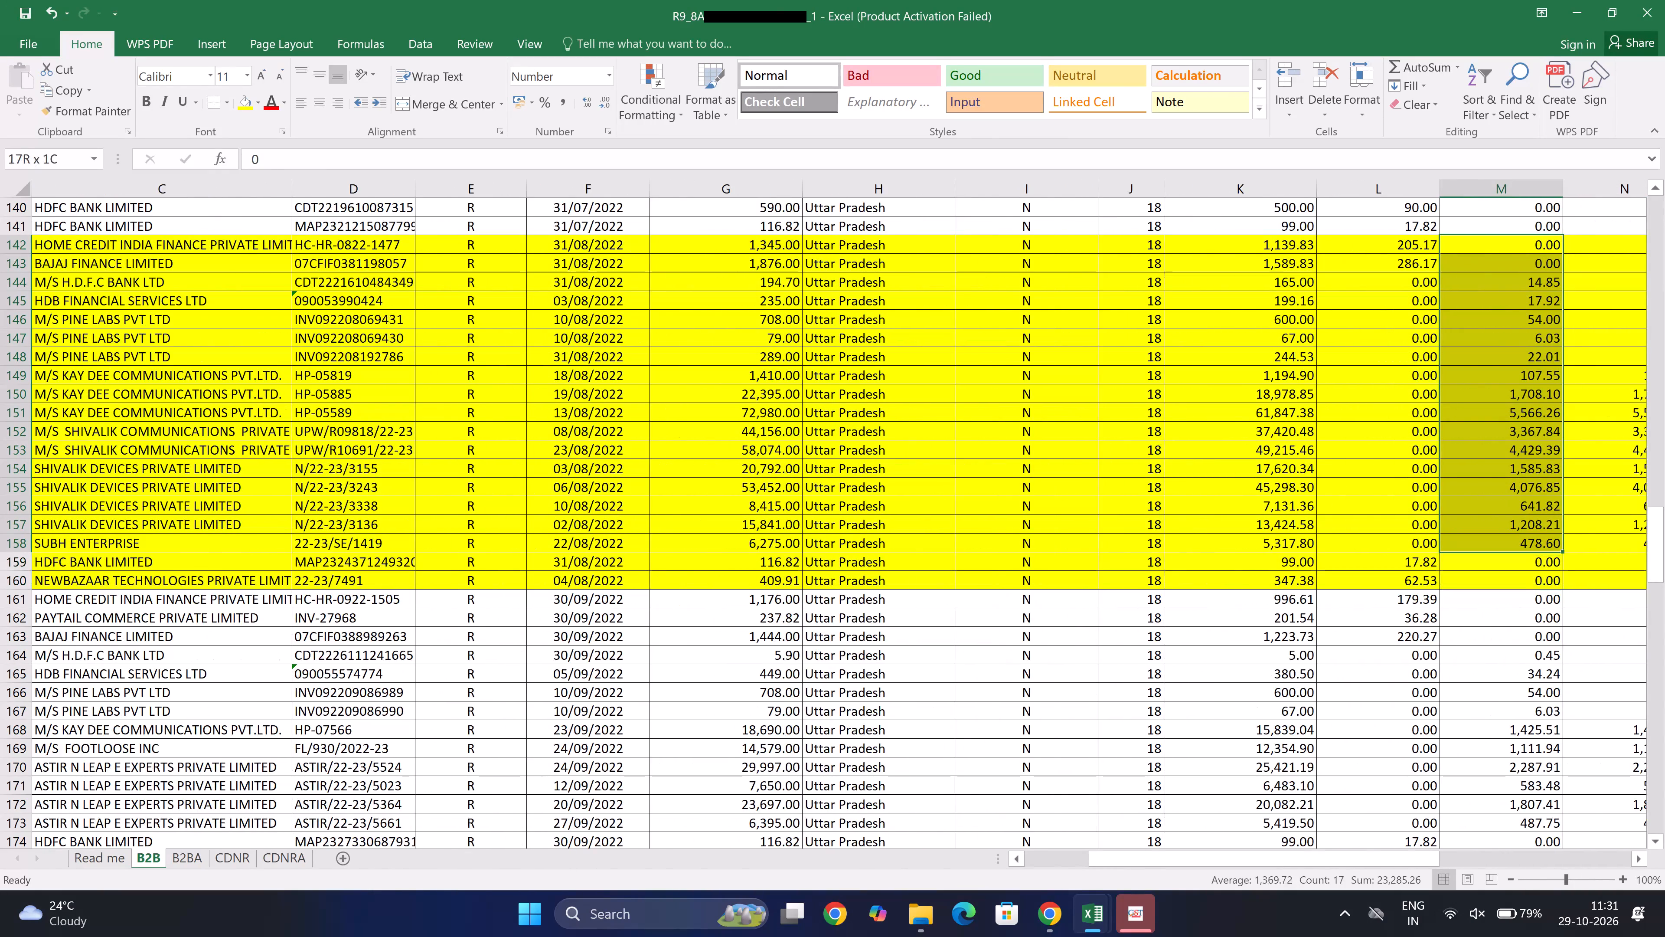
# Select M149:M158, from Kay Dee Communications to Subh Enterprise, to check its sum and compare it with the portal's Aug-22 CGST figures.
pyautogui.press('Down')
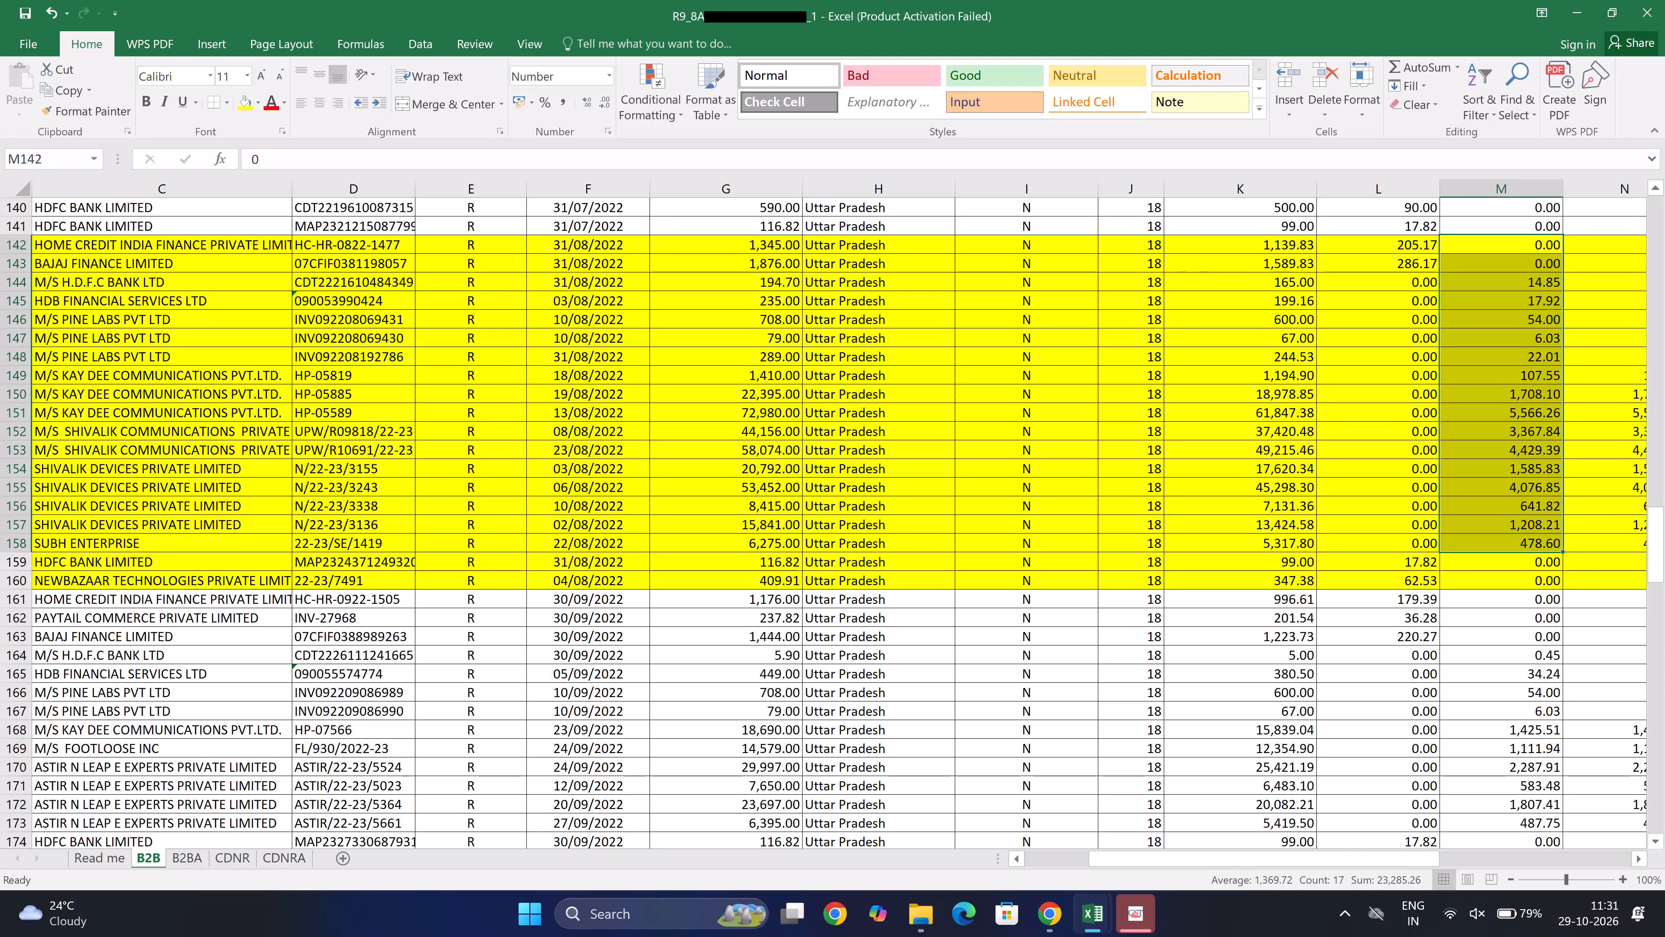
pyautogui.press('Down')
pyautogui.press('Down')
pyautogui.press('Down')
pyautogui.press('Down')
pyautogui.press('Down')
pyautogui.press('Down')
pyautogui.hotkey('shift', 'Down')
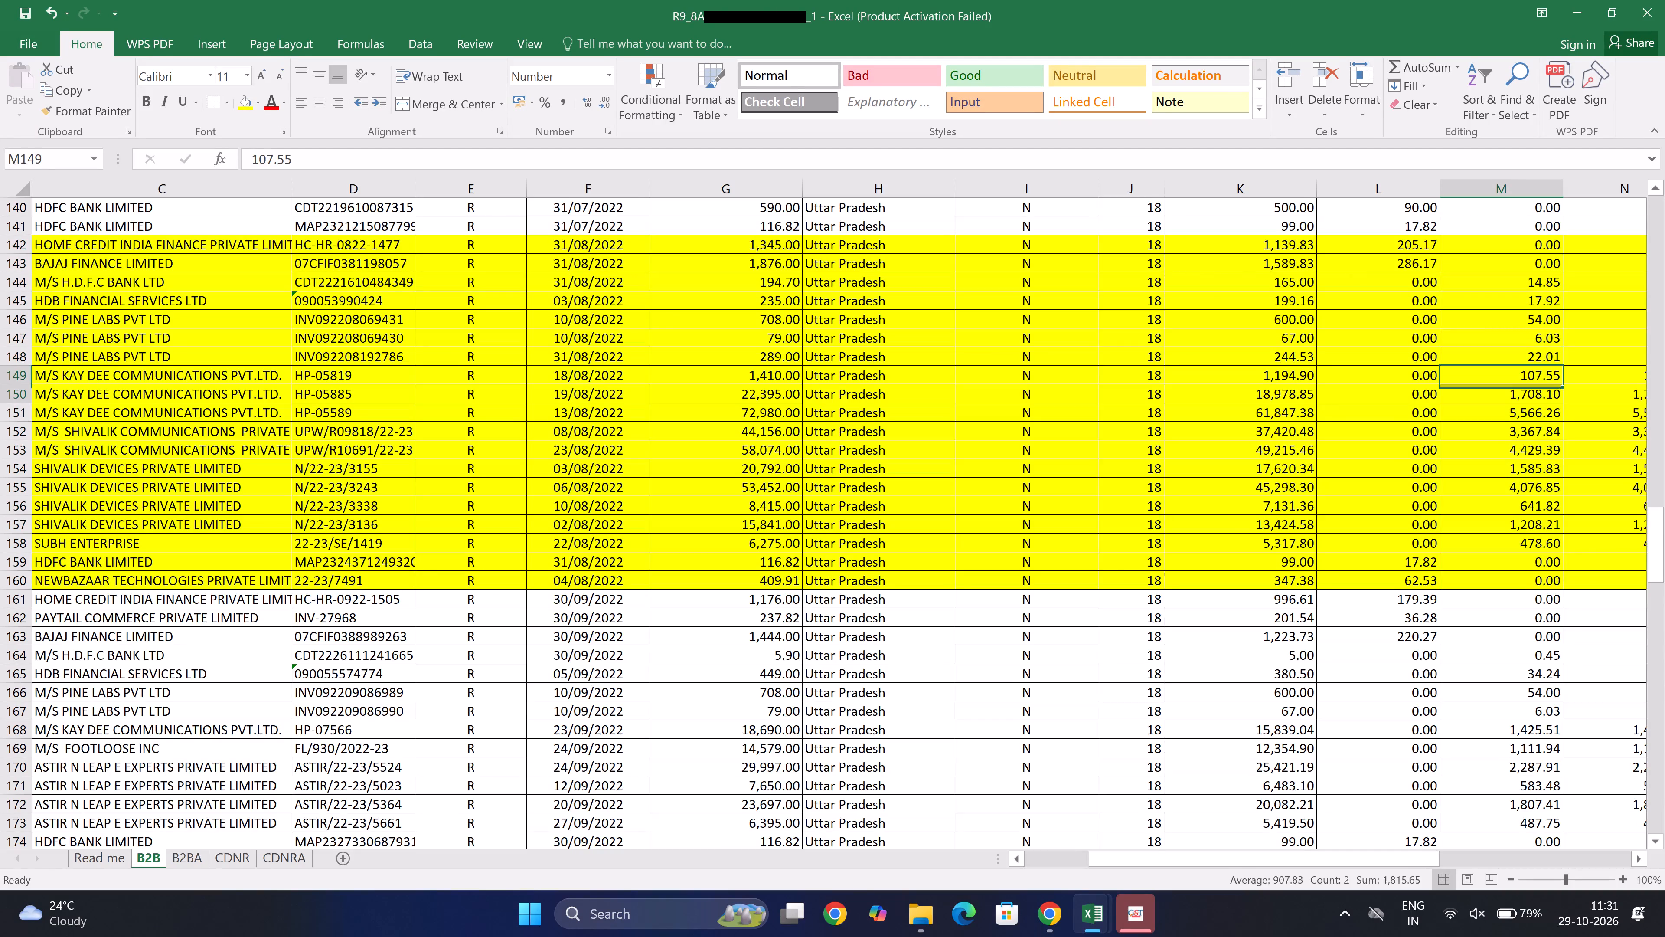
pyautogui.hotkey('shift', 'Down')
pyautogui.hotkey('shift', 'Down')
pyautogui.hotkey('shift', 'Down')
pyautogui.hotkey('shift', 'Down')
pyautogui.hotkey('shift', 'Down')
pyautogui.hotkey('shift', 'Down')
pyautogui.hotkey('shift', 'Down')
pyautogui.hotkey('shift', 'Down')
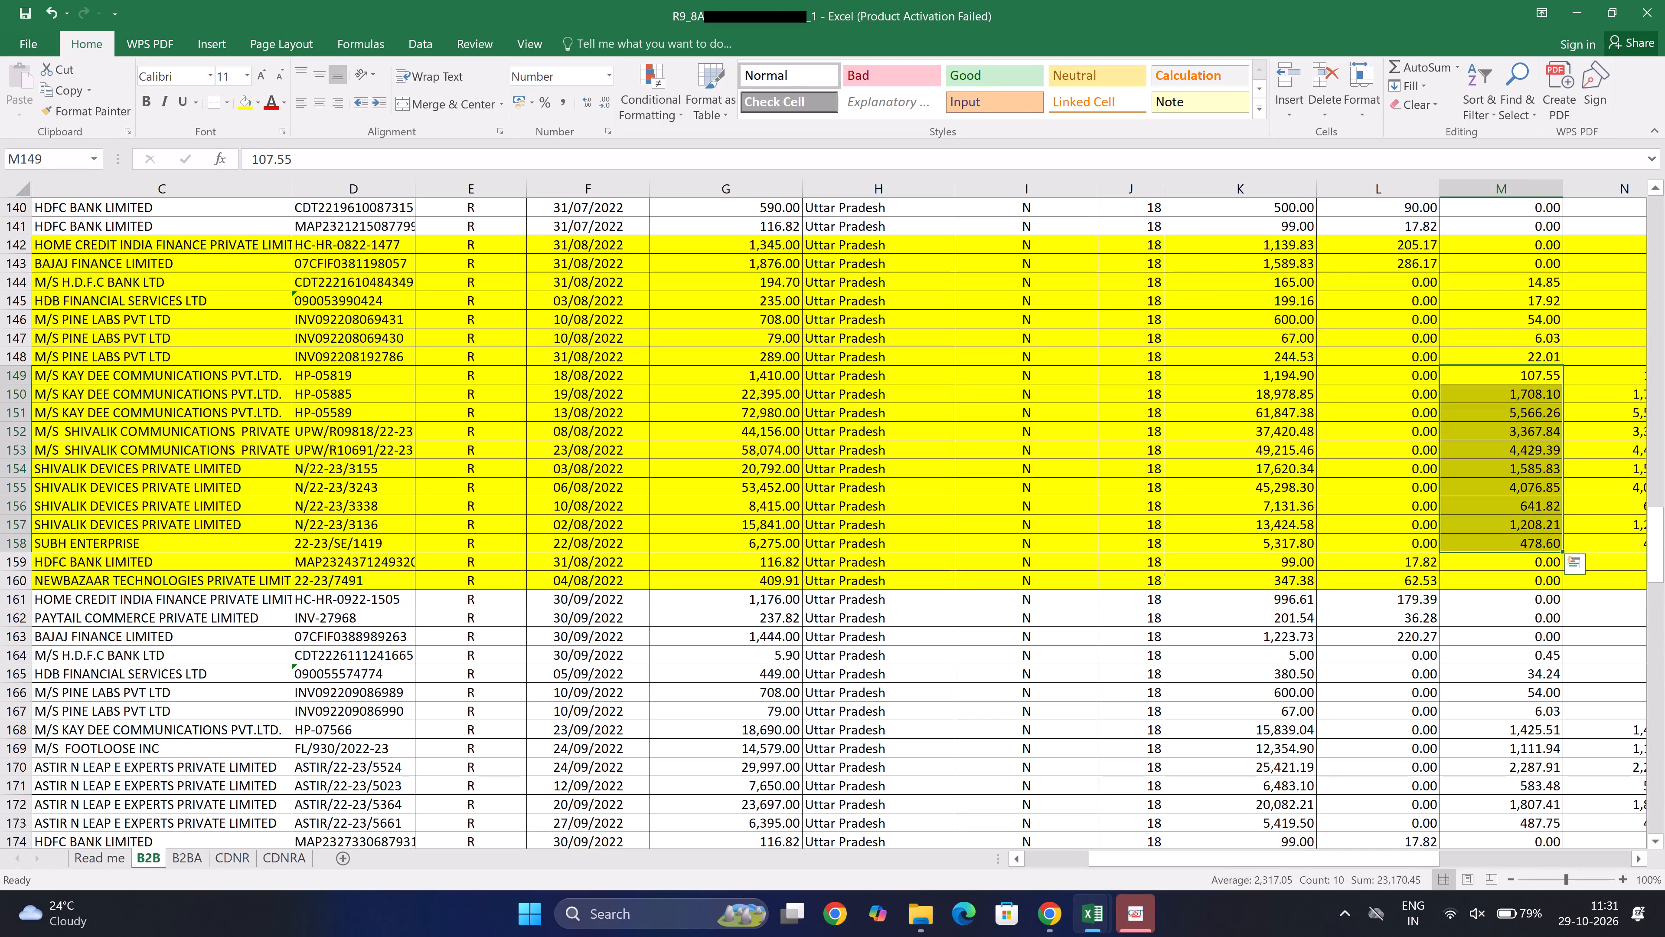
pyautogui.hotkey('alt', 'Tab')
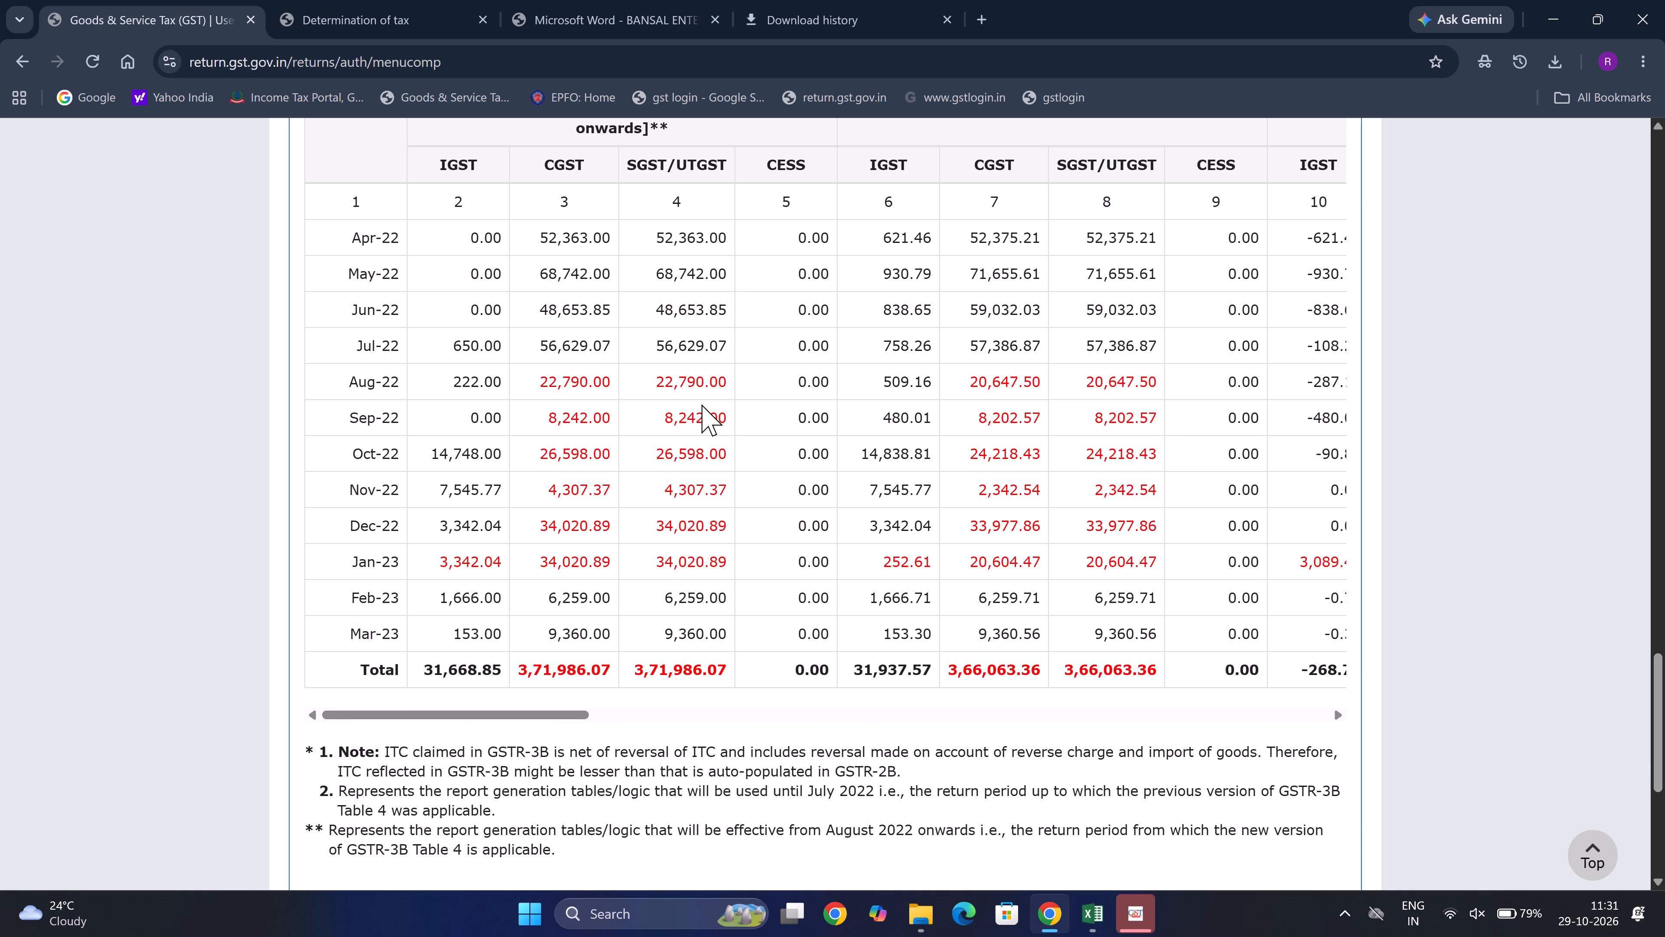
pyautogui.hotkey('alt', 'Tab')
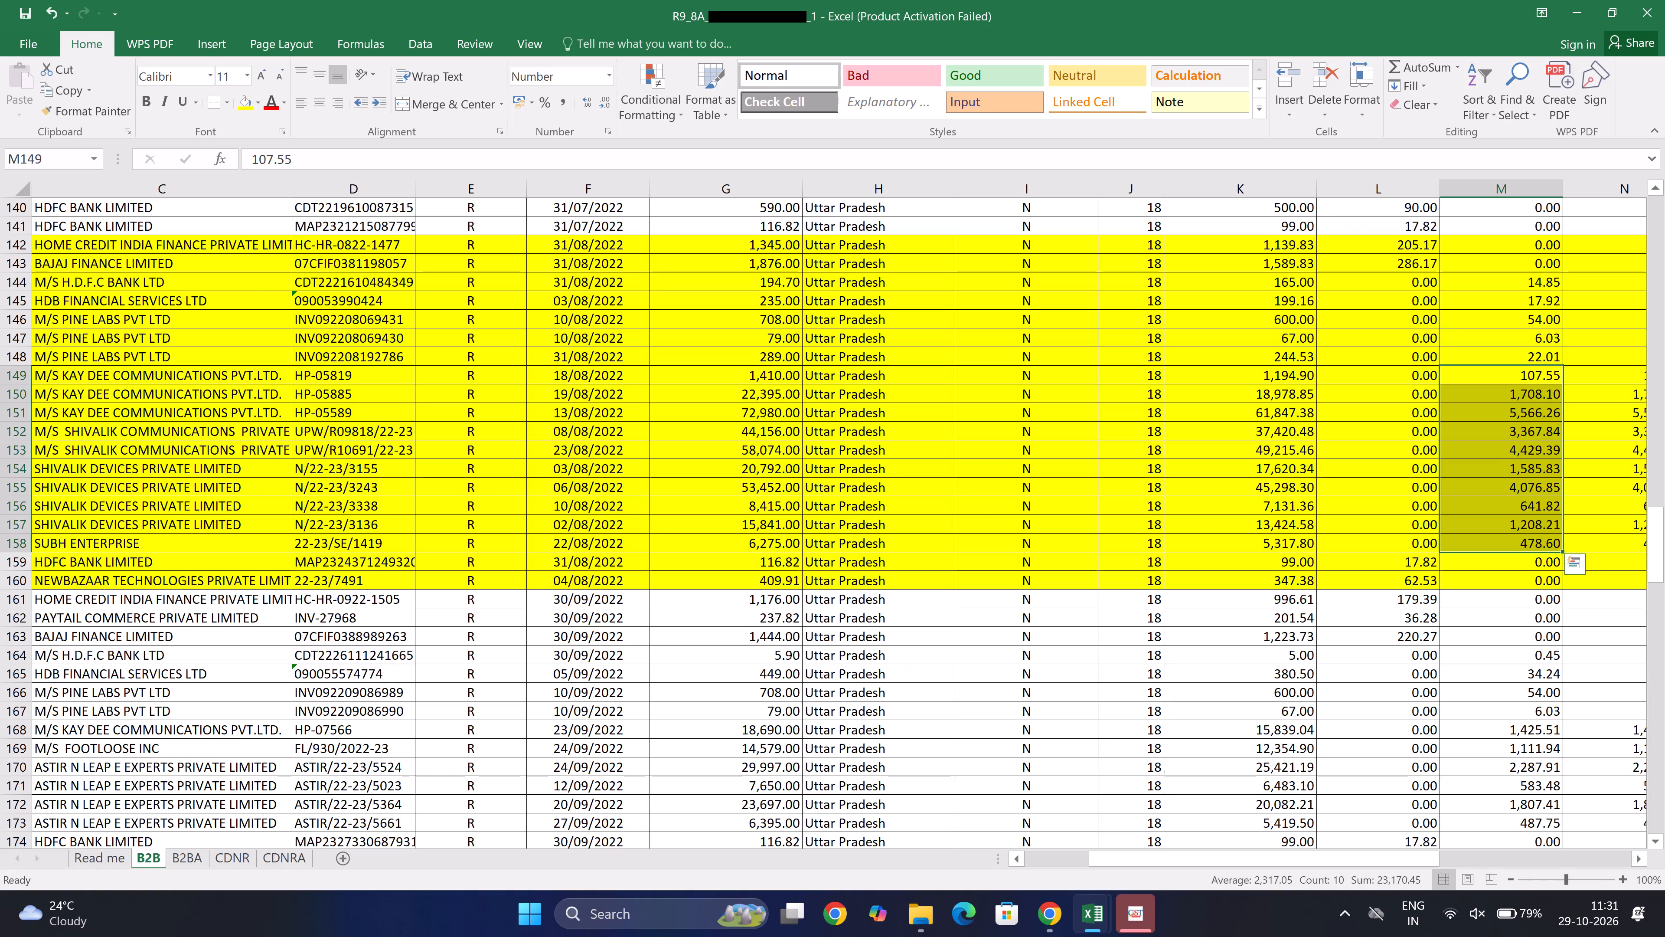
# Narrow the column M selection to M149:M157, leaving out Subh Enterprise, and compare its sum with the portal's Aug-22 CGST figures.
pyautogui.hotkey('shift', 'Up')
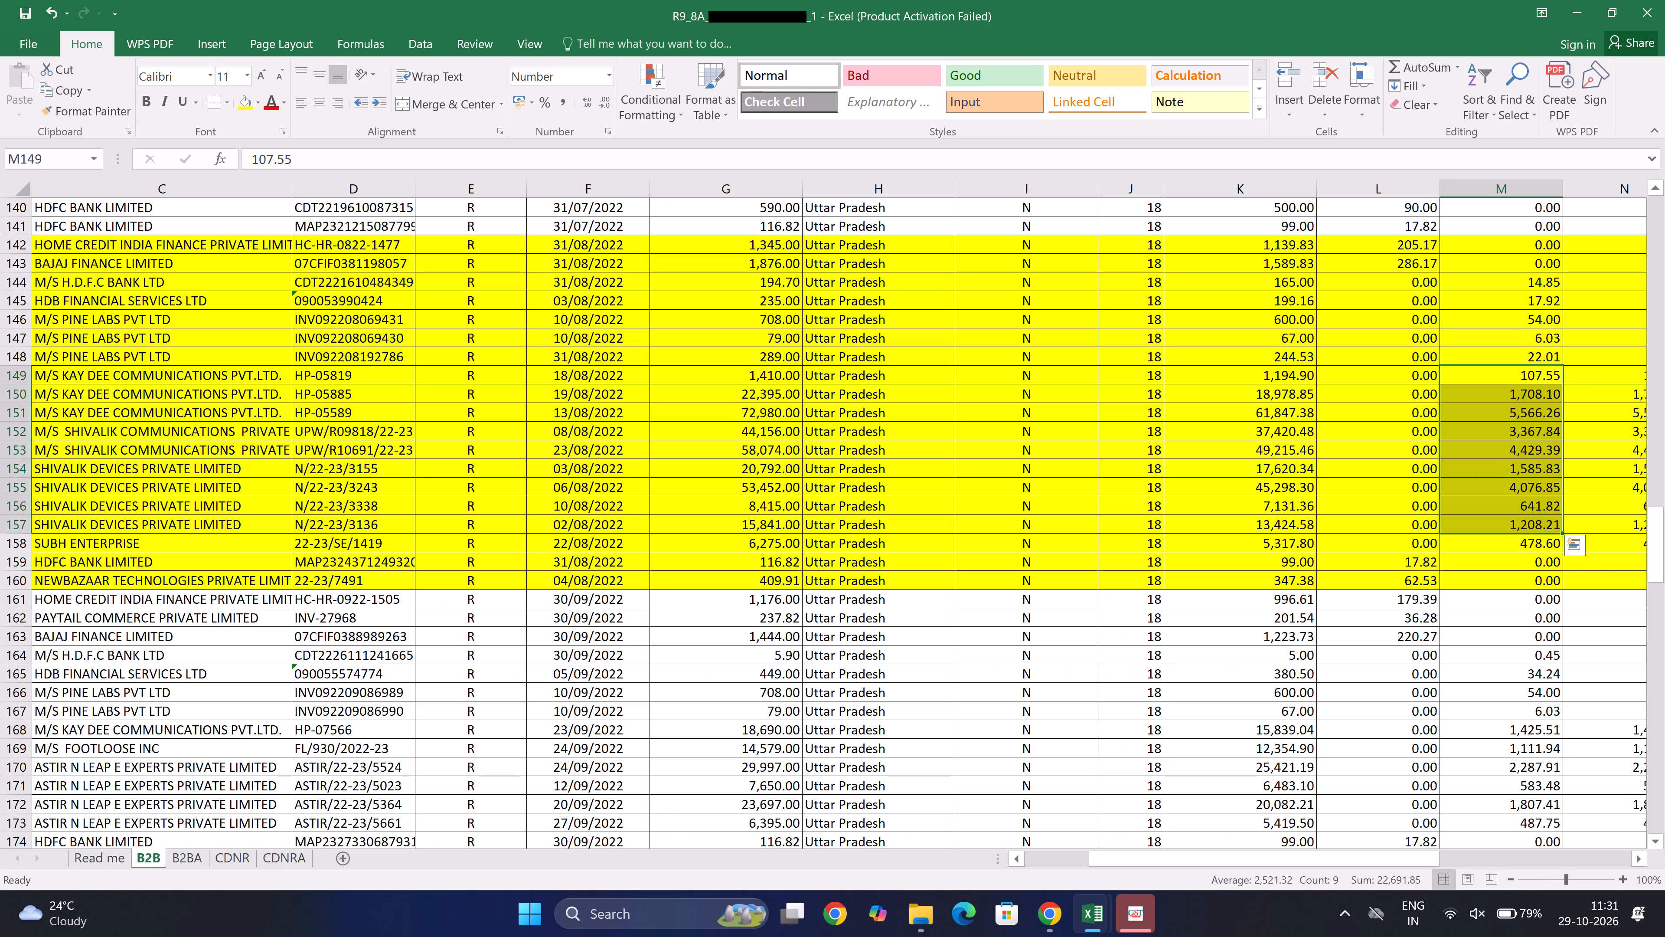
pyautogui.hotkey('alt', 'Tab')
pyautogui.hotkey('alt', 'Tab')
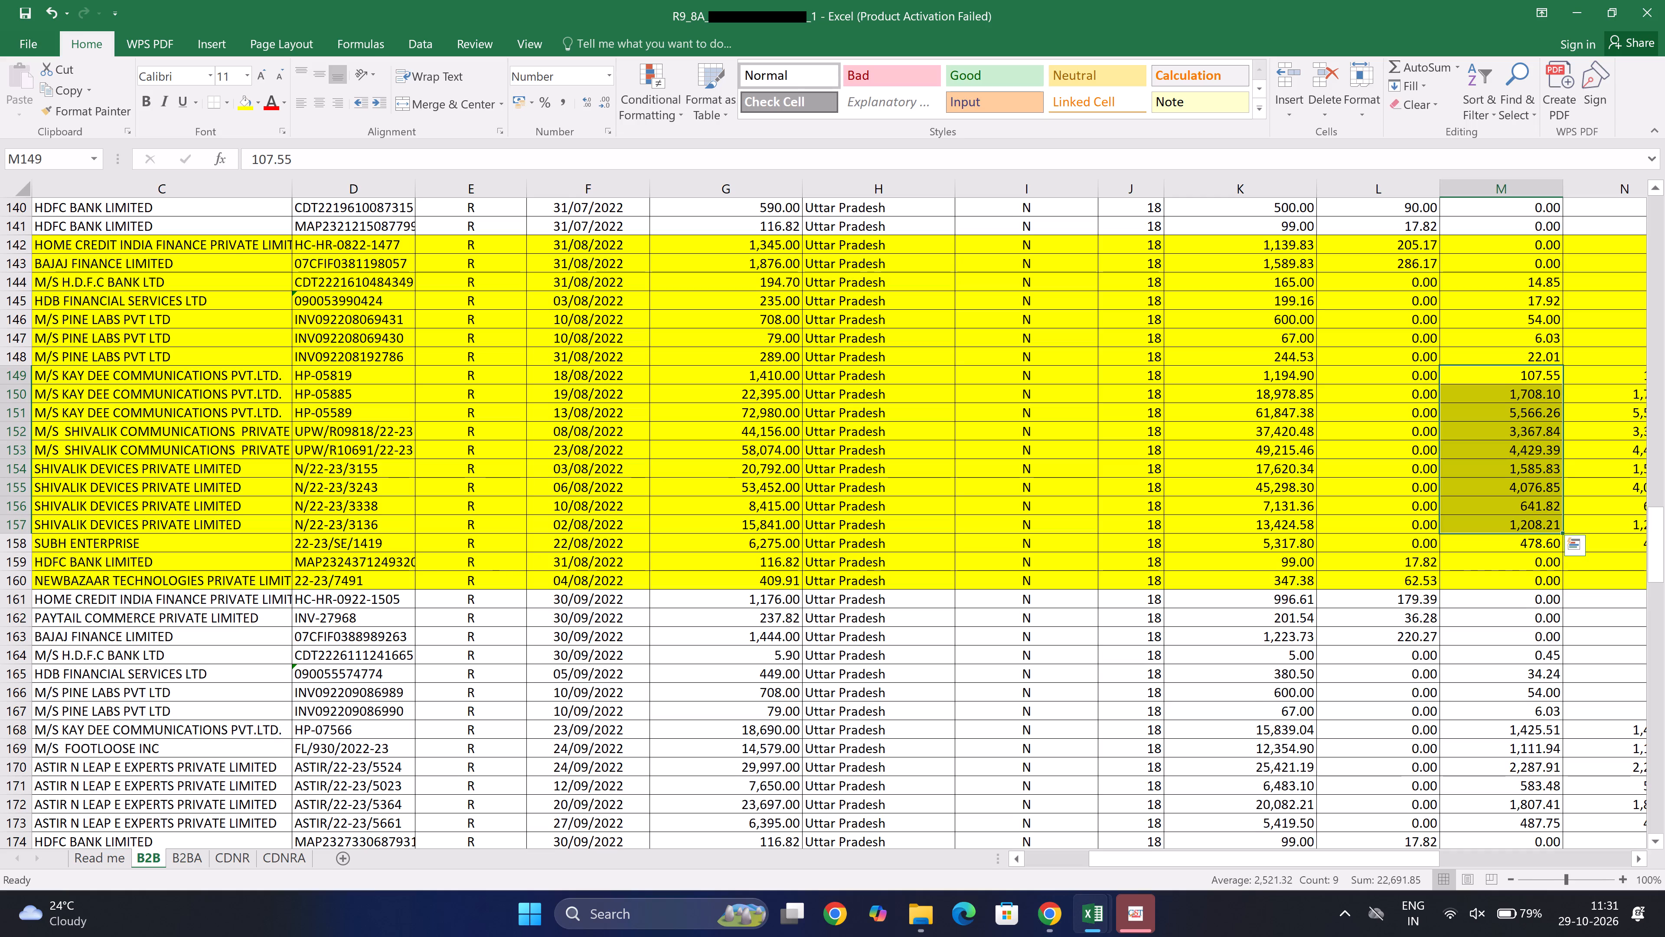
# Select M150:M158 to check its sum for the August invoices, and narrow the selection to M150:M157 to recheck it.
pyautogui.click(702, 404)
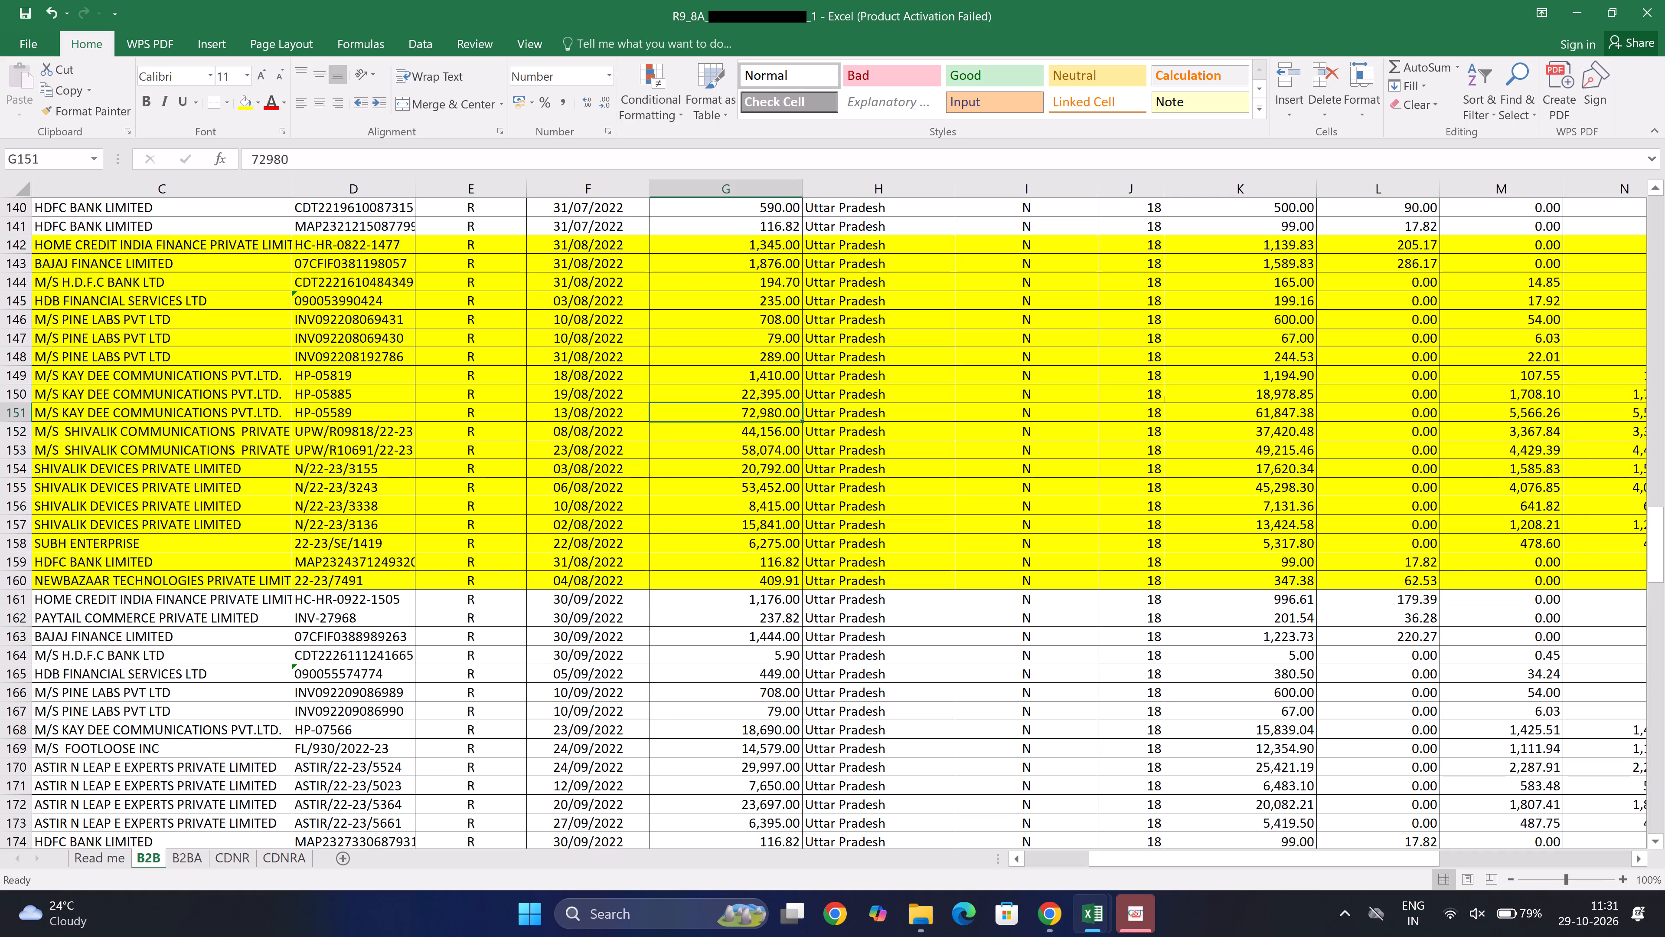
pyautogui.click(1521, 394)
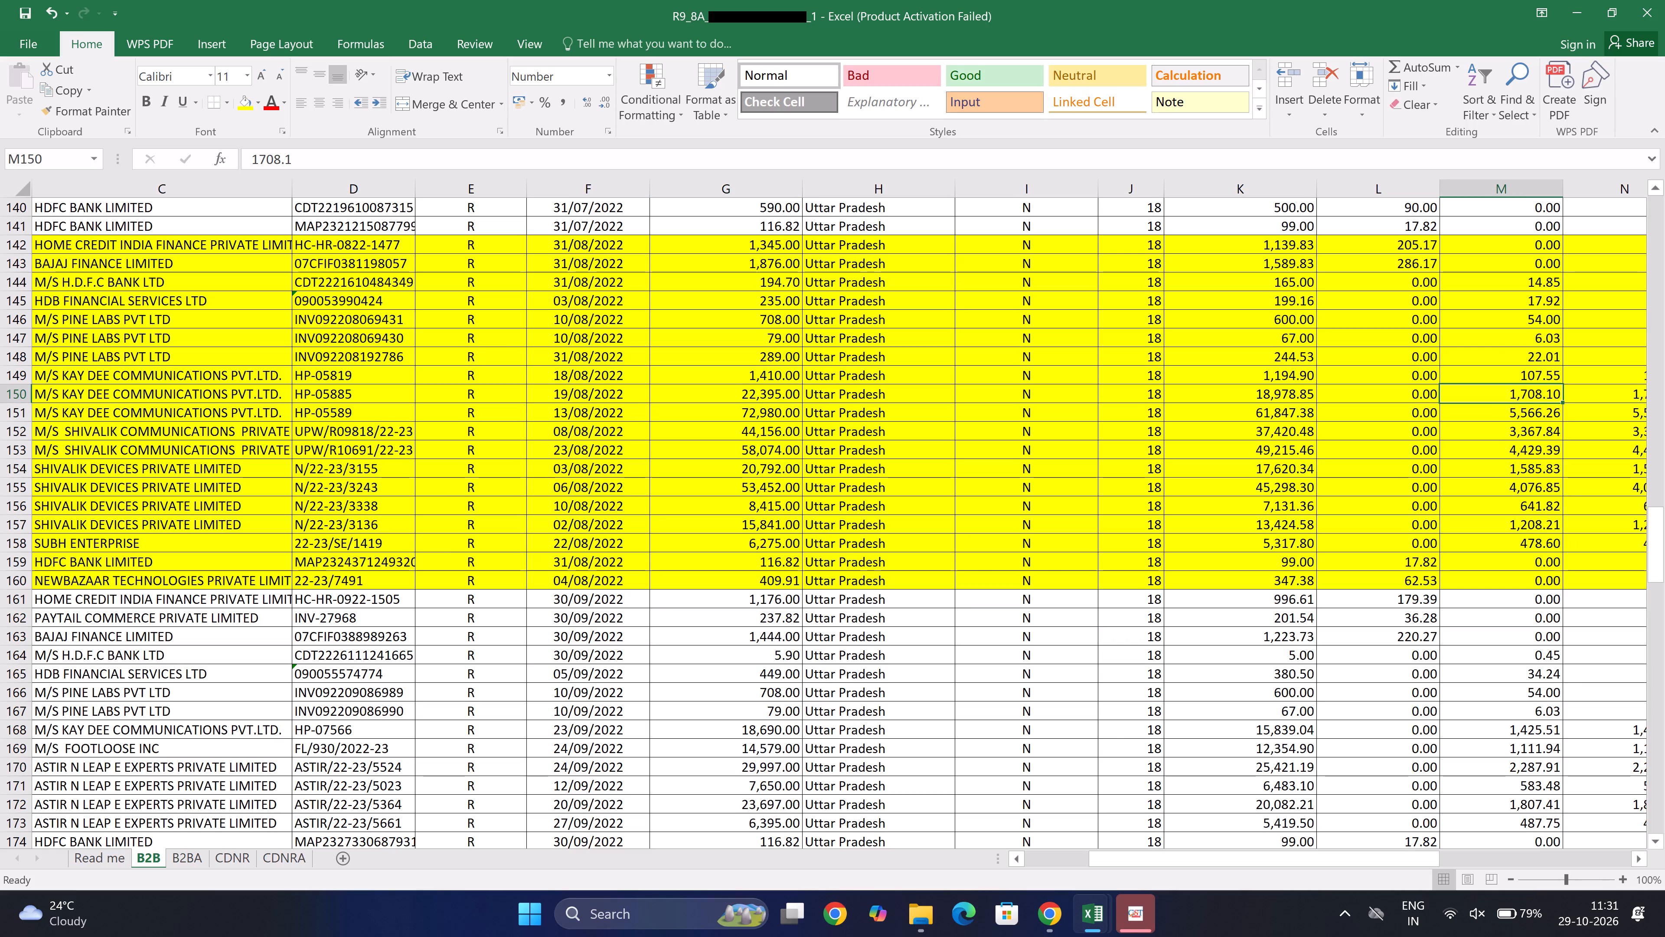
pyautogui.hotkey('shift', 'Down')
pyautogui.hotkey('shift', 'Down')
pyautogui.hotkey('shift', 'Down')
pyautogui.hotkey('shift', 'Down')
pyautogui.hotkey('shift', 'Down')
pyautogui.hotkey('shift', 'Down')
pyautogui.hotkey('shift', 'Down')
pyautogui.hotkey('shift', 'Down')
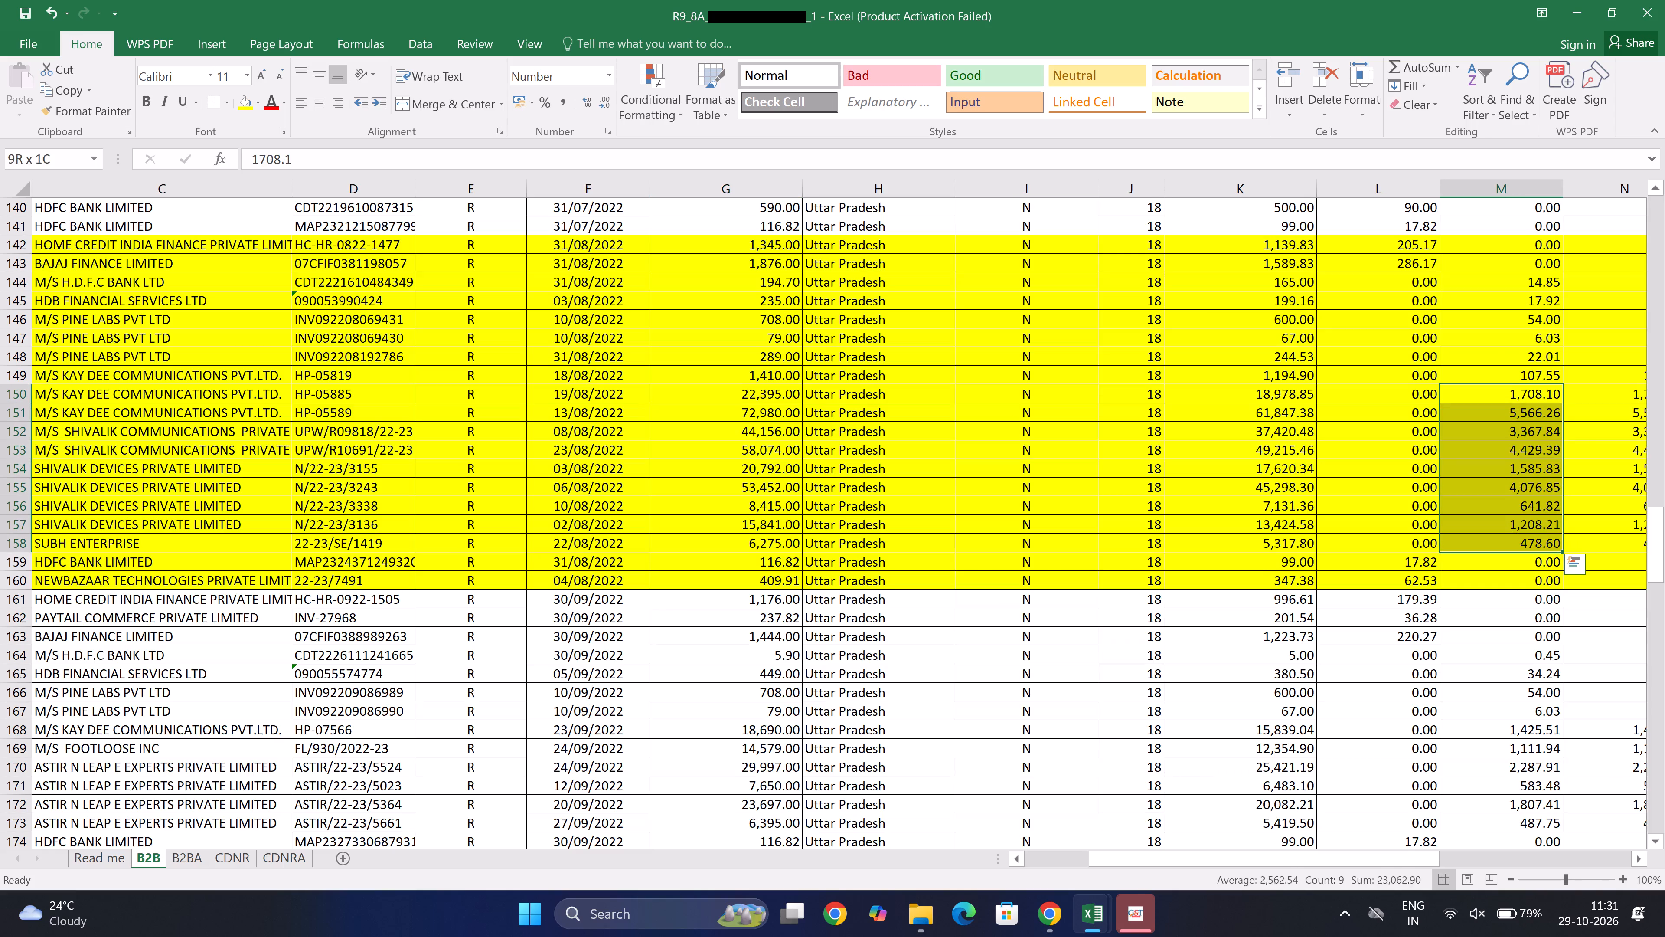
pyautogui.hotkey('shift', 'Up')
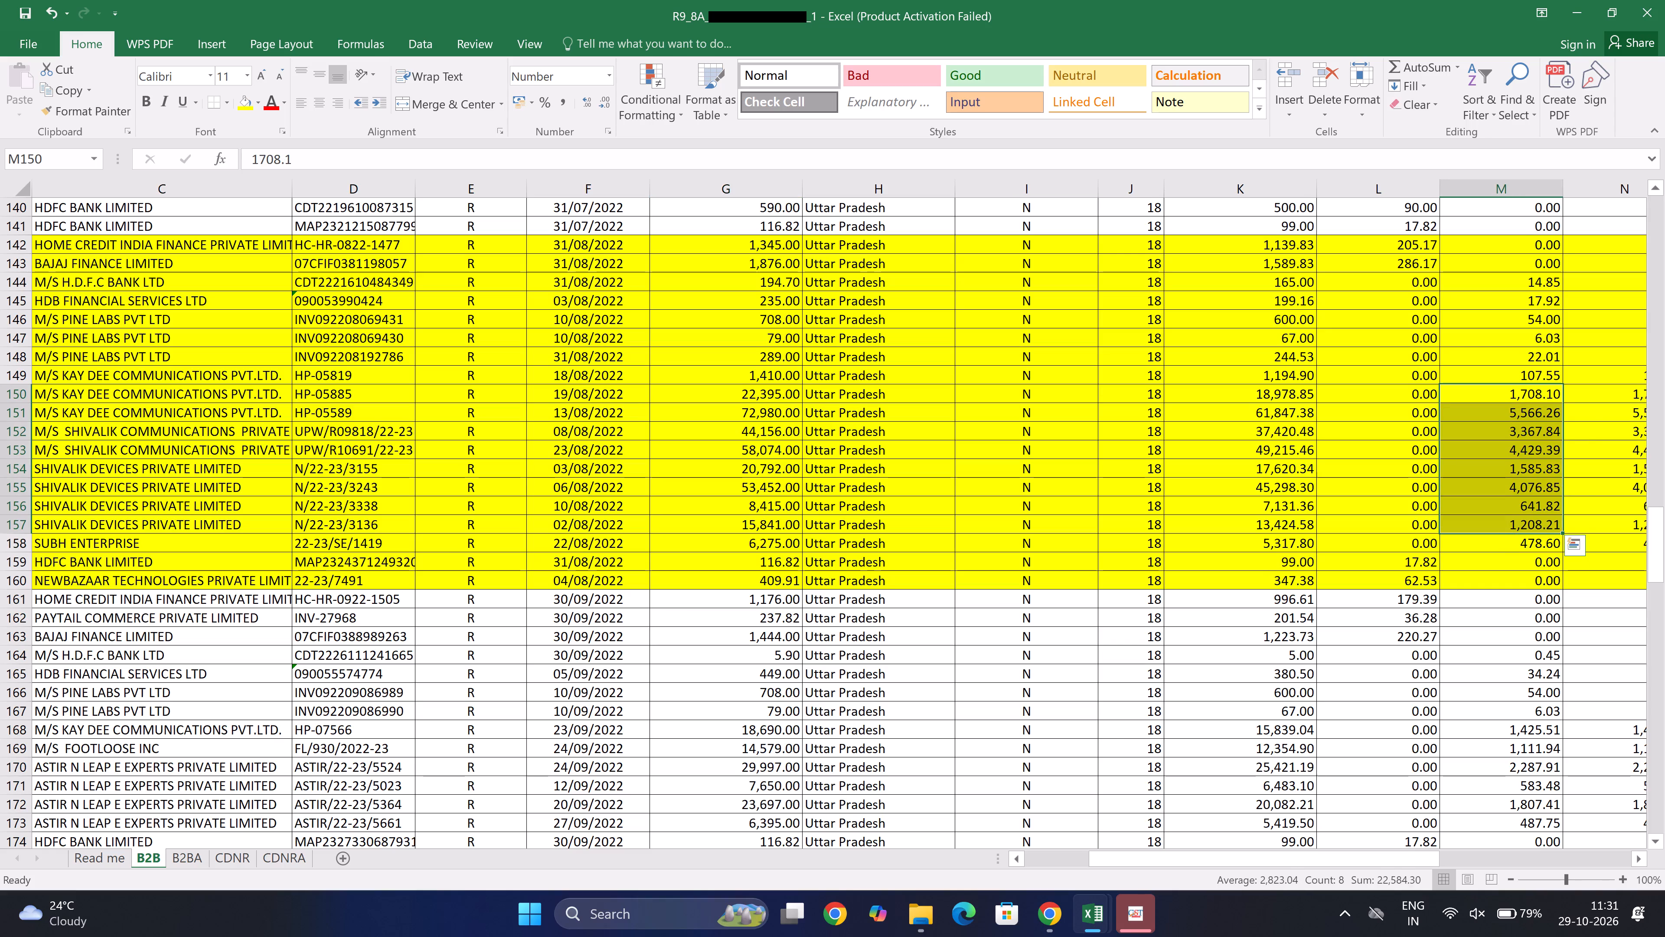
# Look through the September to December 2022 invoice rows on the B2B sheet and consult the portal's month-wise ITC comparison.
pyautogui.scroll(-2, 1084, 580)
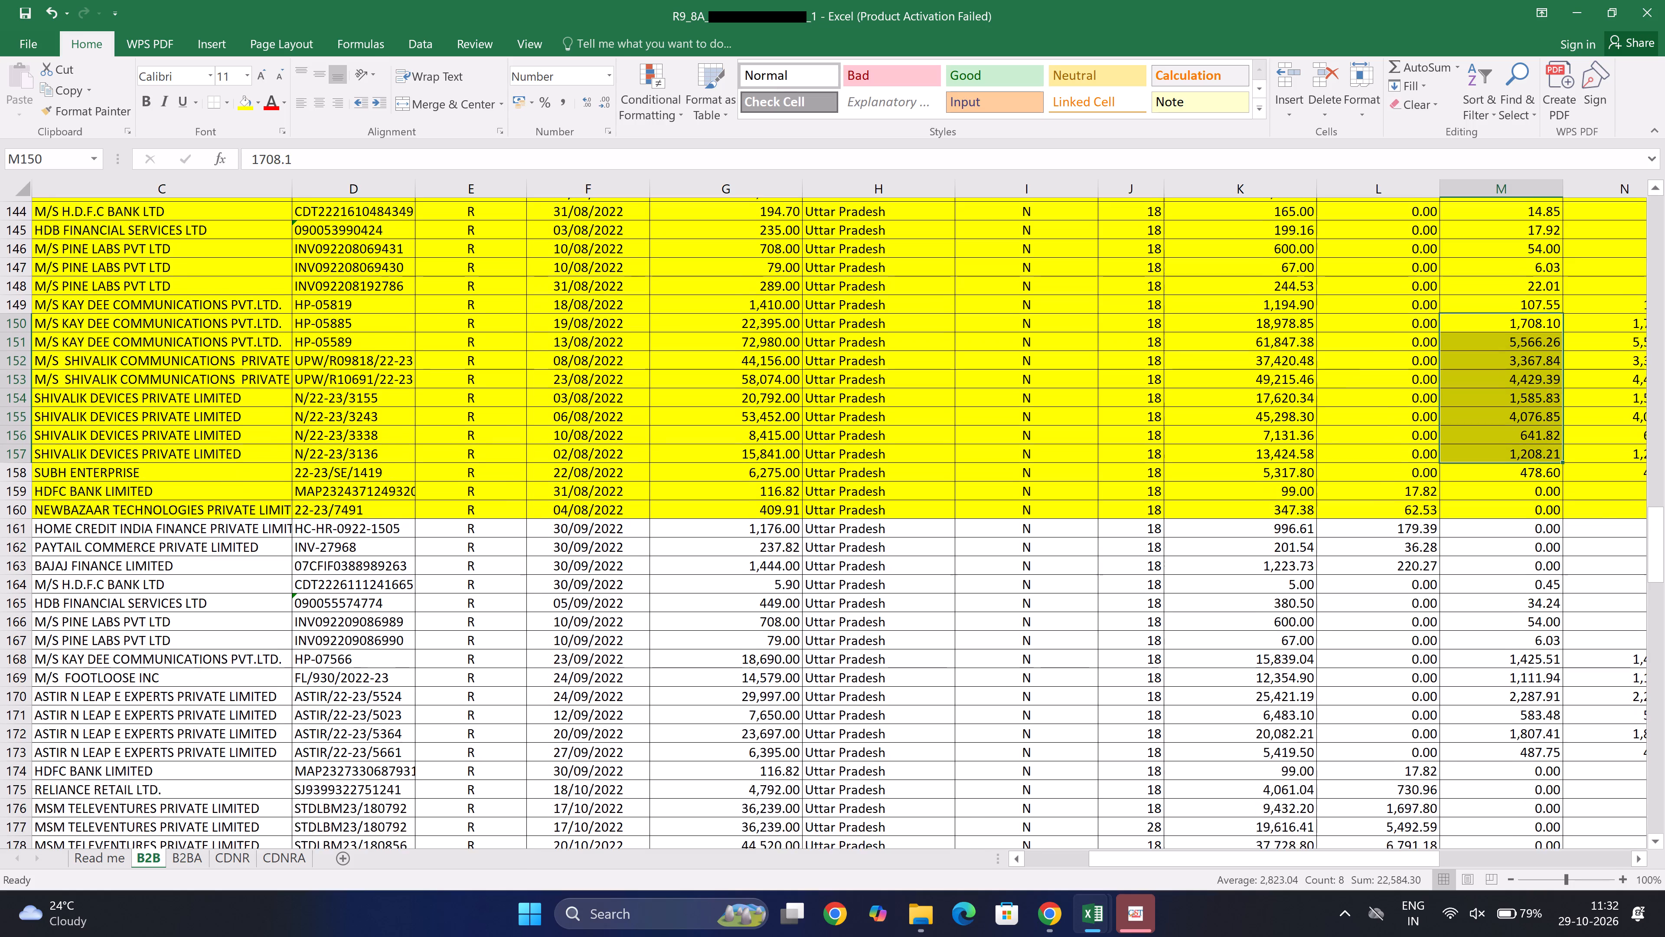
pyautogui.scroll(-7, 1084, 580)
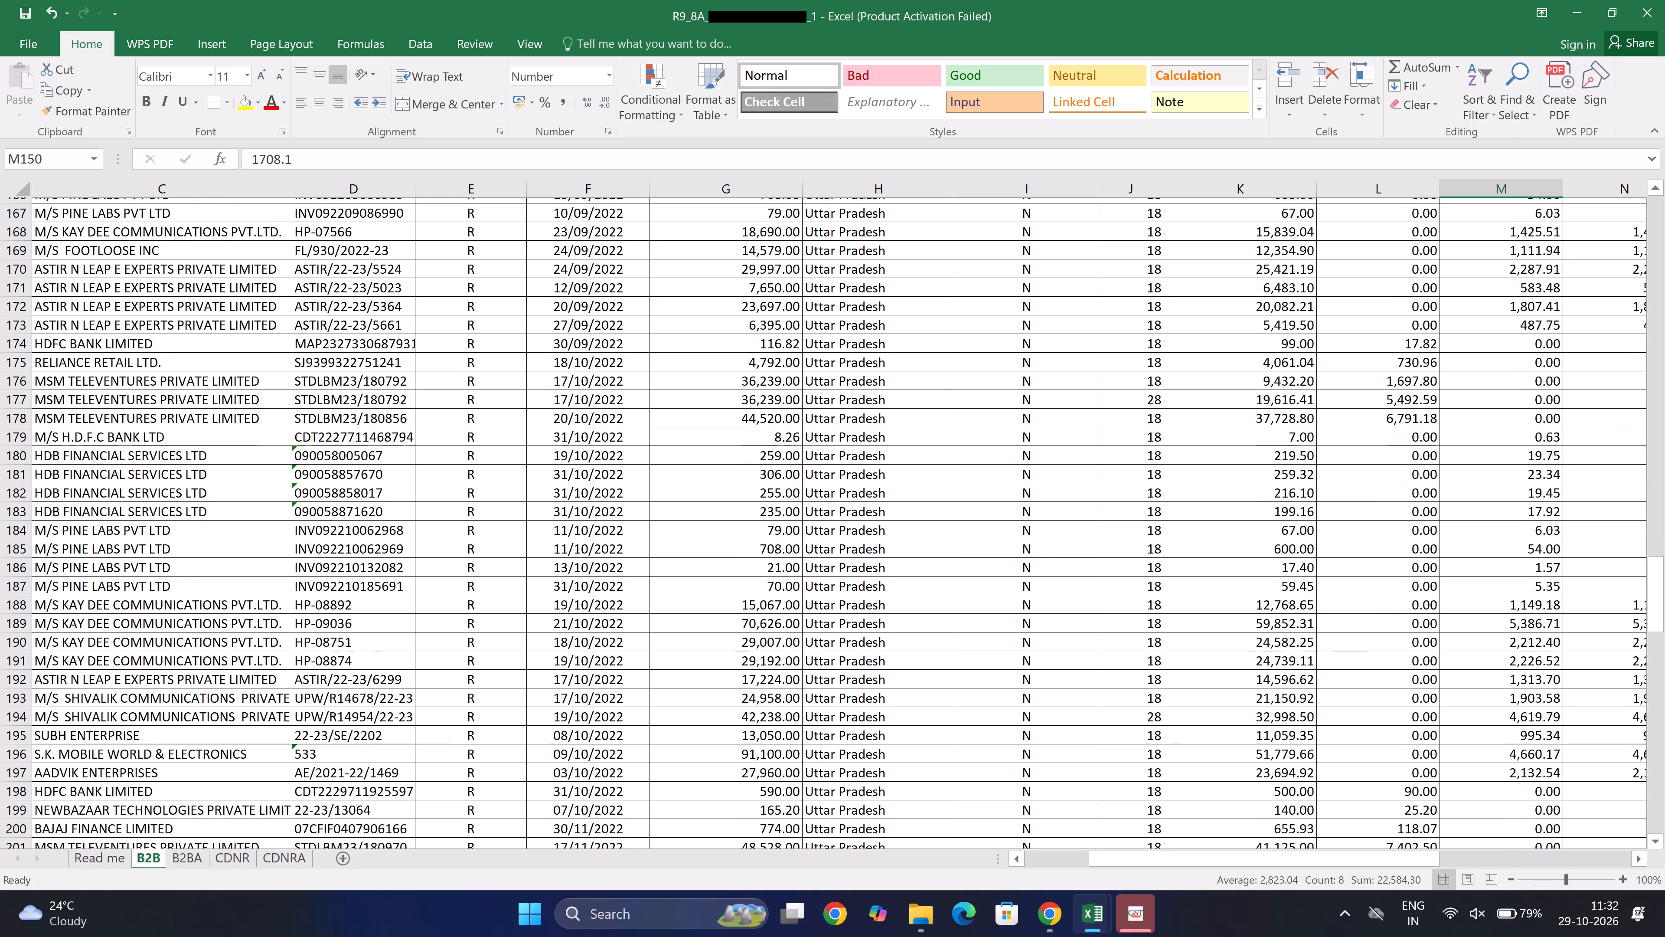
pyautogui.hscroll(-1, 1084, 580)
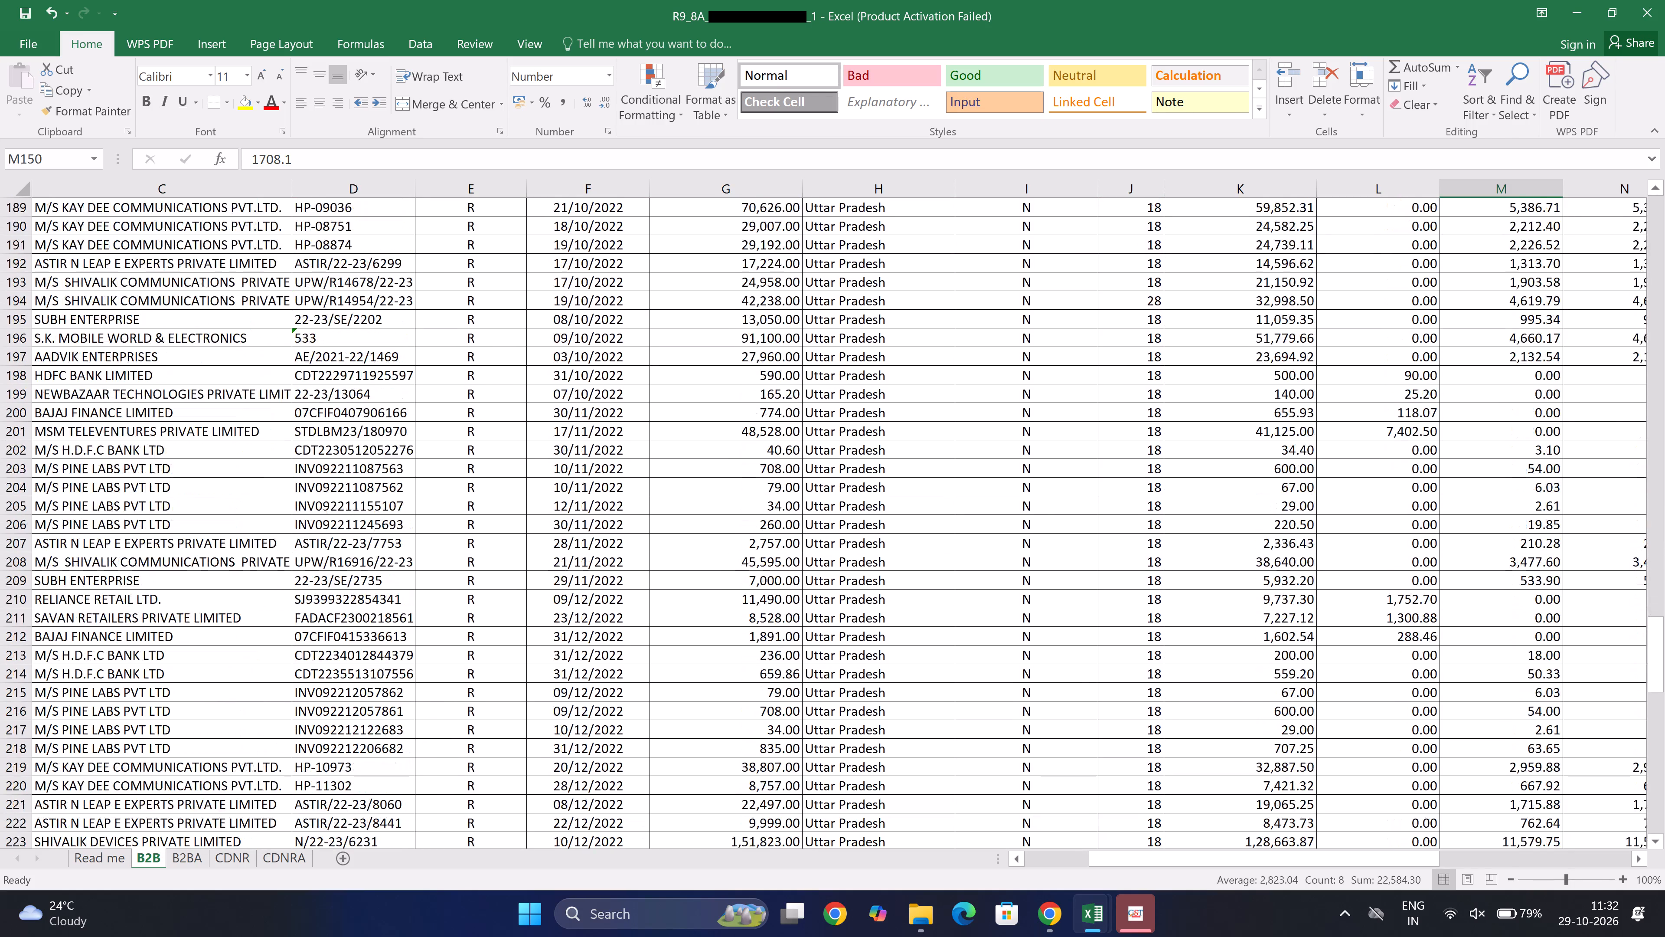
pyautogui.hscroll(-1, 1084, 580)
pyautogui.hotkey('alt', 'Tab')
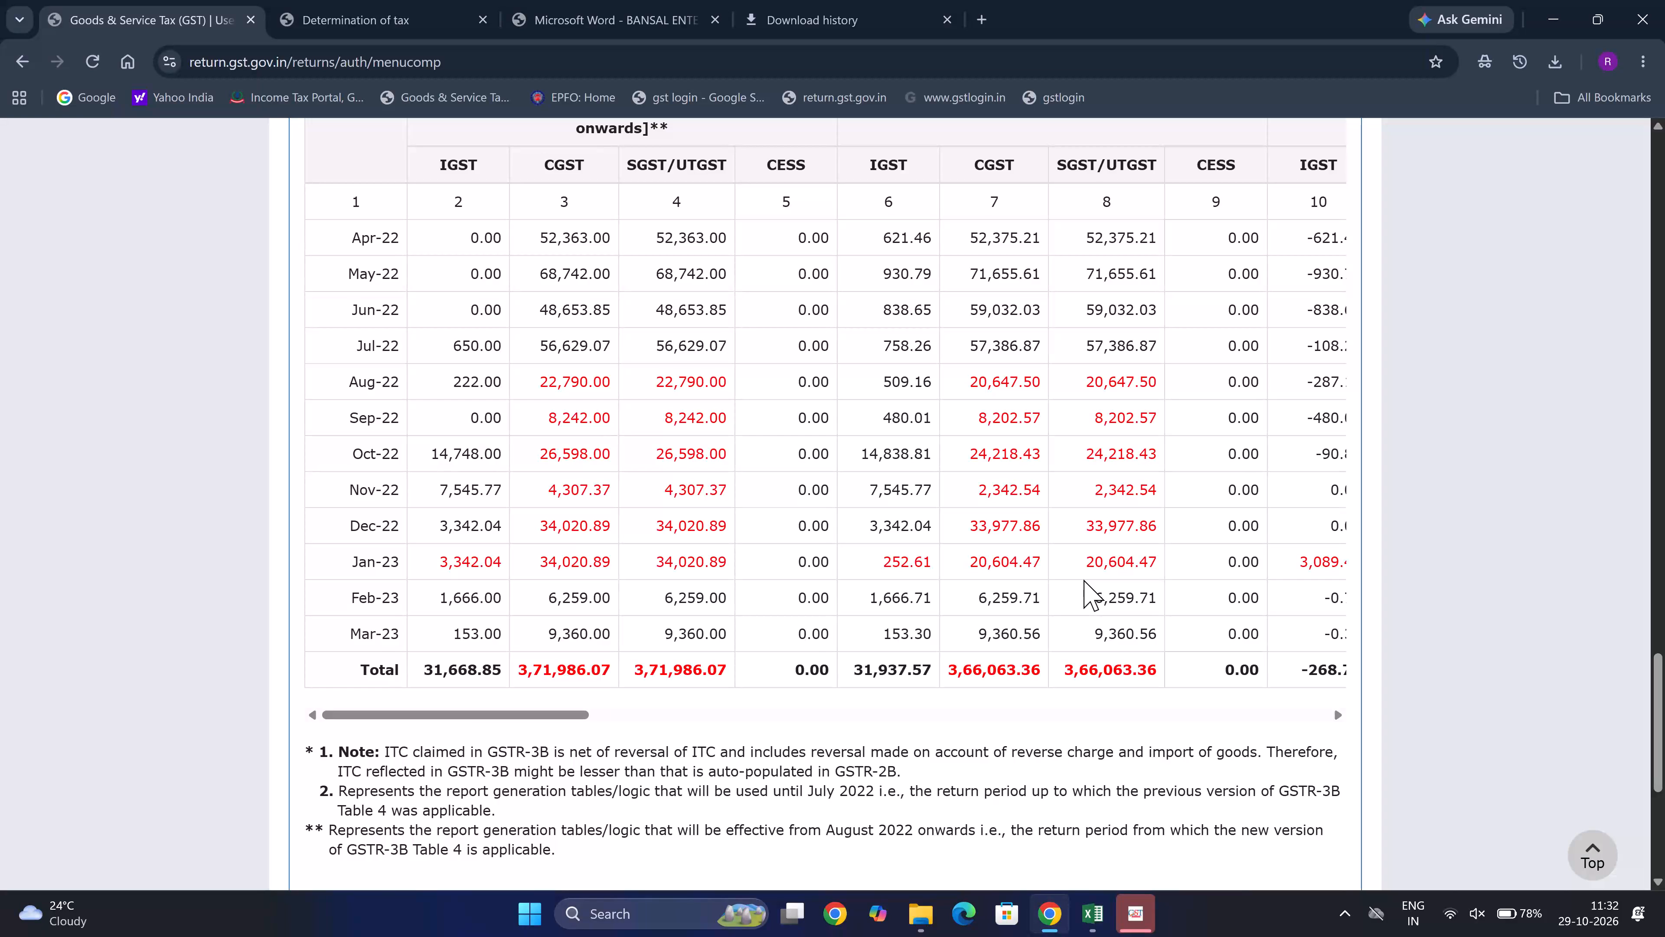
pyautogui.hotkey('alt', 'Tab')
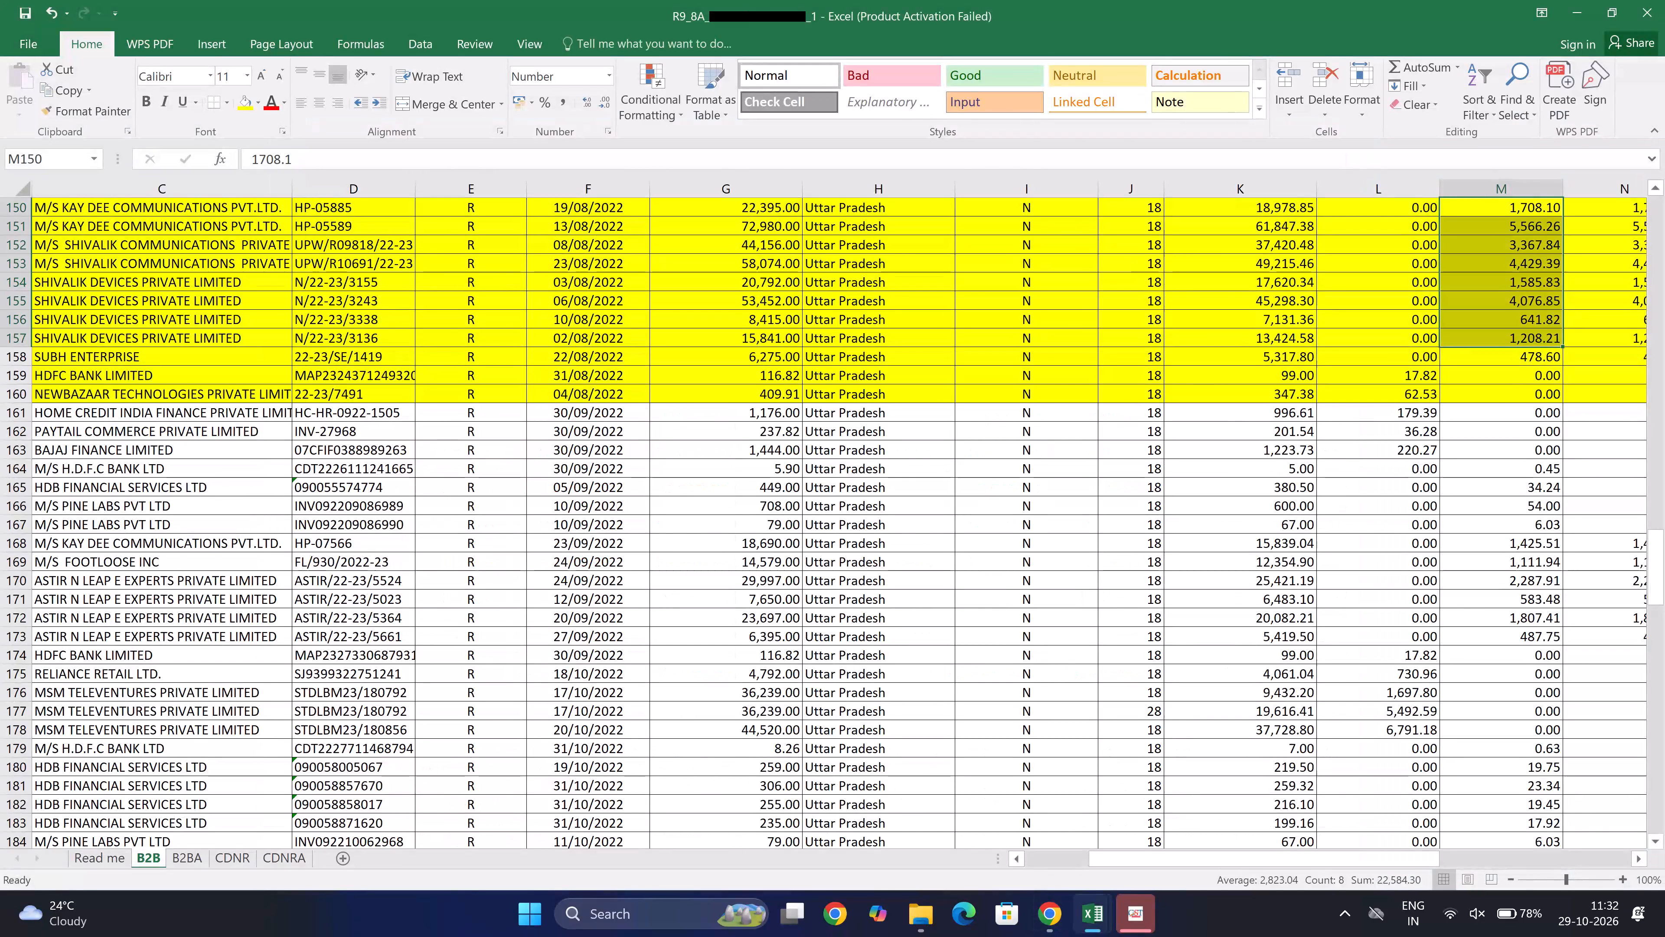
# Examine the tax amounts and dates in columns K to Q for the August rows, and consult the portal's ITC comparison report again.
pyautogui.hscroll(-10, 1325, 496)
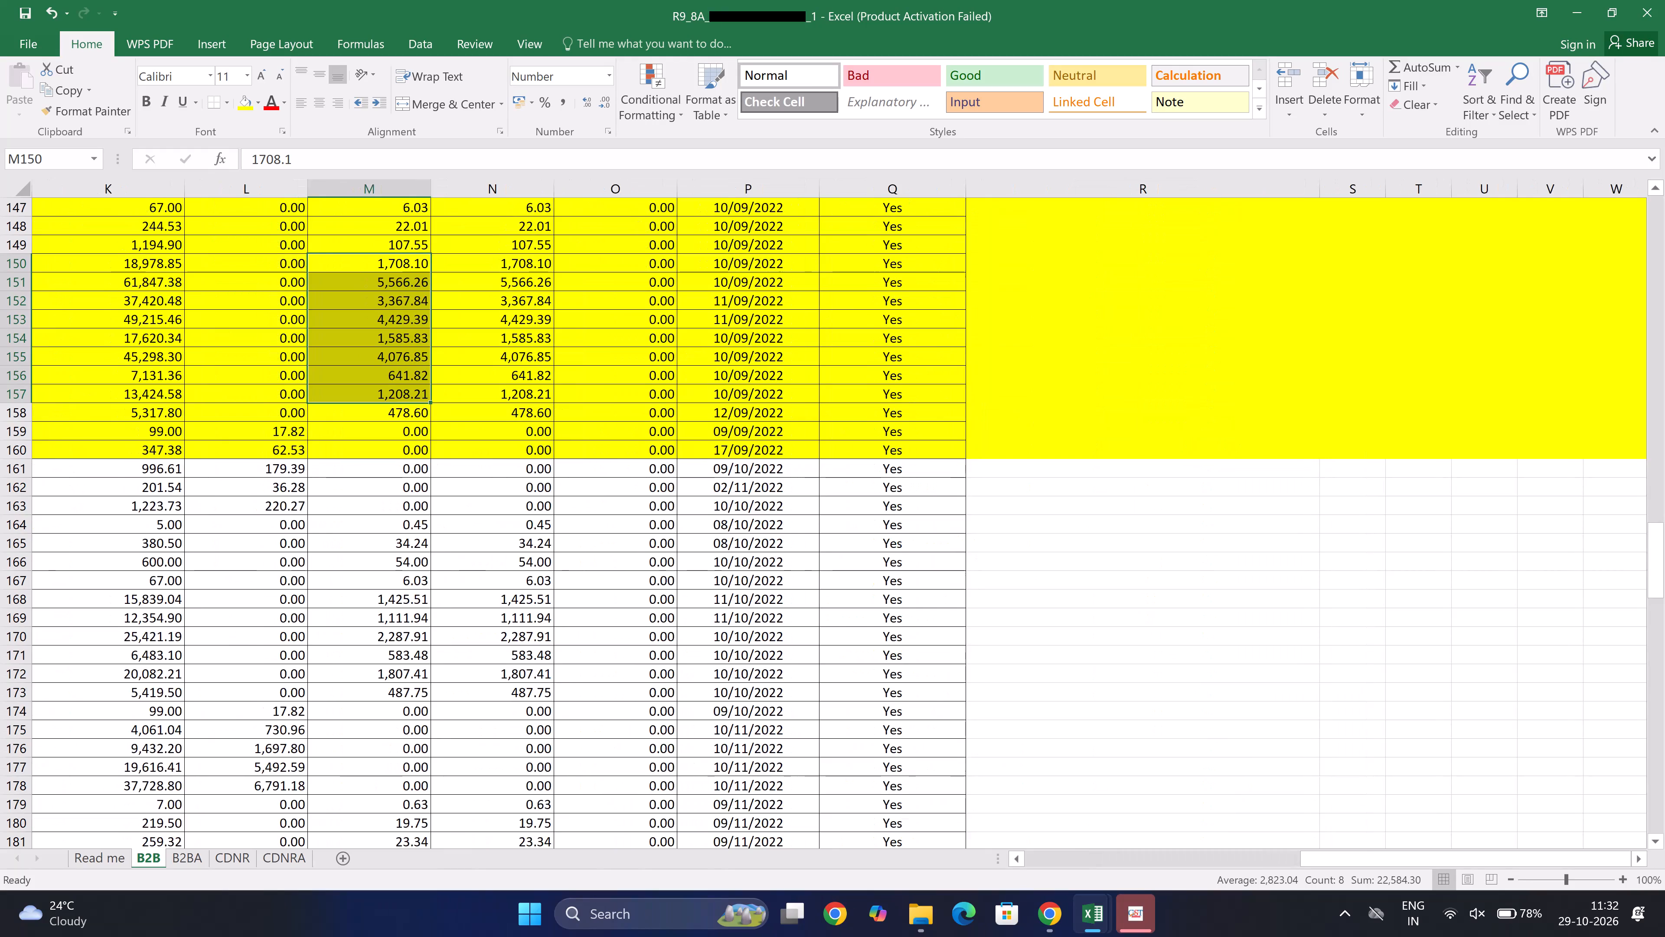
pyautogui.scroll(2, 921, 396)
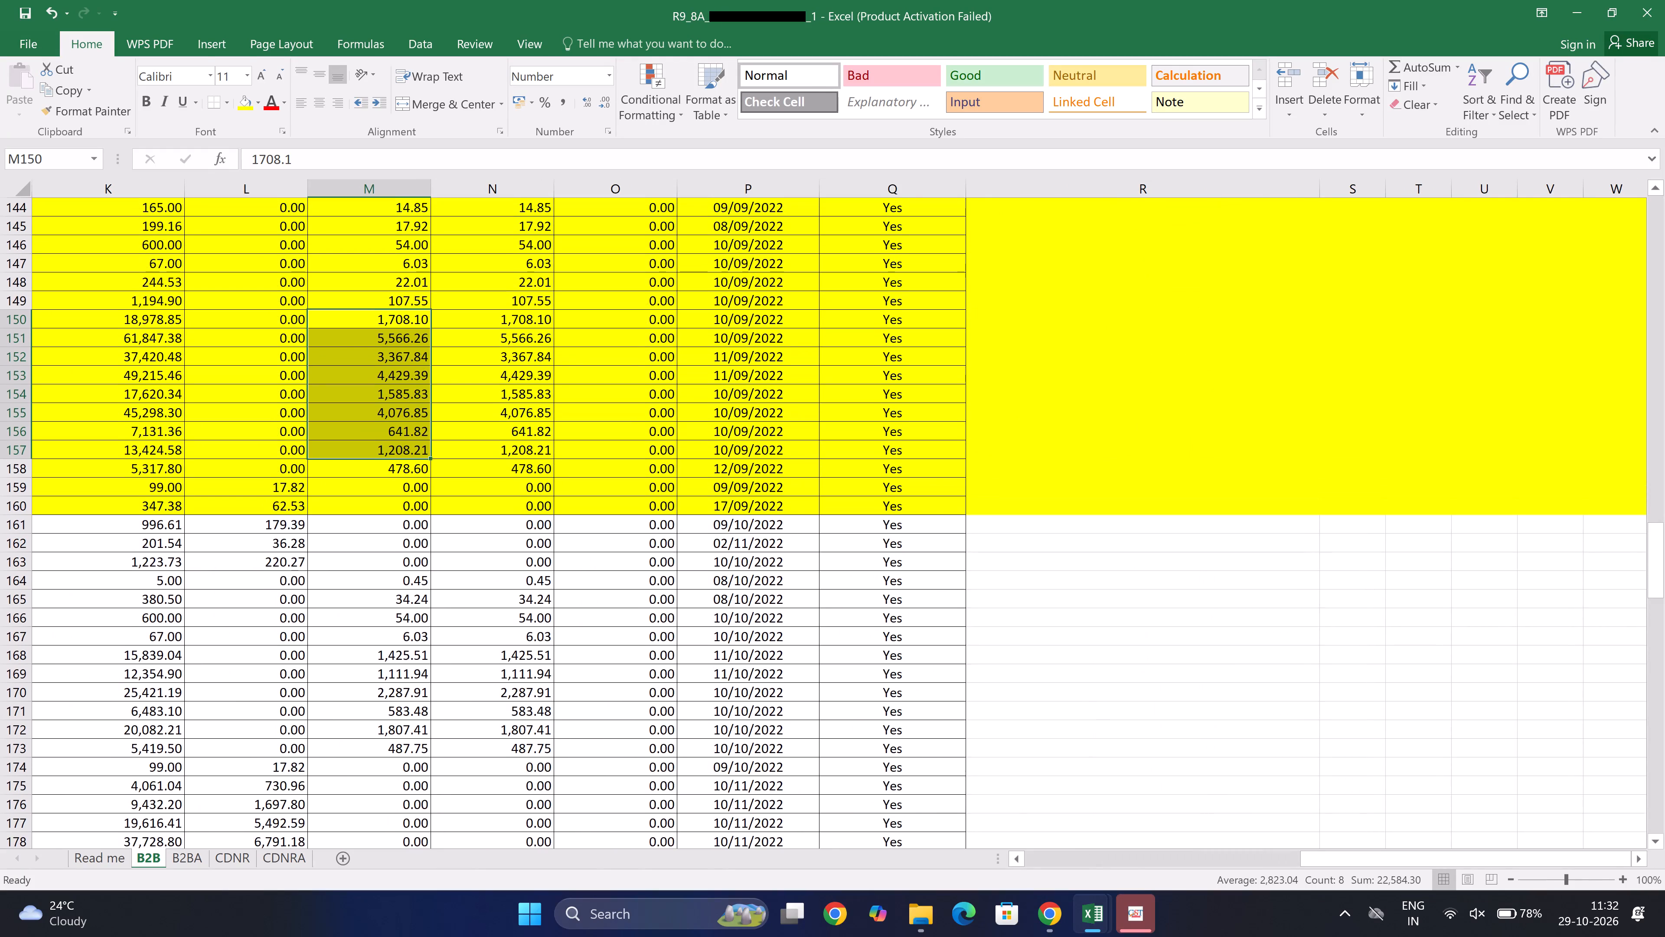
pyautogui.scroll(2, 921, 396)
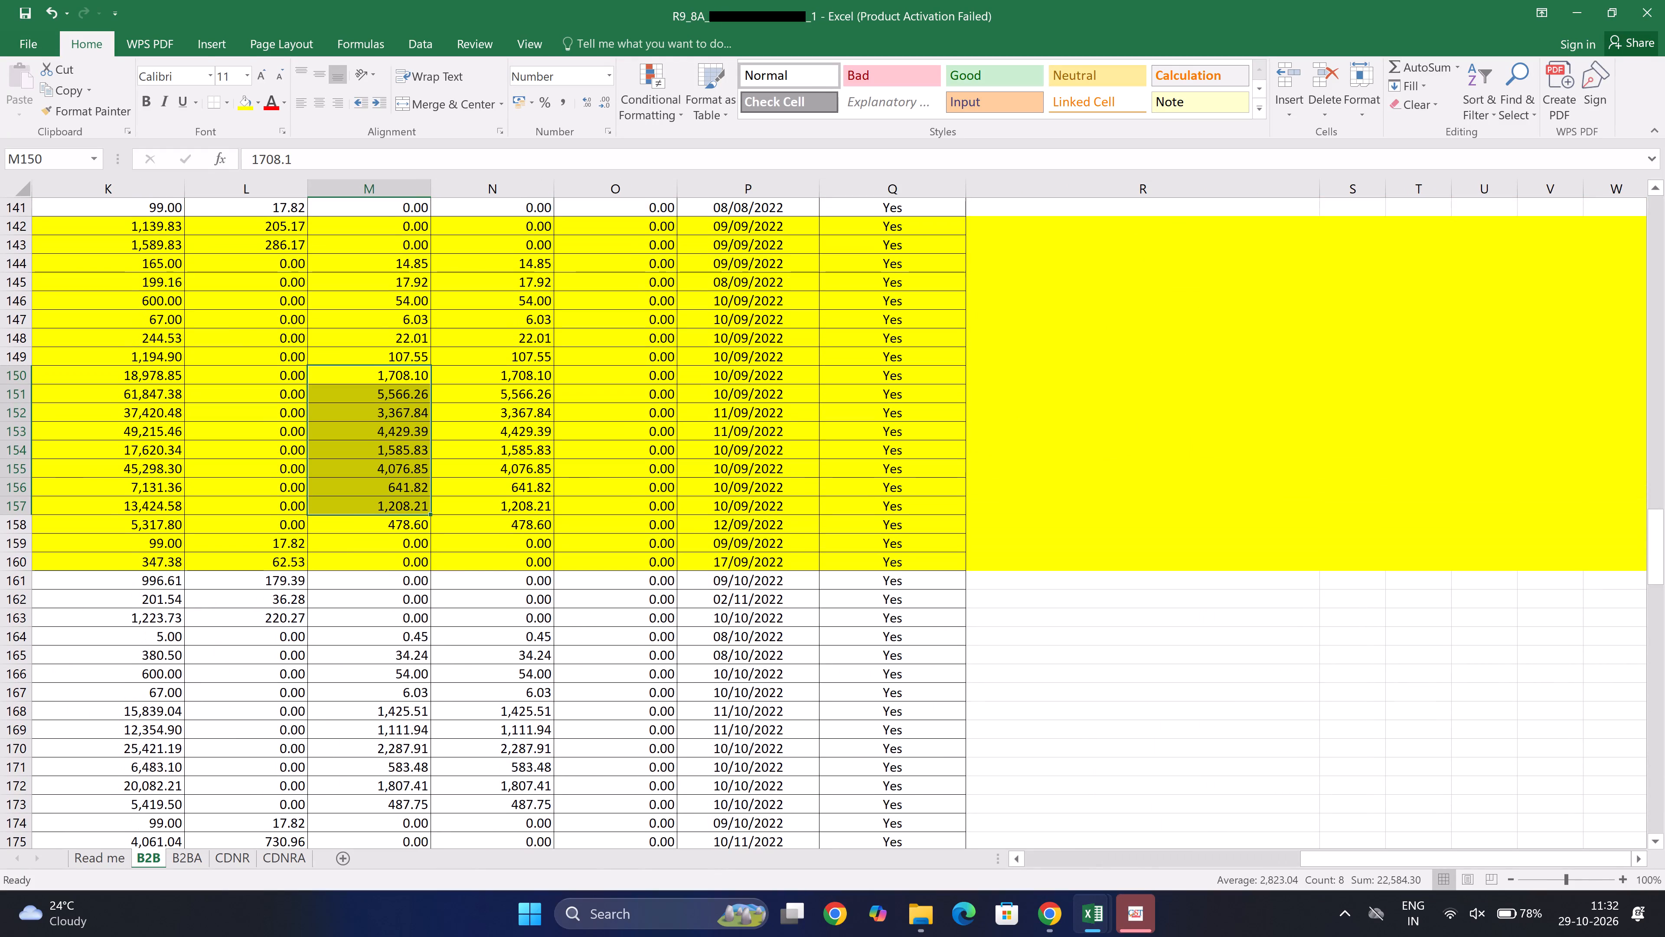
pyautogui.scroll(1, 921, 396)
pyautogui.hotkey('alt', 'Tab')
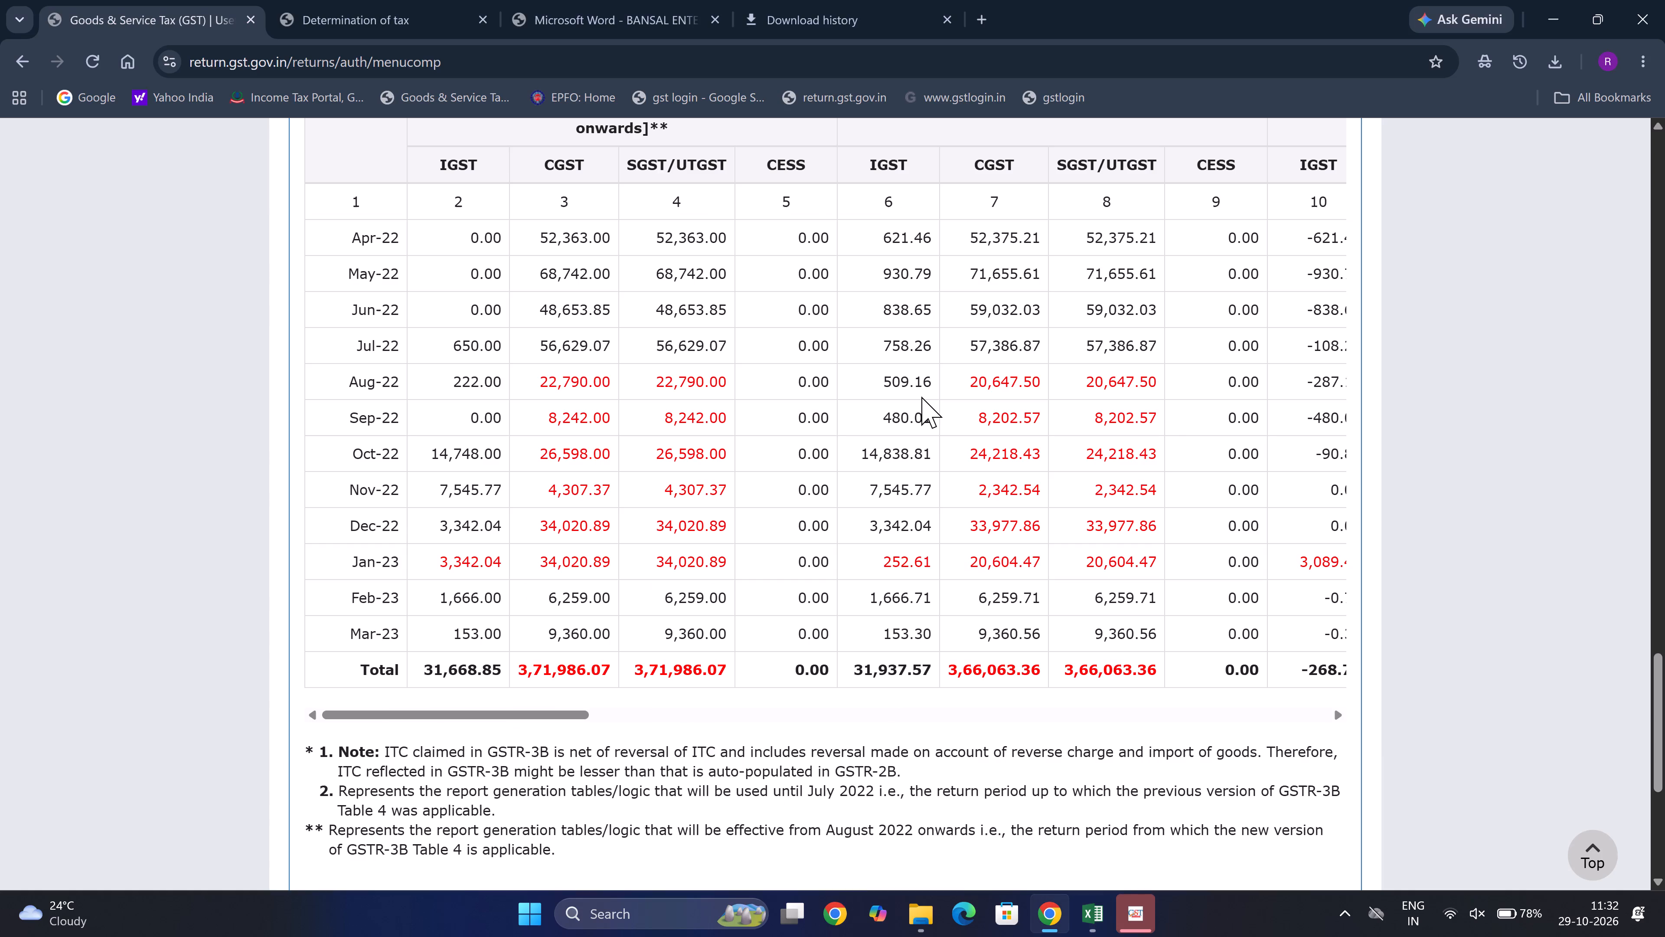
pyautogui.hscroll(6, 921, 396)
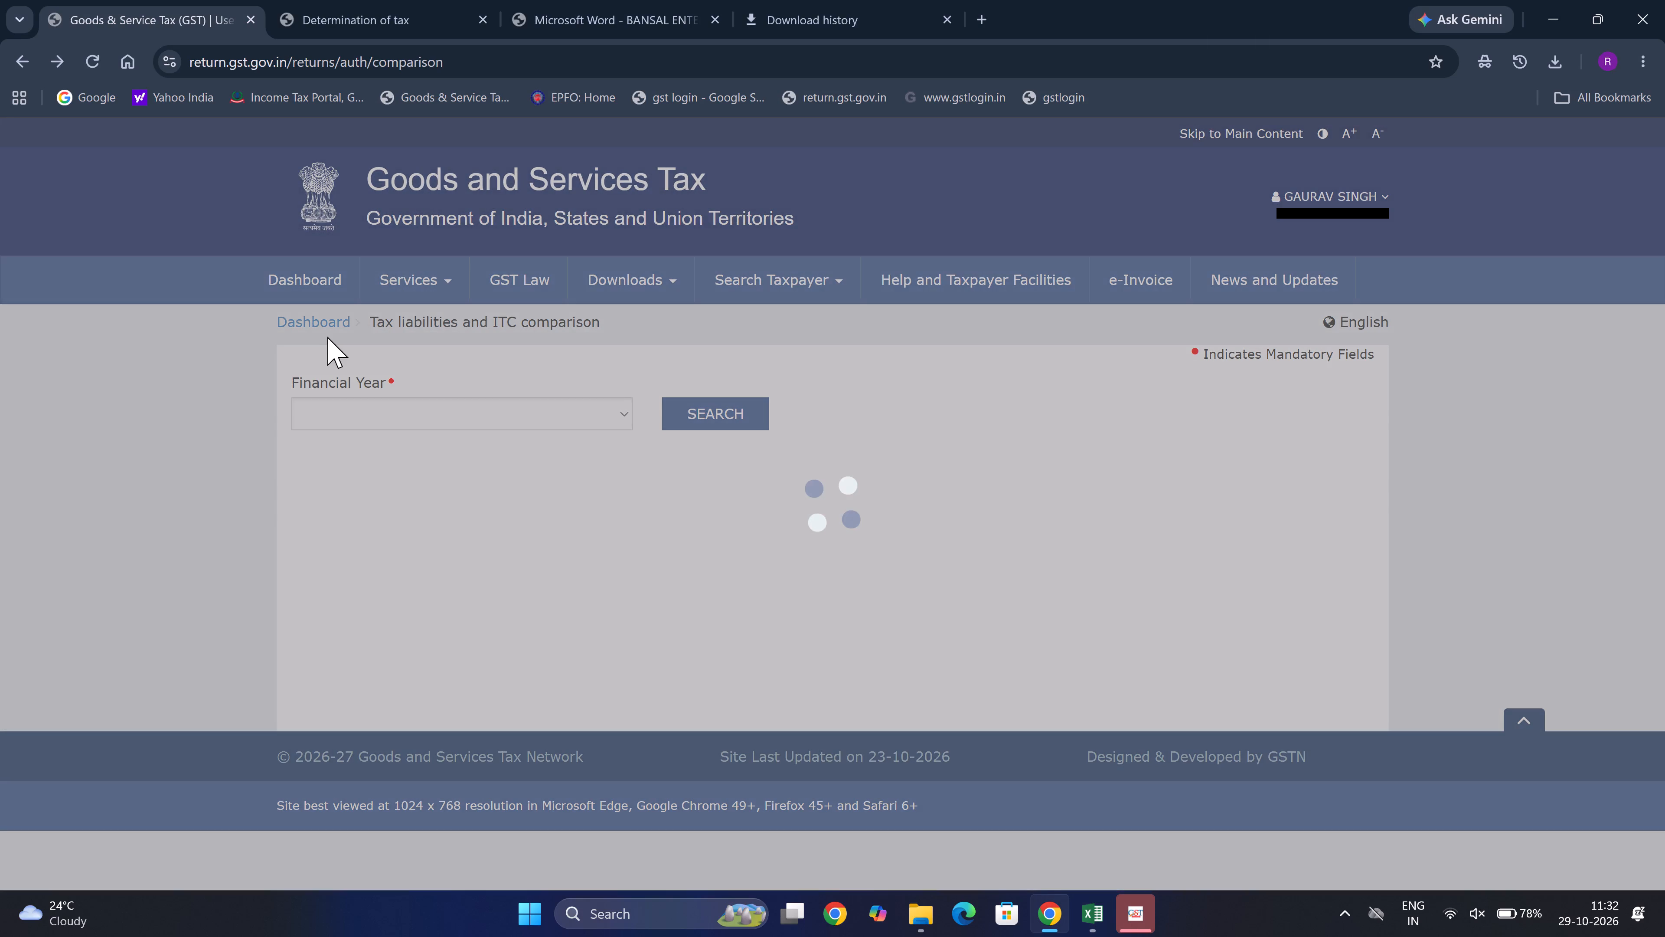
# From the GST portal dashboard, open File Returns and search for financial year 2022-23, Quarter 2 (Jul - Sep), August.
pyautogui.click(310, 323)
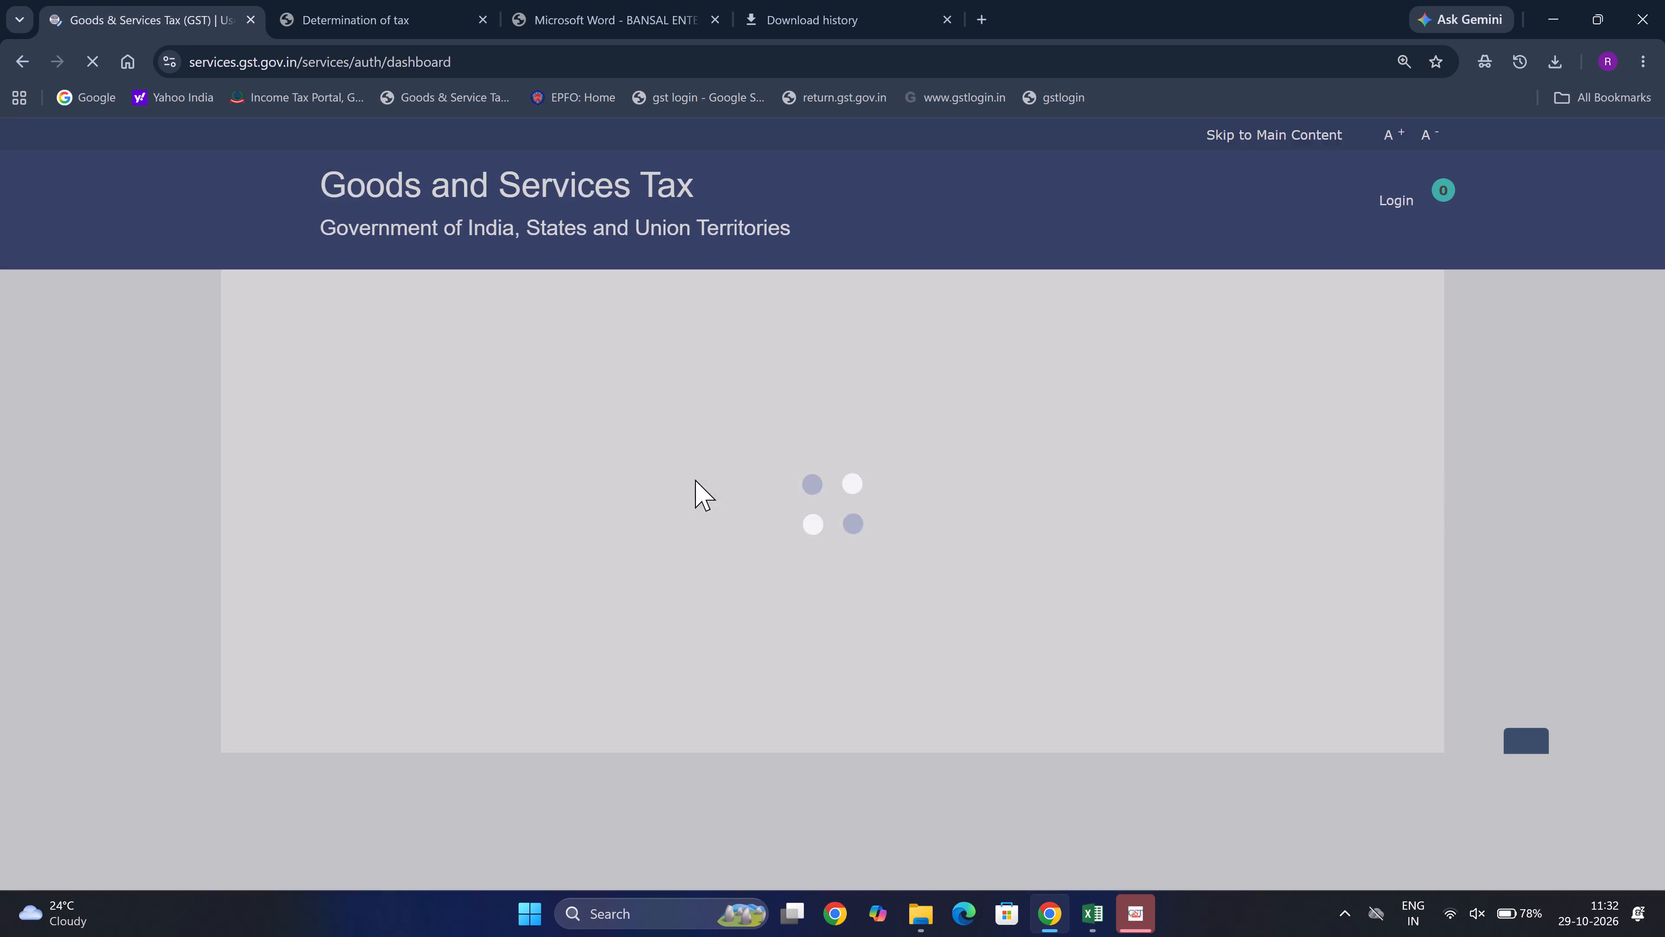
pyautogui.scroll(-4, 700, 563)
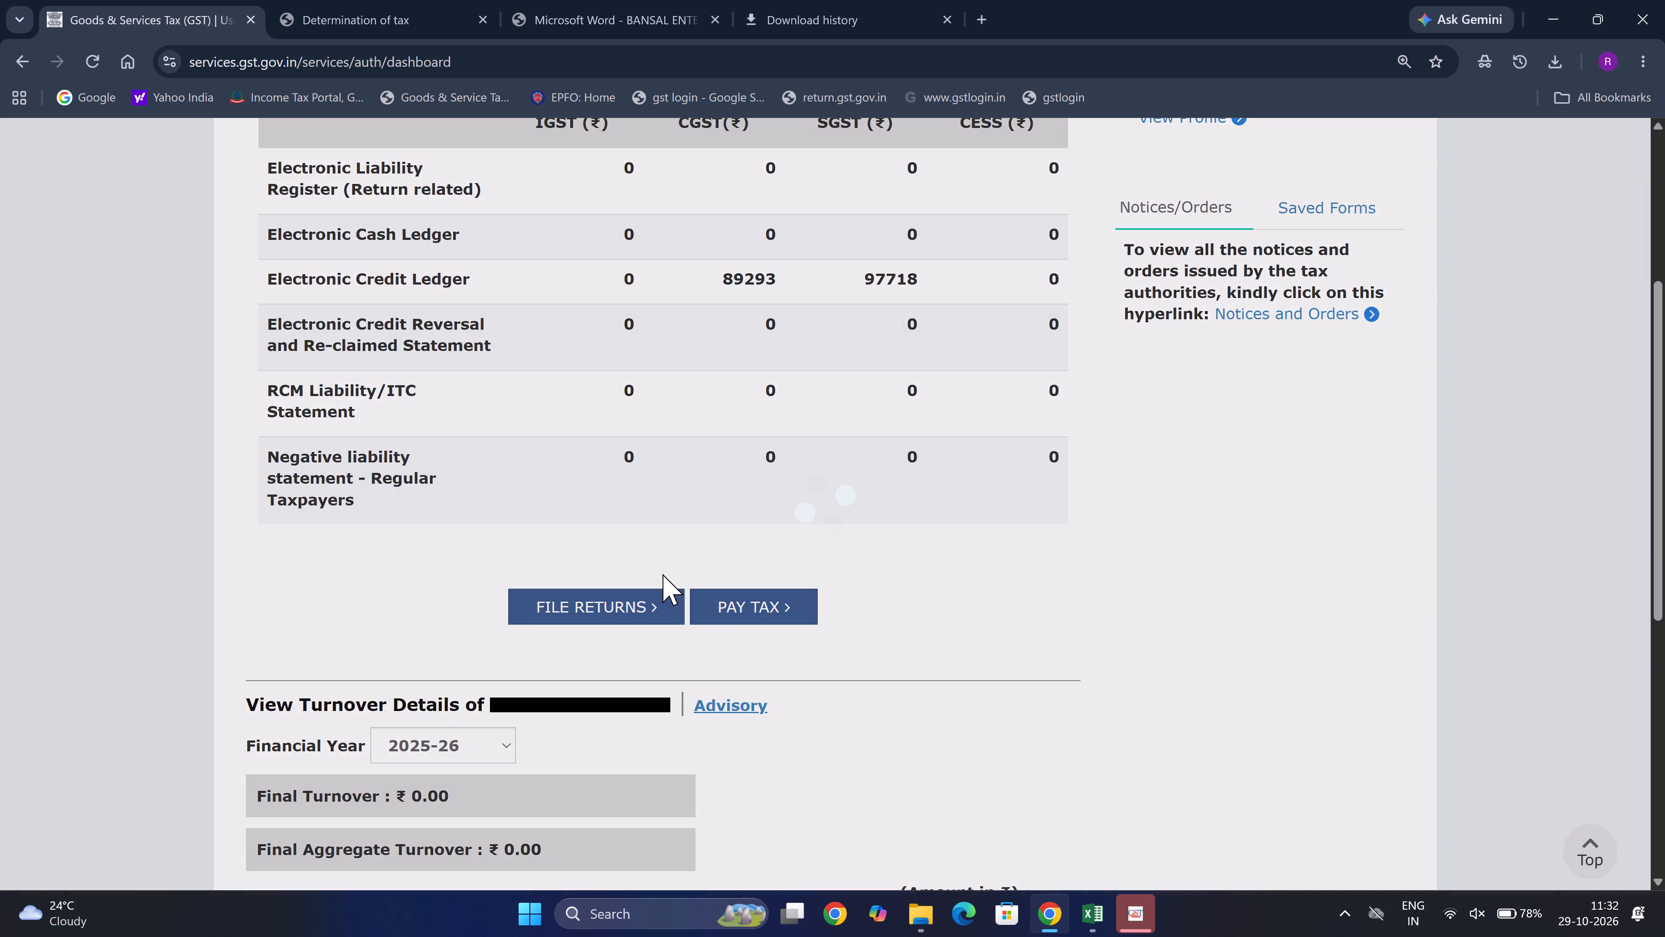
pyautogui.click(587, 596)
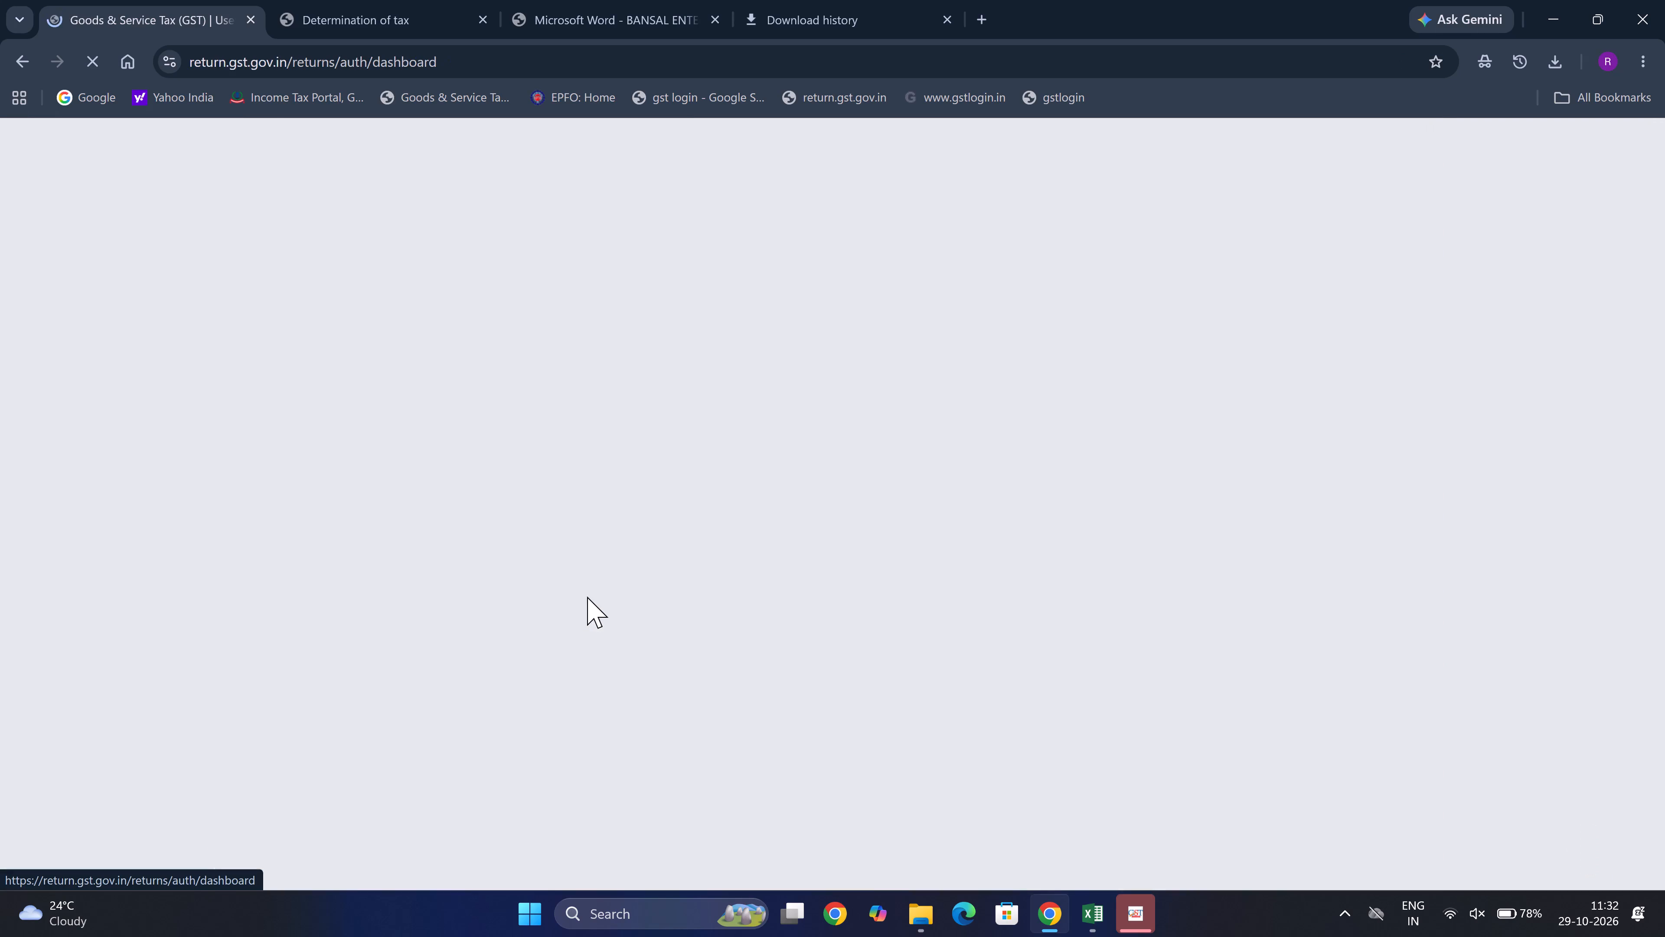
pyautogui.scroll(-2, 927, 605)
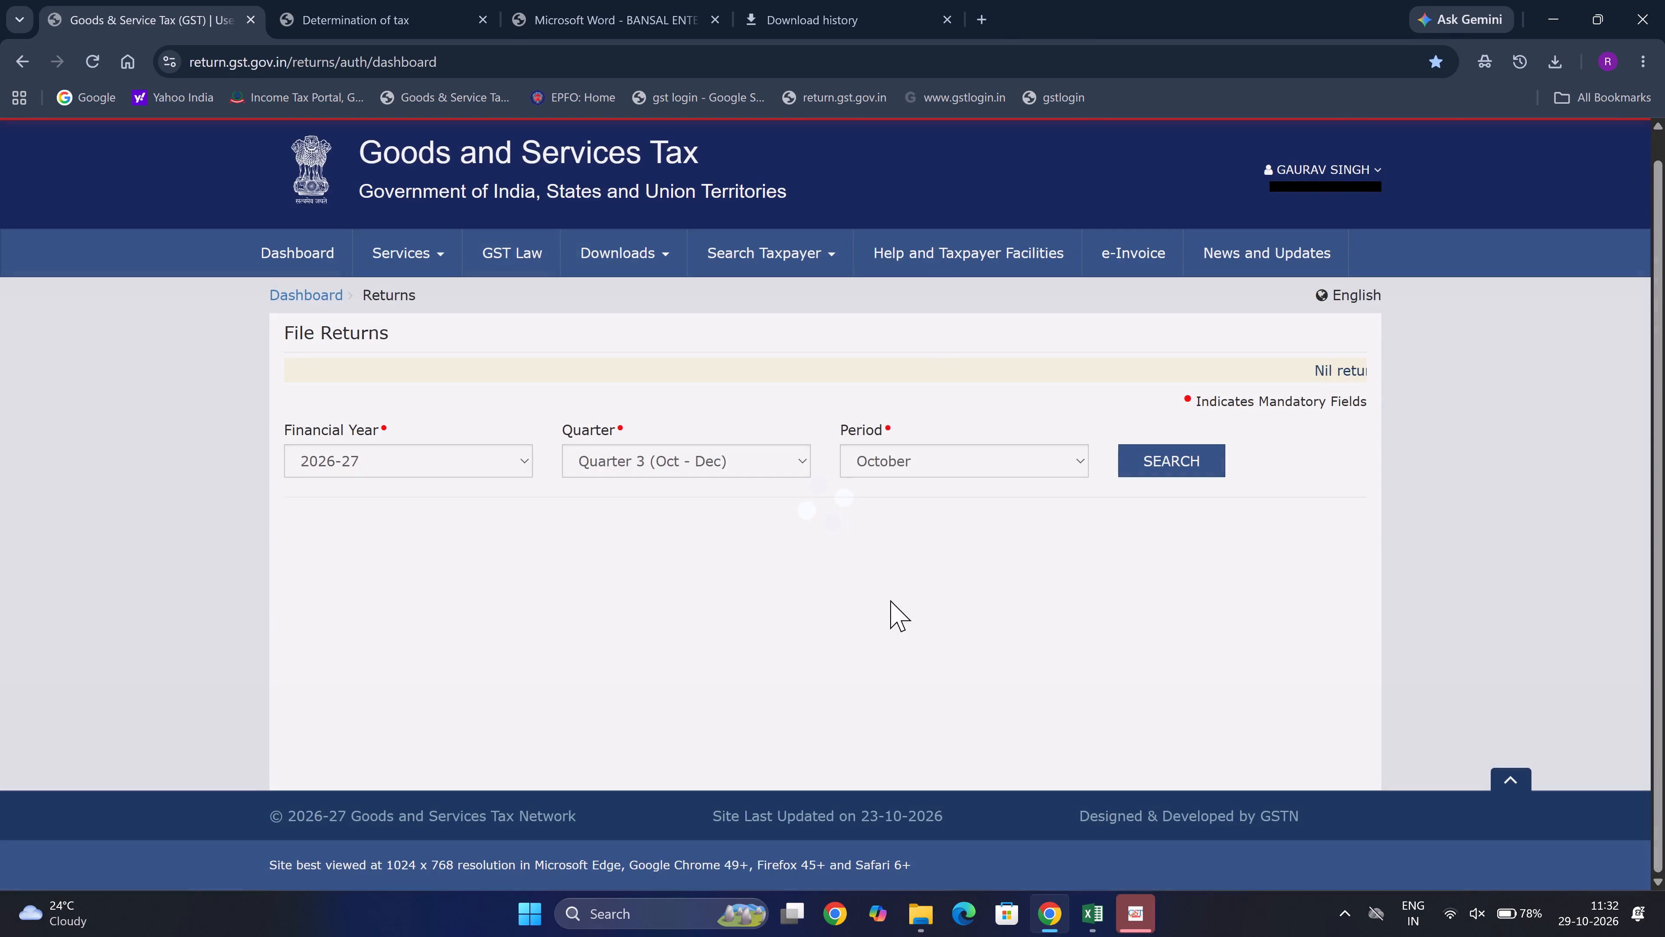
pyautogui.click(454, 461)
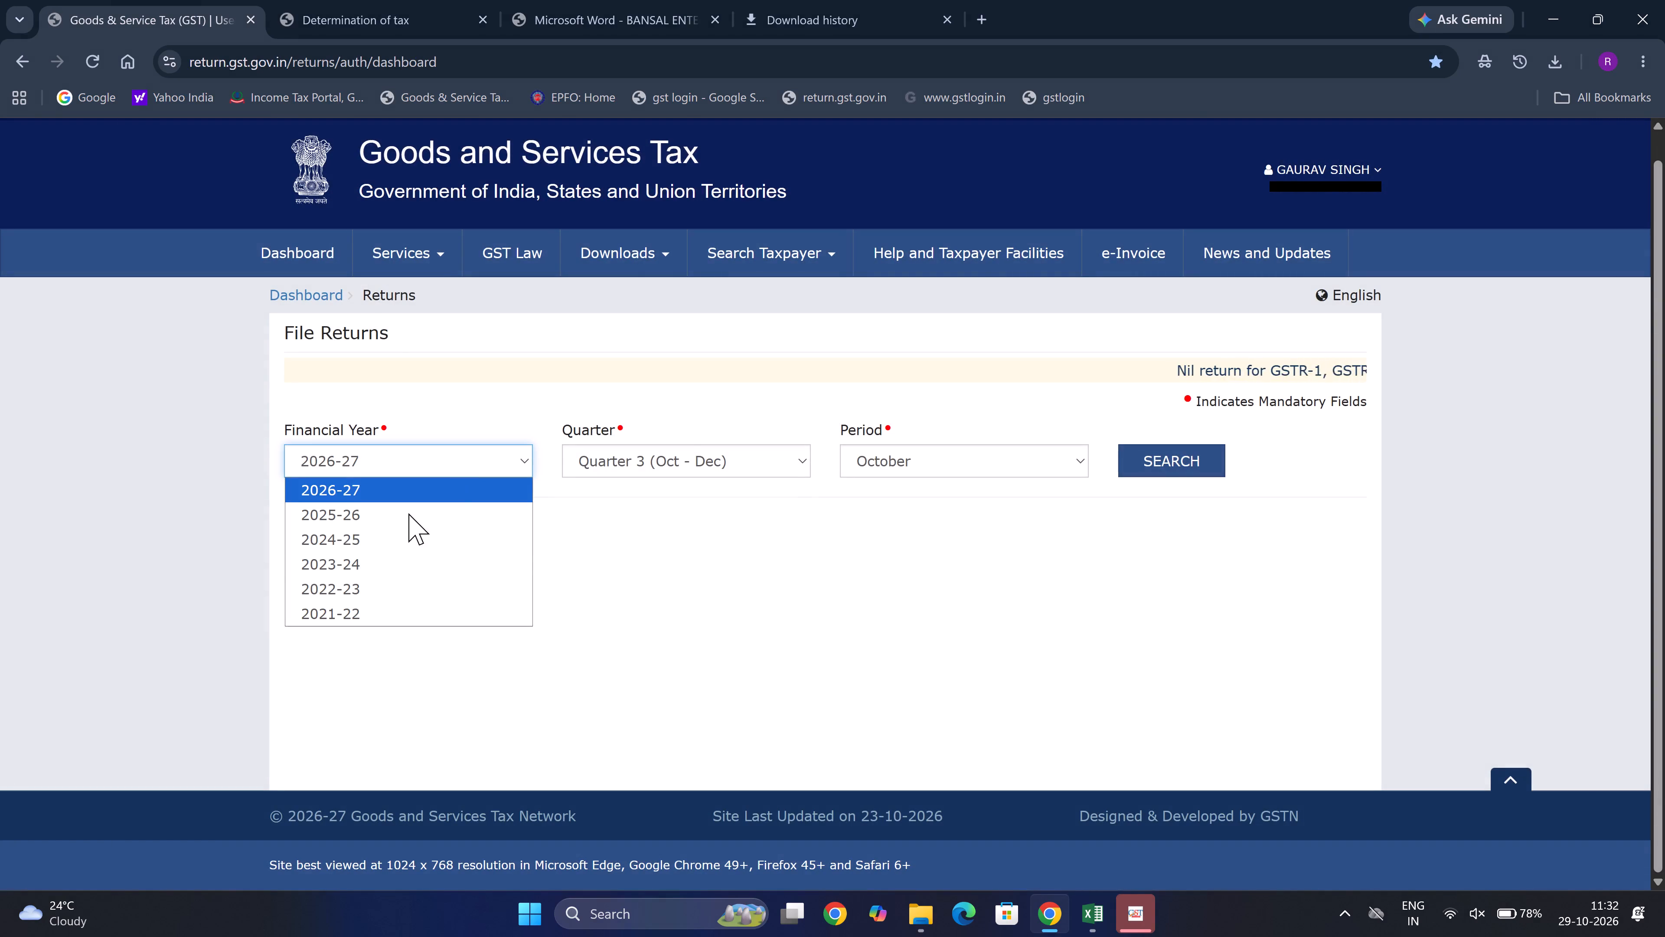
pyautogui.click(361, 583)
pyautogui.click(794, 478)
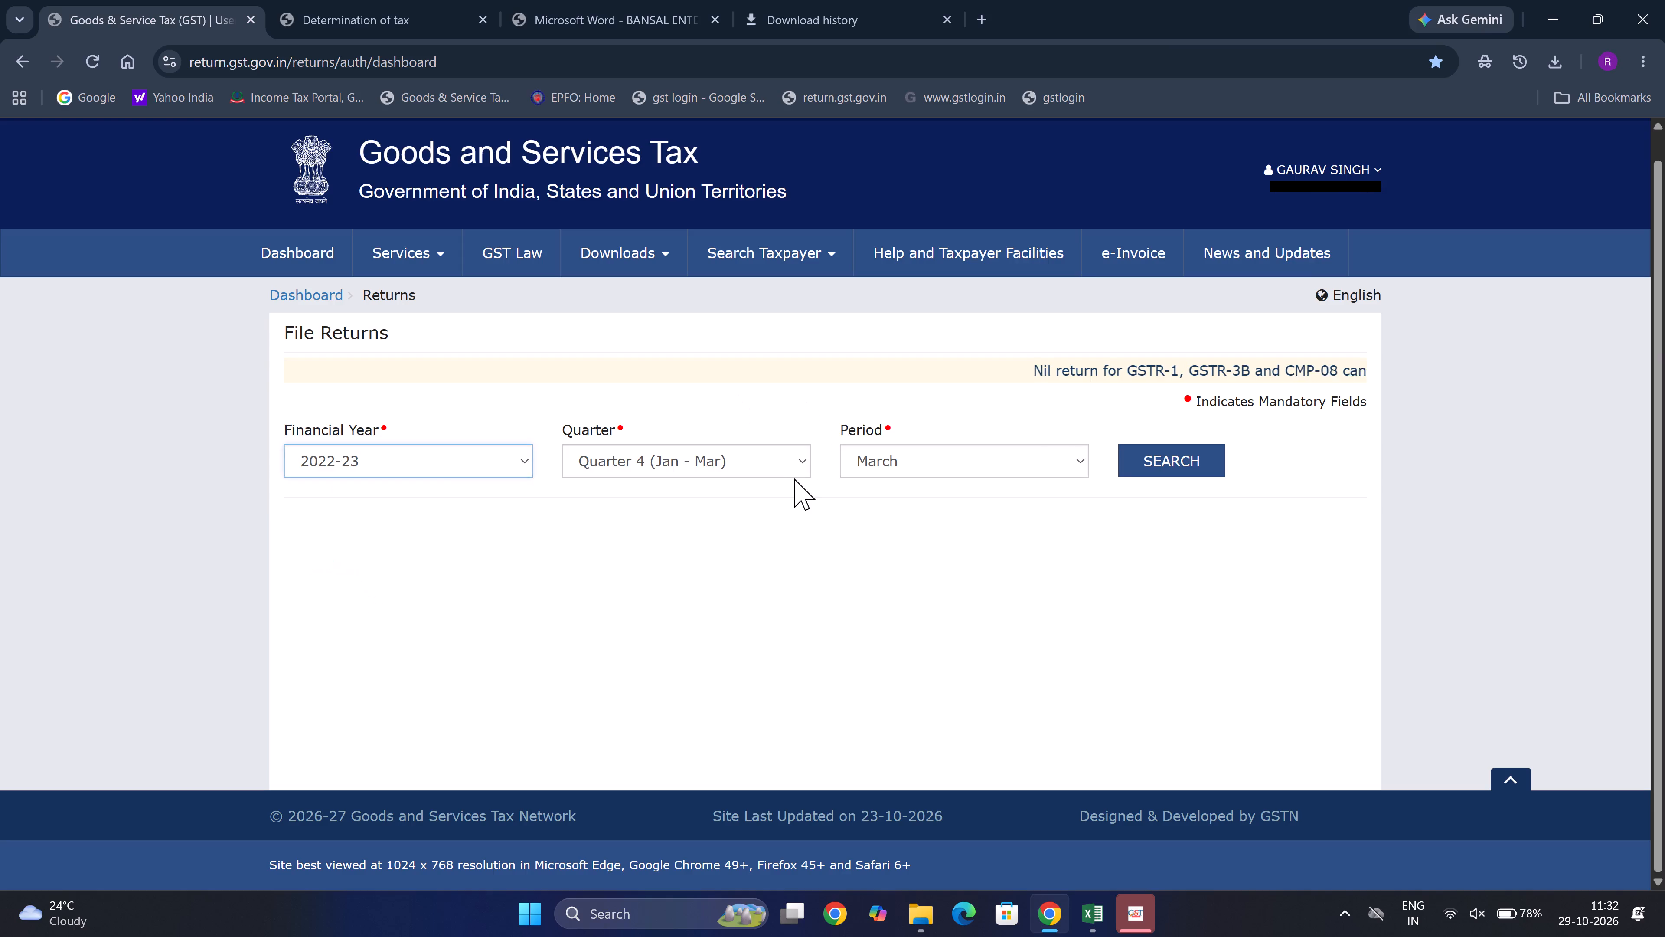
pyautogui.click(790, 452)
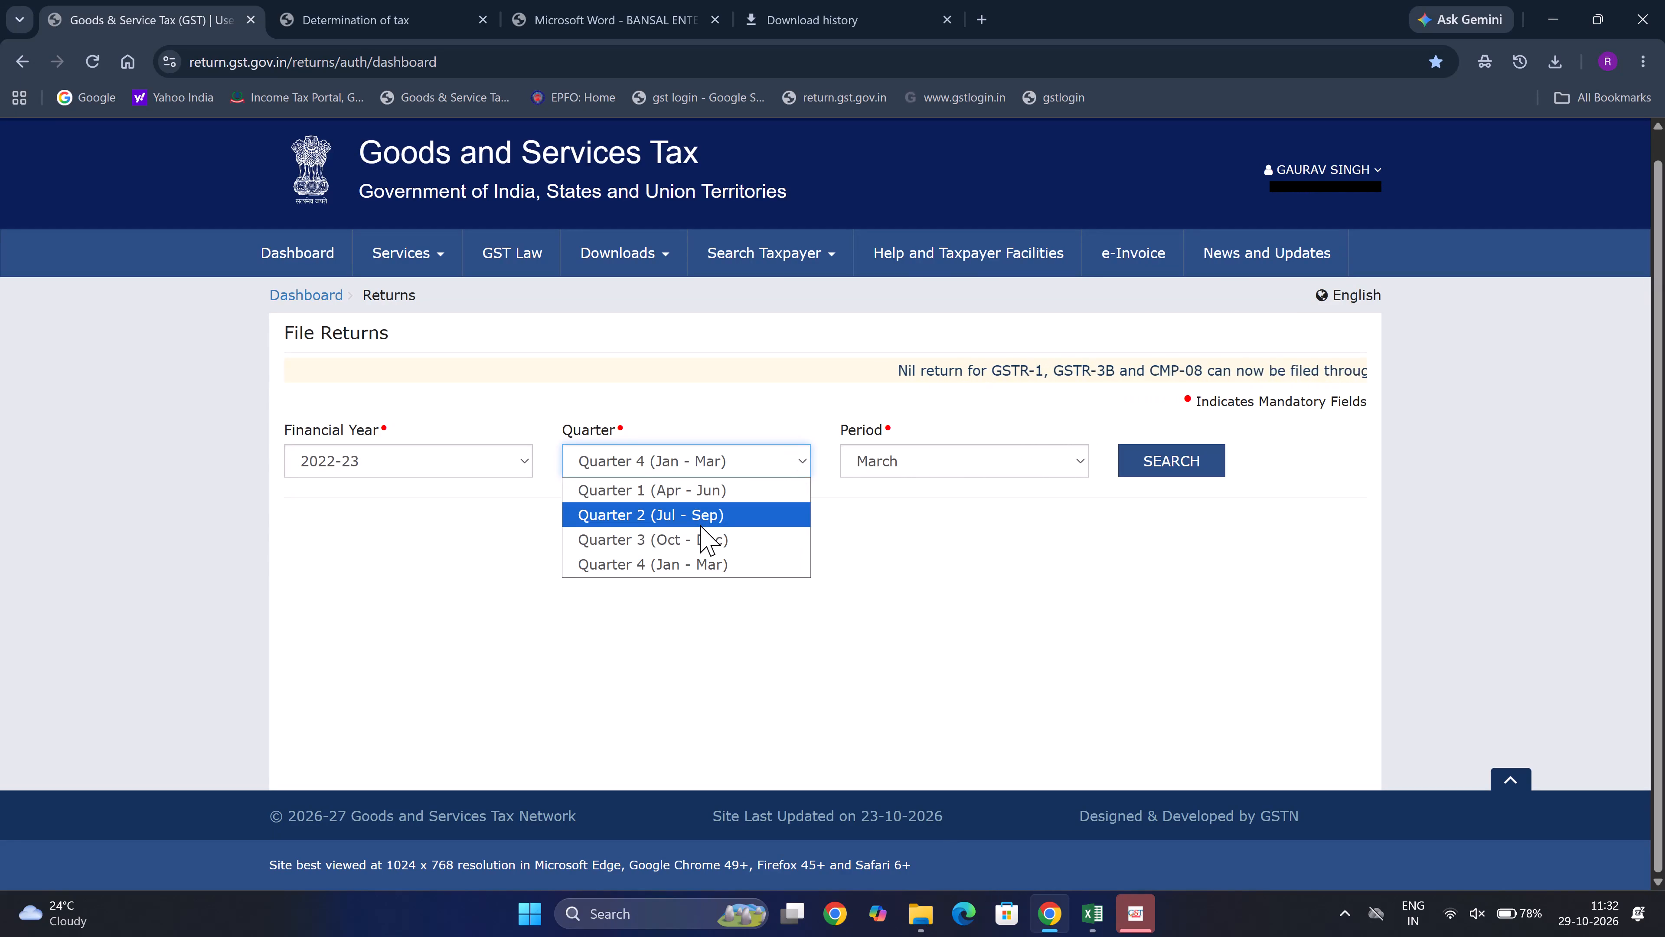
pyautogui.click(700, 524)
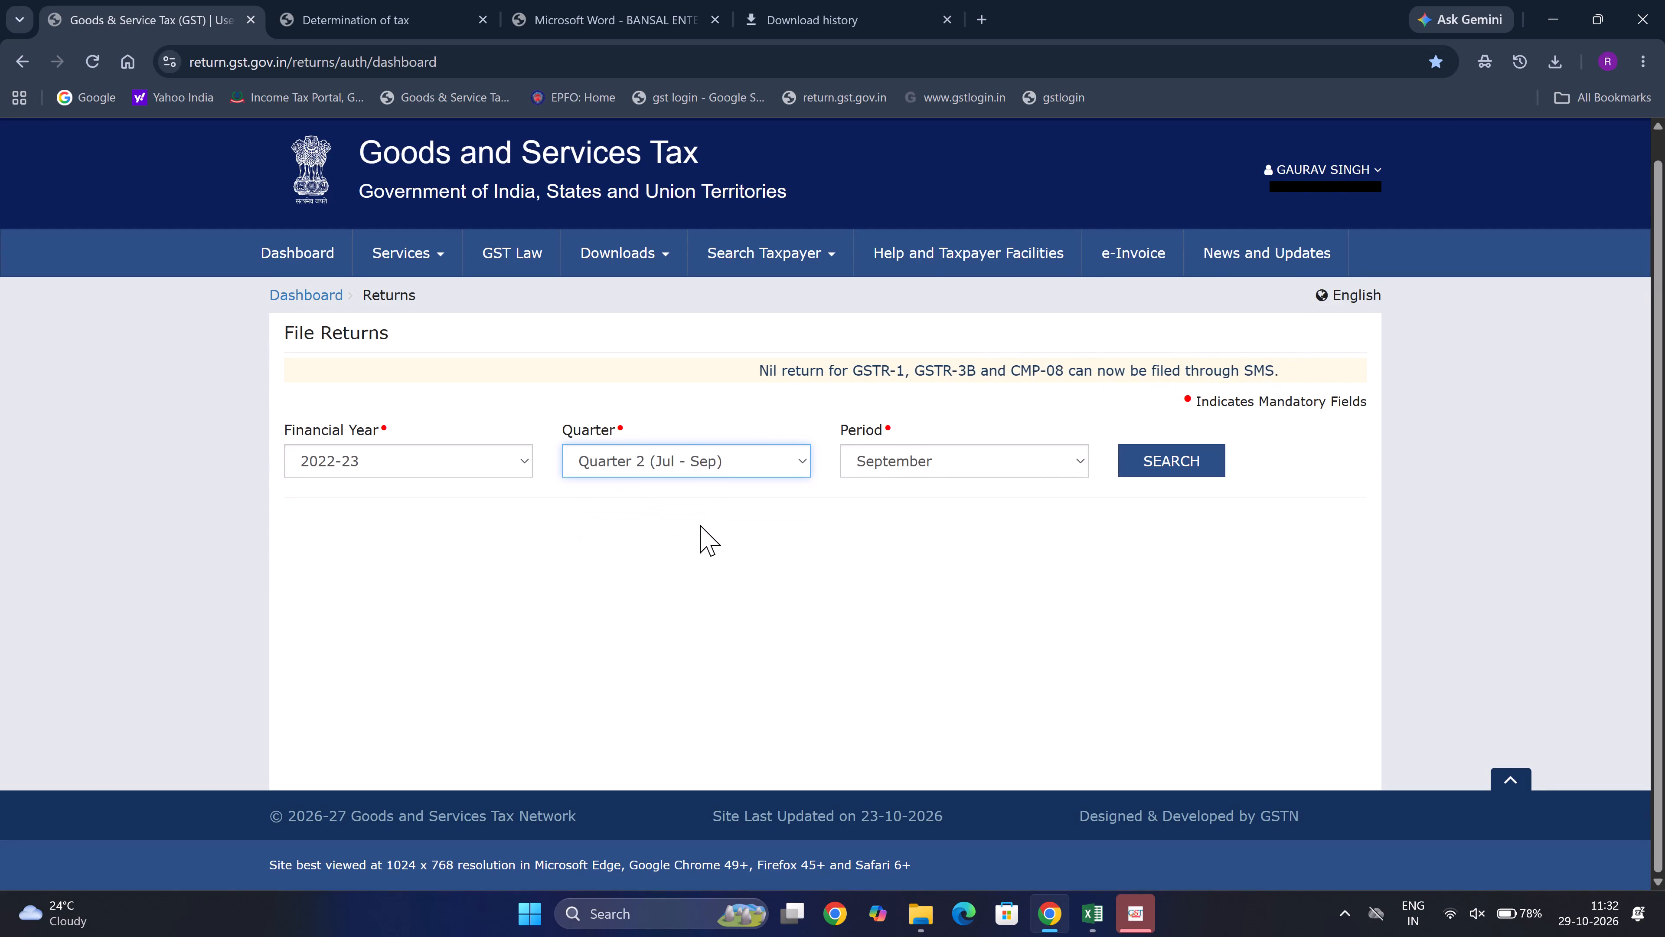
pyautogui.moveTo(1009, 462); pyautogui.dragTo(950, 511)
pyautogui.click(950, 511)
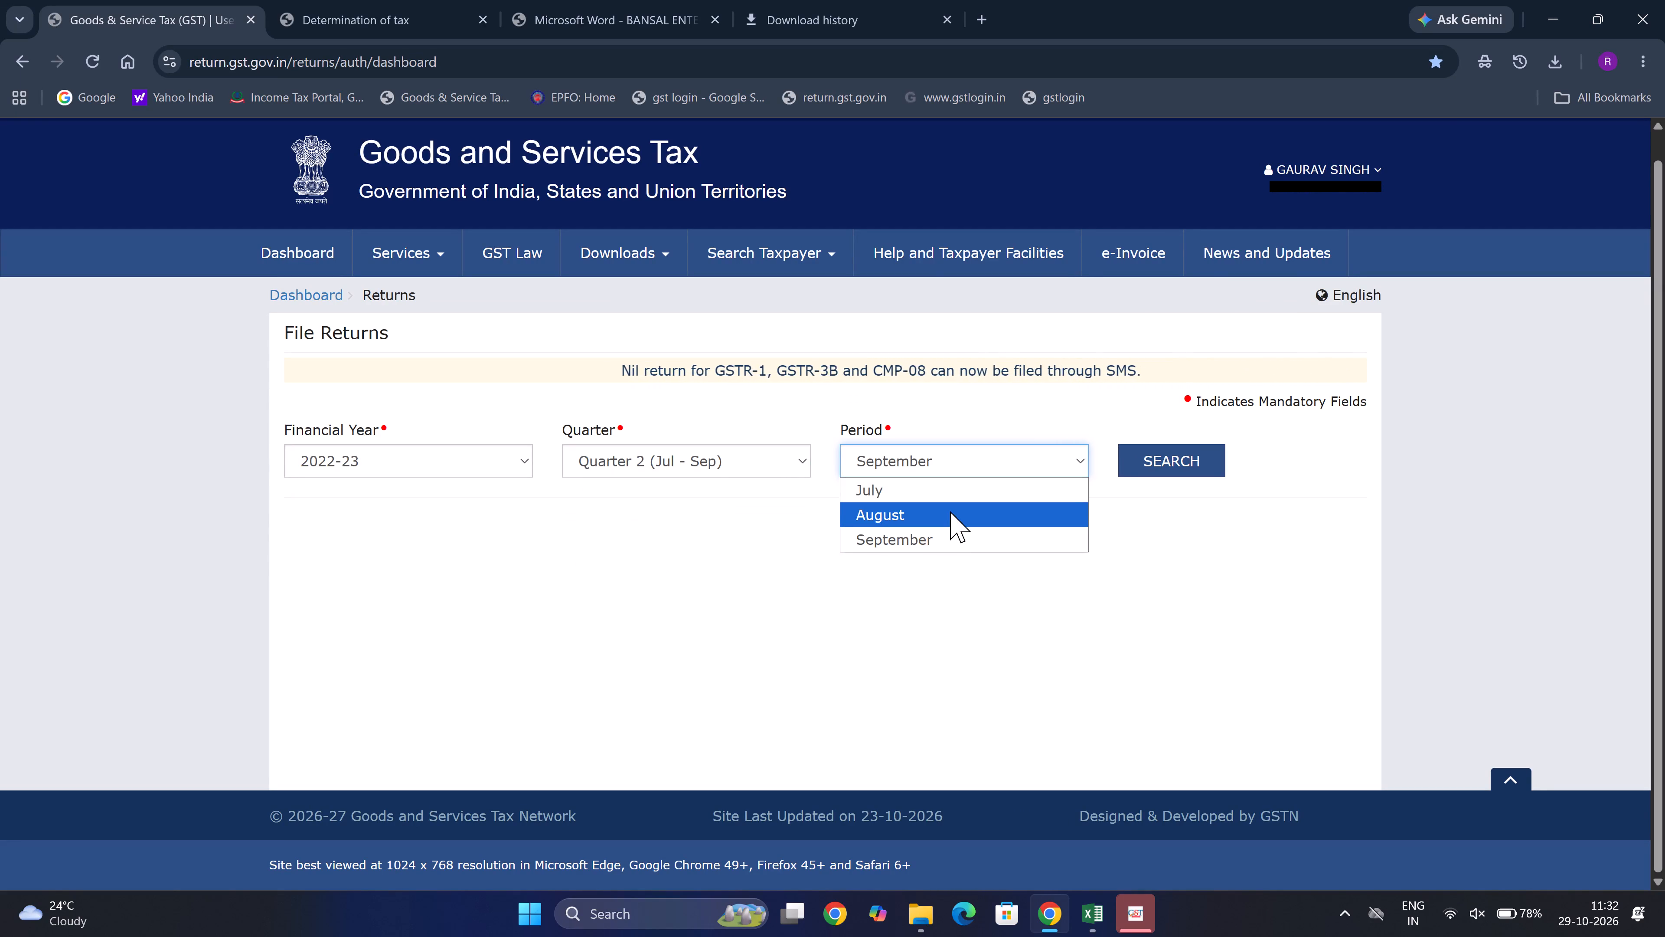
pyautogui.click(1201, 462)
# Open the filed August 2022 GSTR-3B monthly return and dismiss its system generated summary.
pyautogui.scroll(-5, 1201, 462)
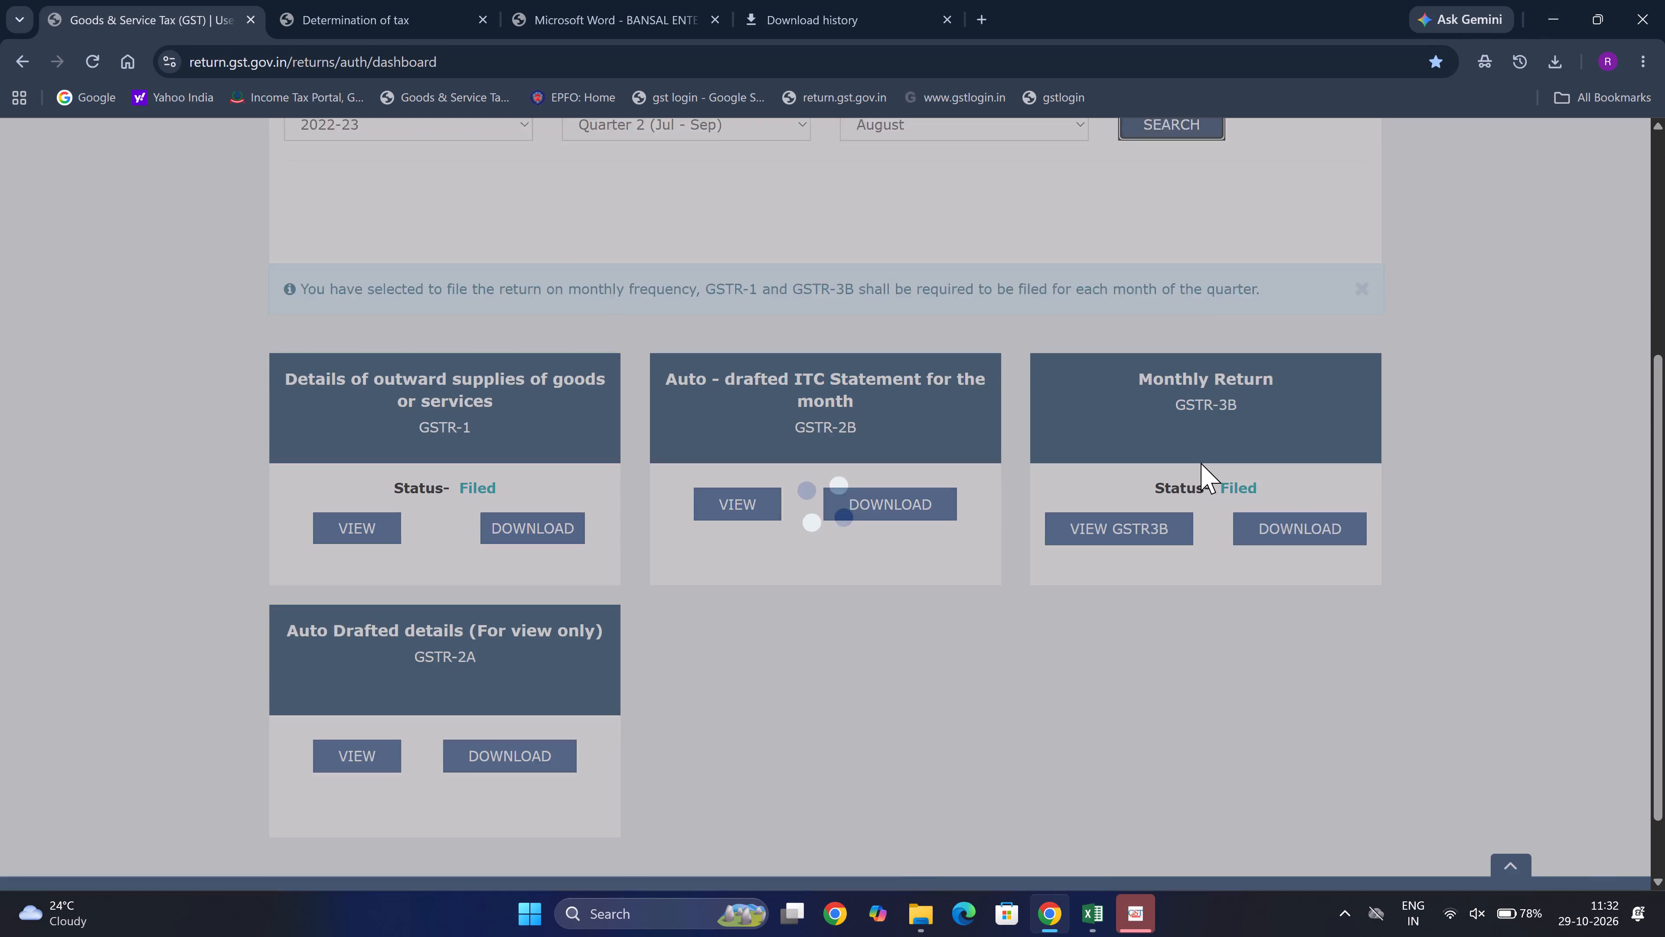
pyautogui.scroll(-1, 1201, 462)
pyautogui.click(1086, 348)
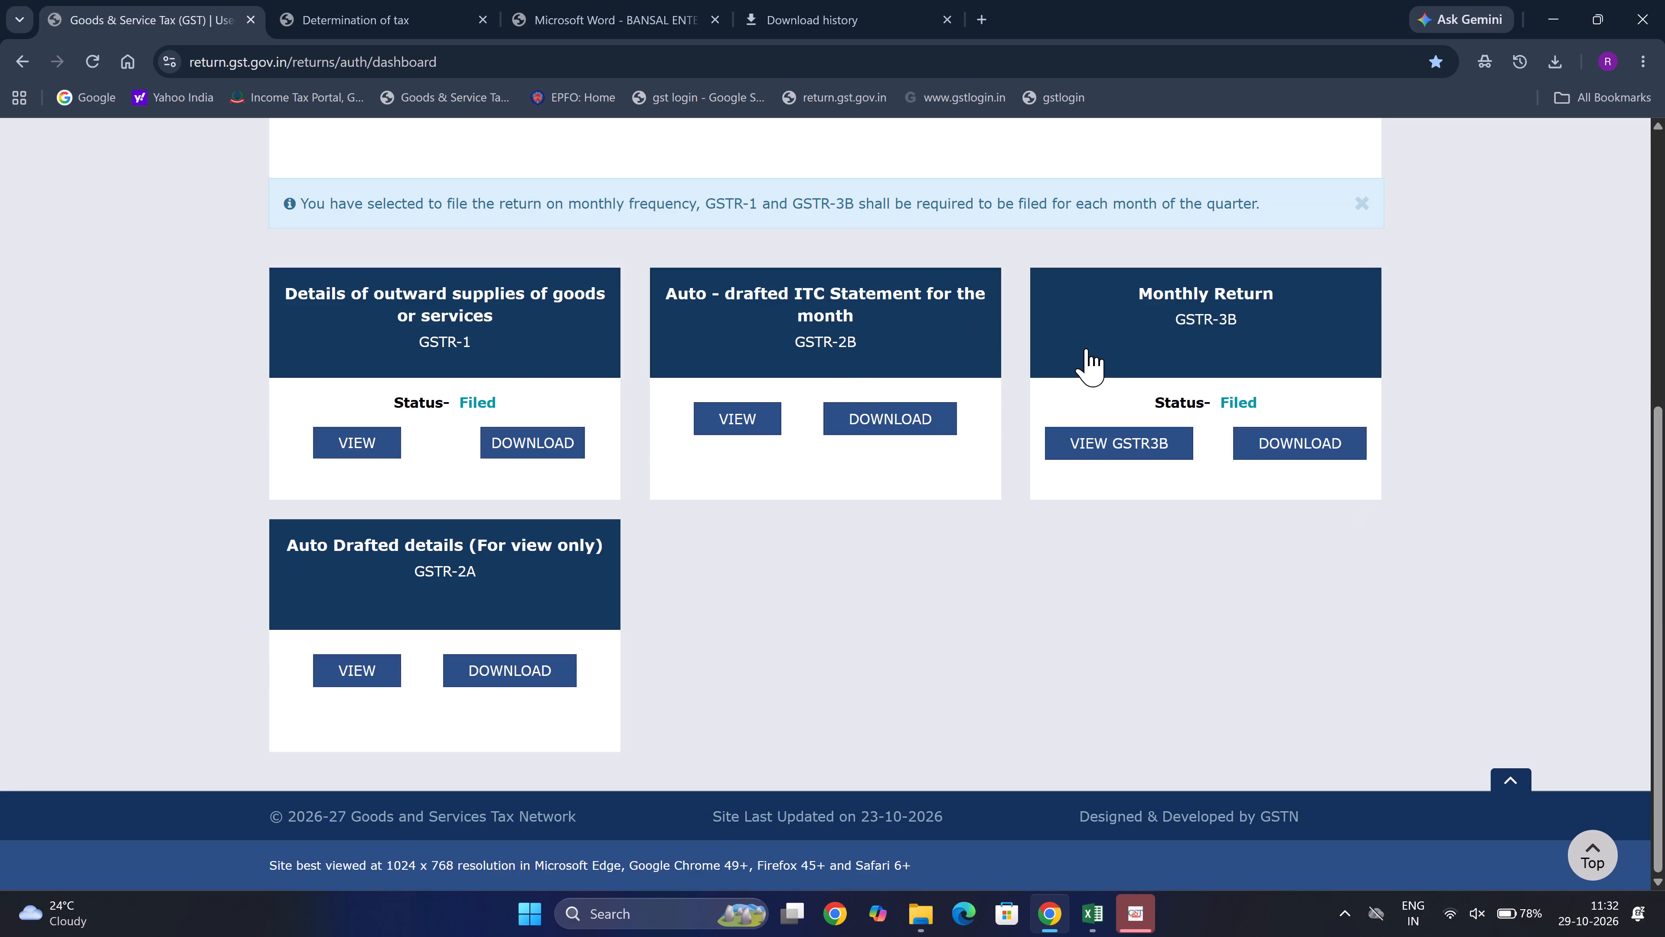
pyautogui.scroll(-5, 1086, 348)
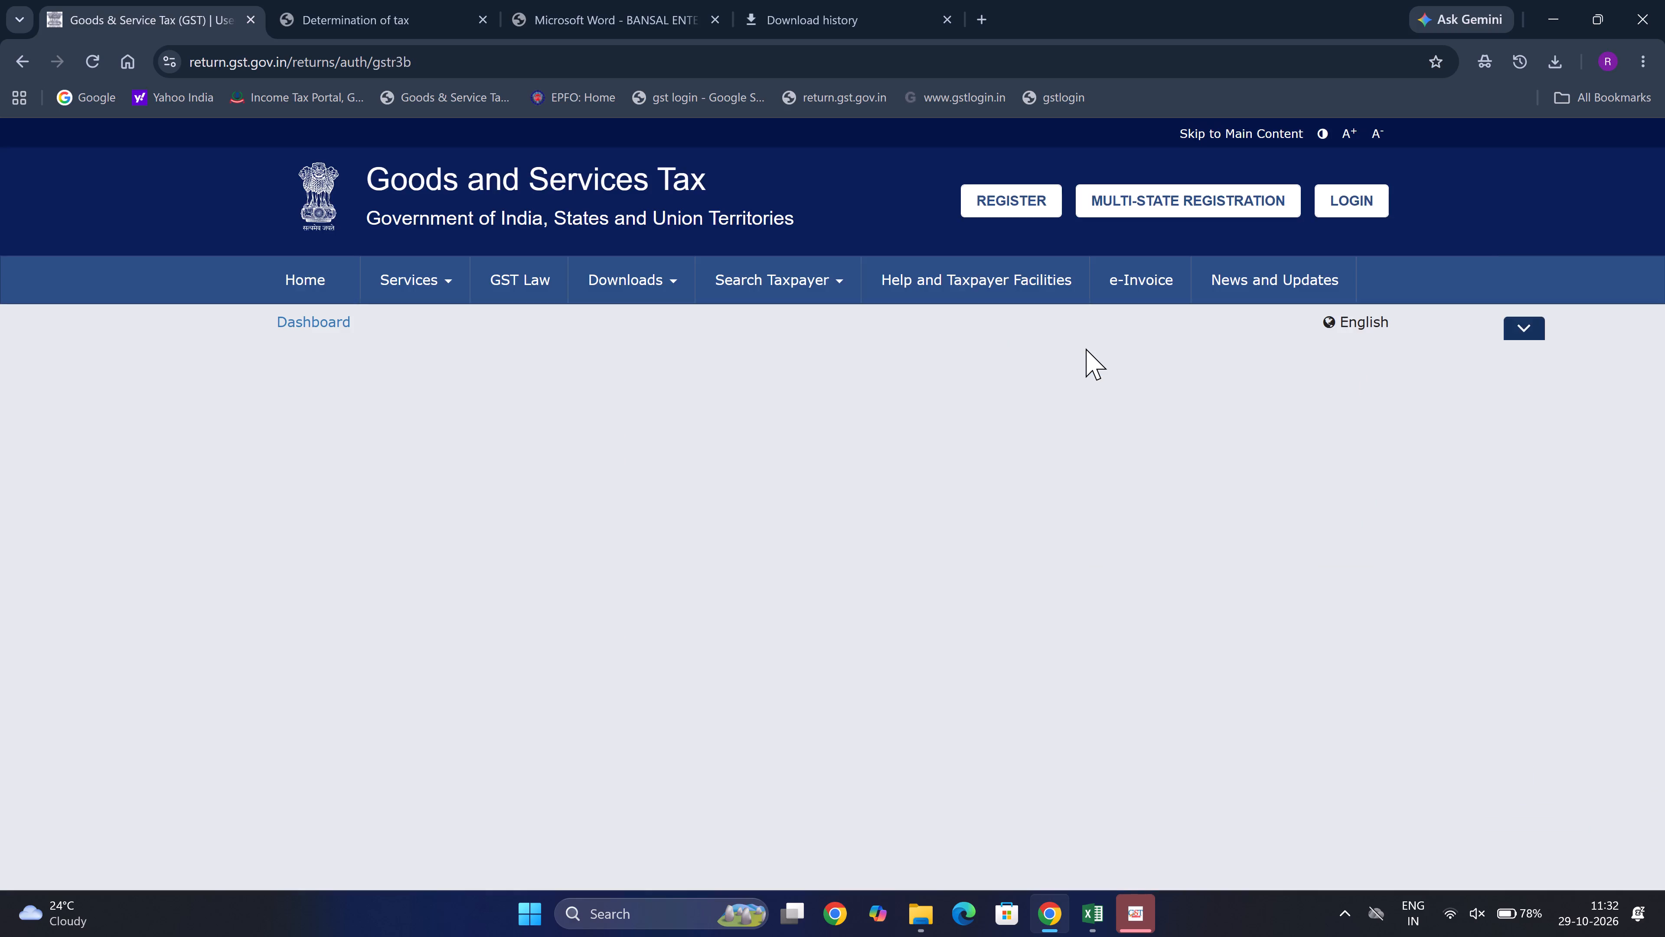
pyautogui.scroll(-9, 1086, 348)
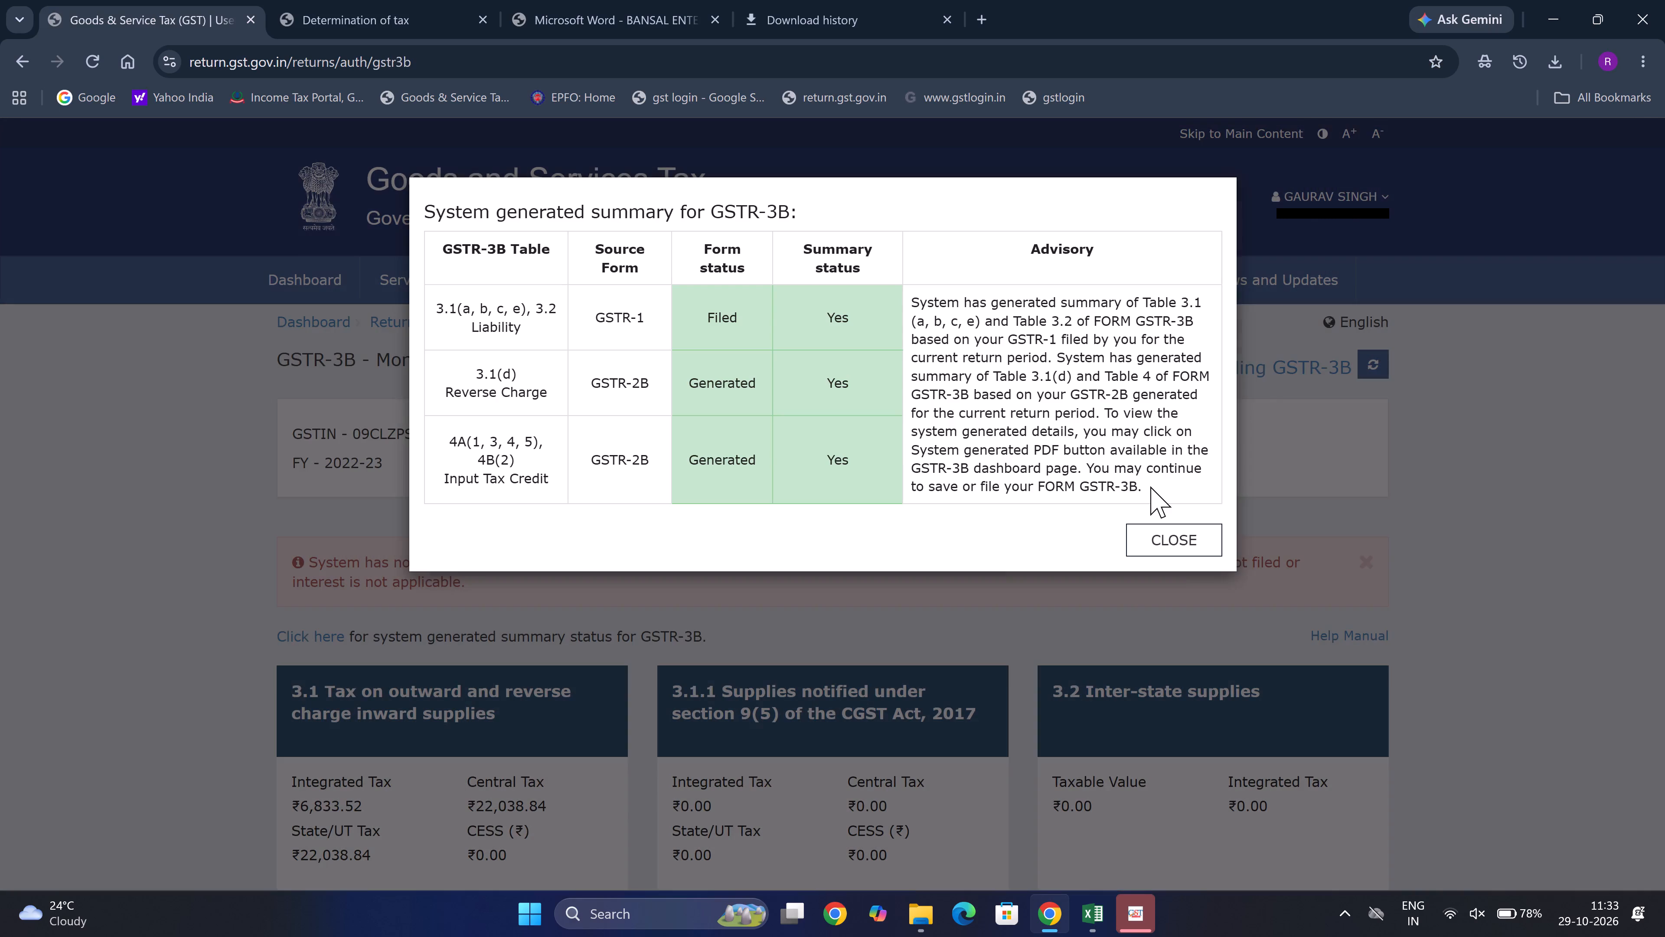
pyautogui.click(1172, 540)
# Examine the August GSTR-3B's Eligible ITC tile and compare it with the M150:M157 sum in the Table 8A Excel workbook.
pyautogui.scroll(-9, 1172, 540)
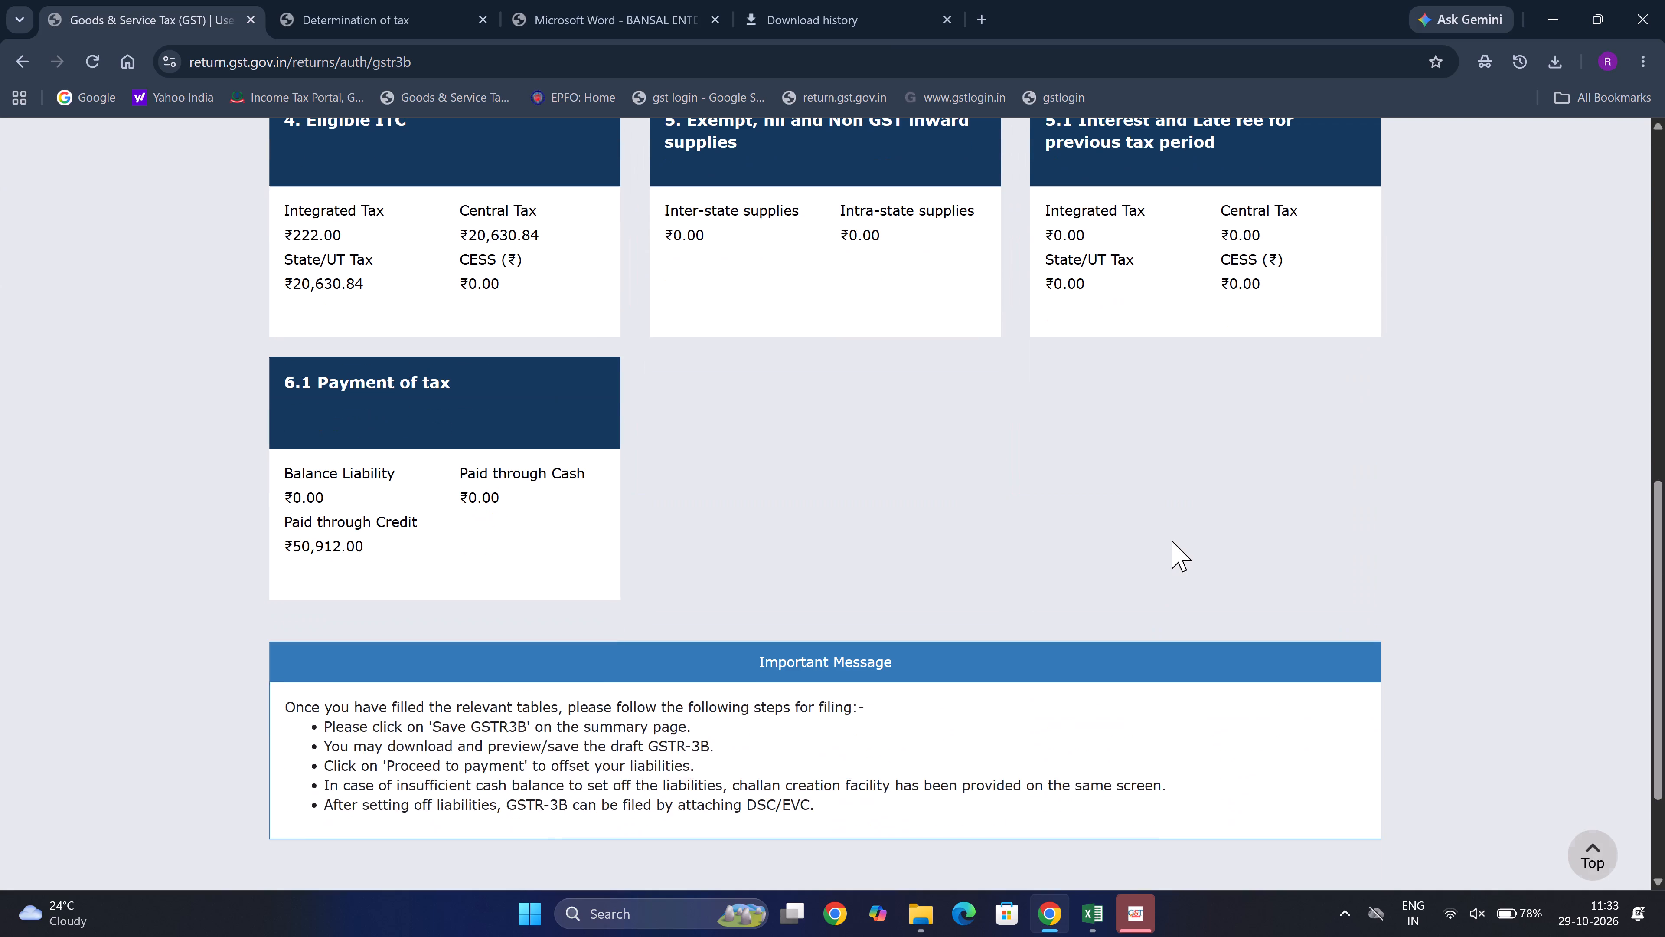
pyautogui.scroll(3, 1172, 540)
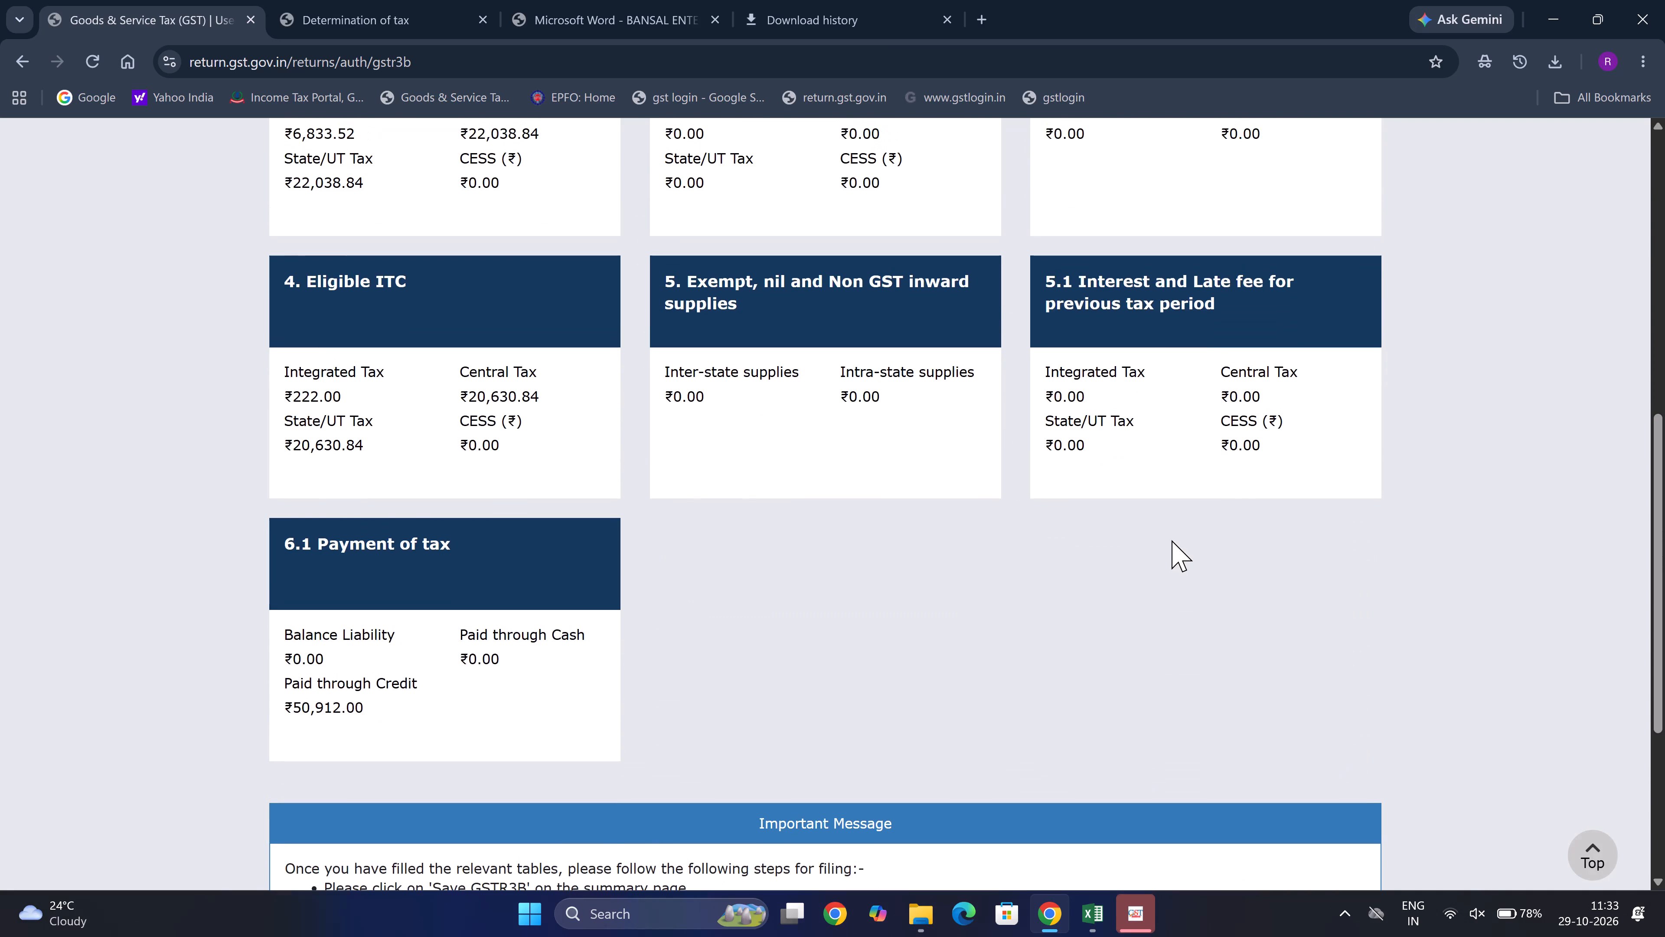
pyautogui.scroll(1, 1172, 540)
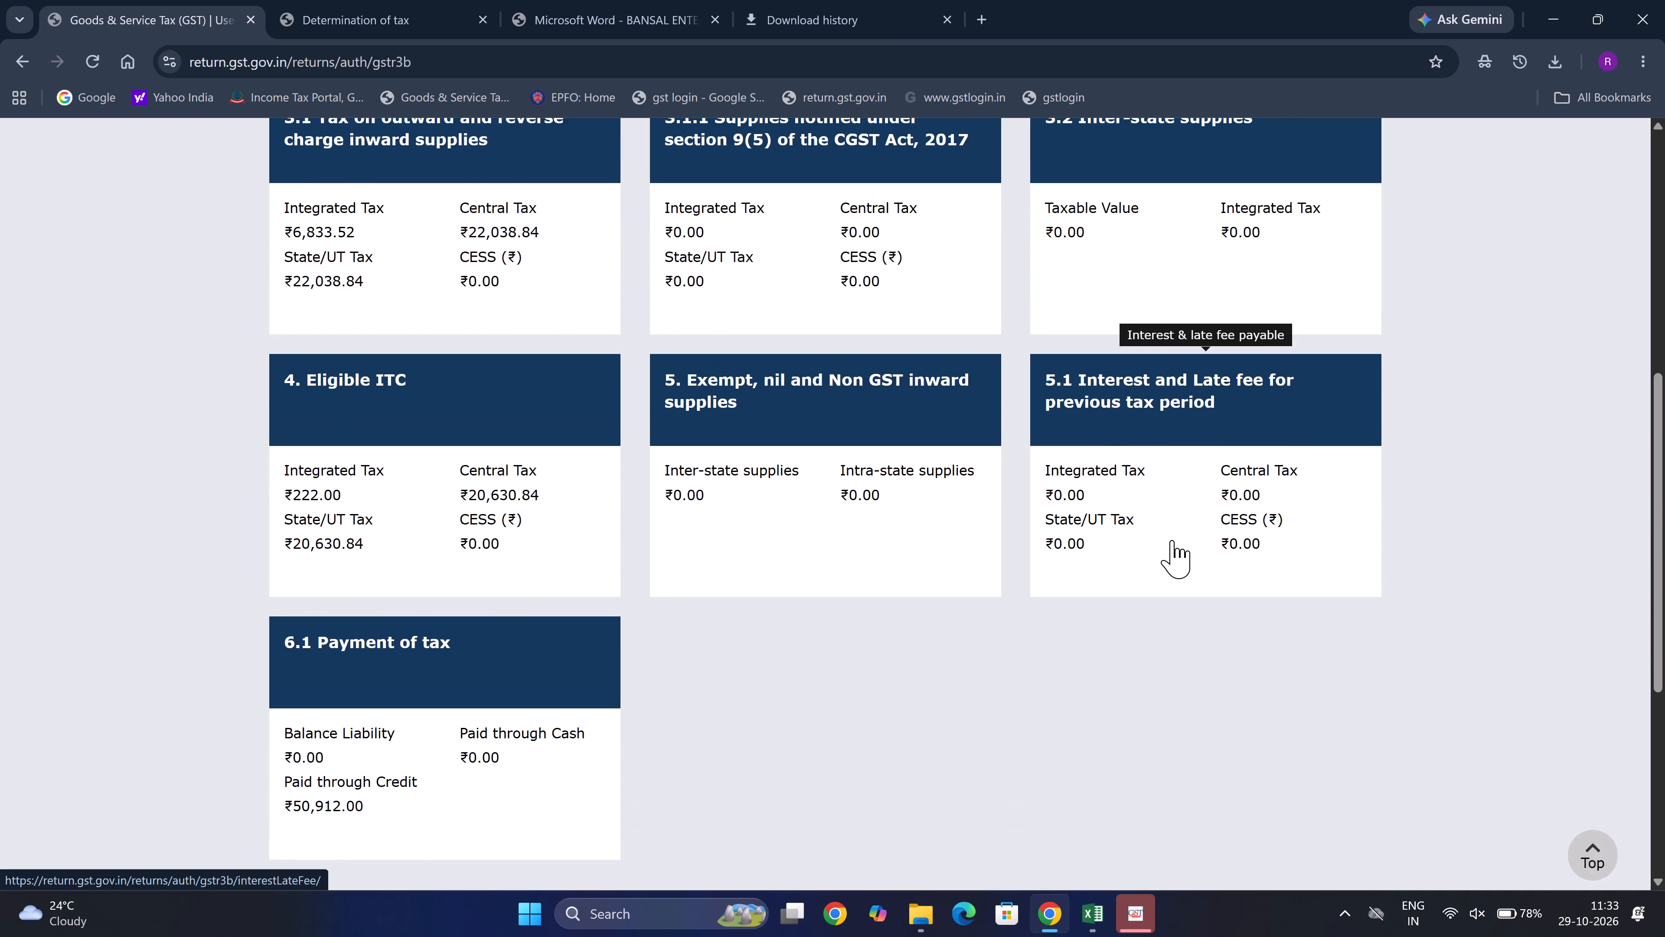
pyautogui.scroll(1, 1172, 540)
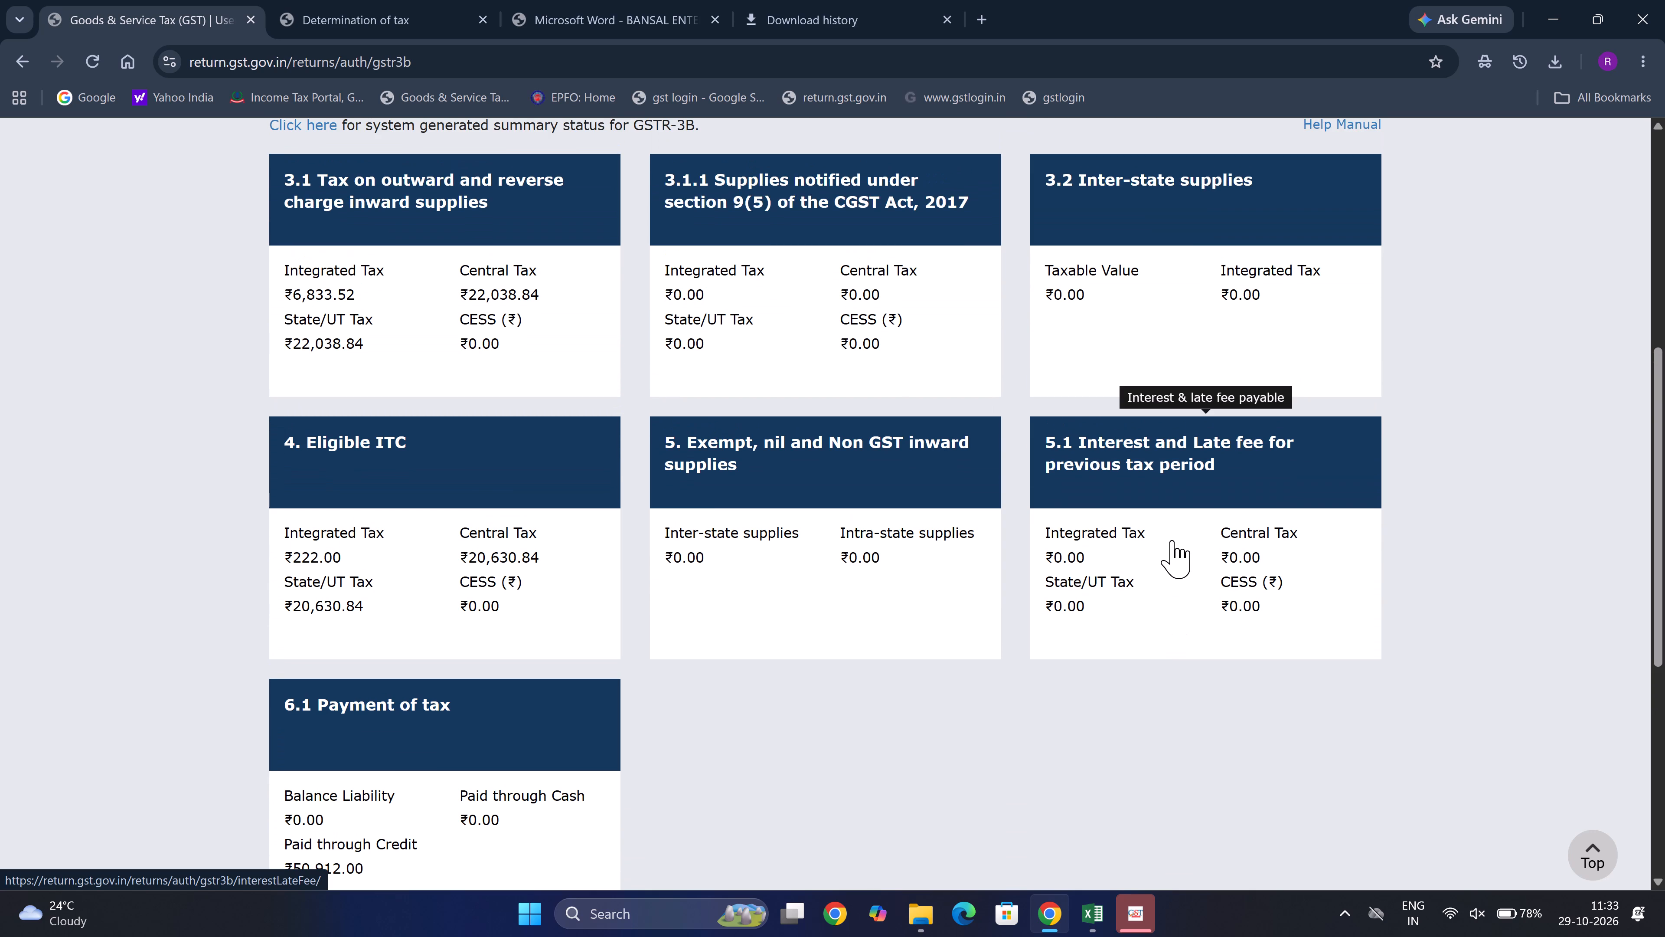
pyautogui.hotkey('alt', 'Tab')
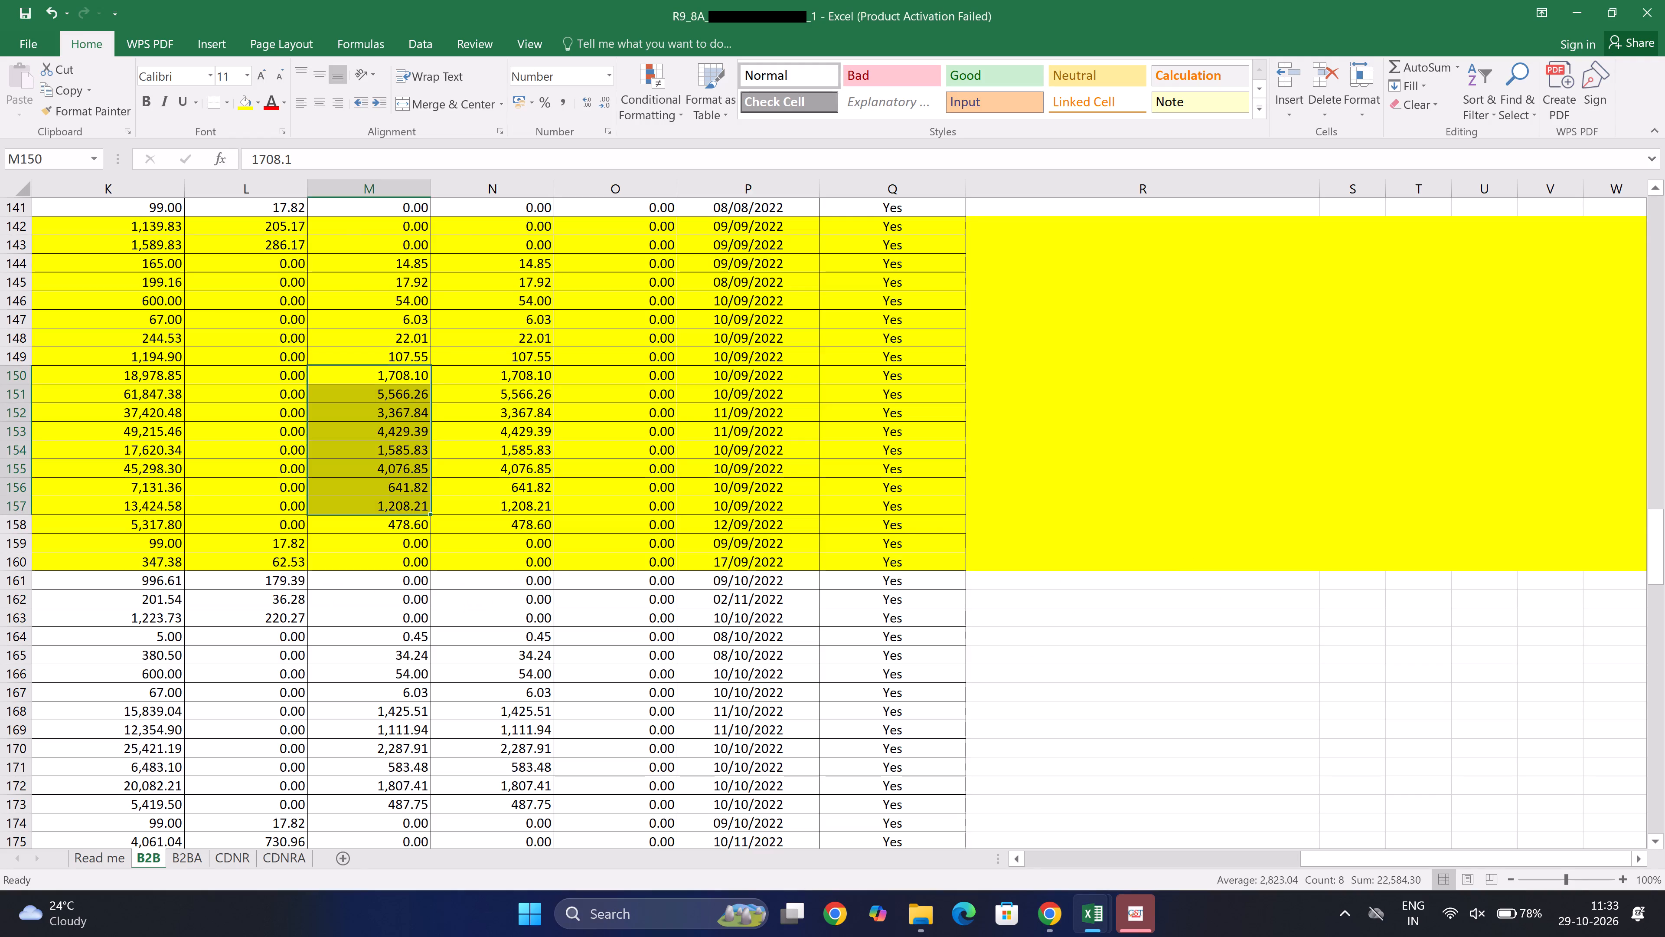
pyautogui.hotkey('alt', 'Tab')
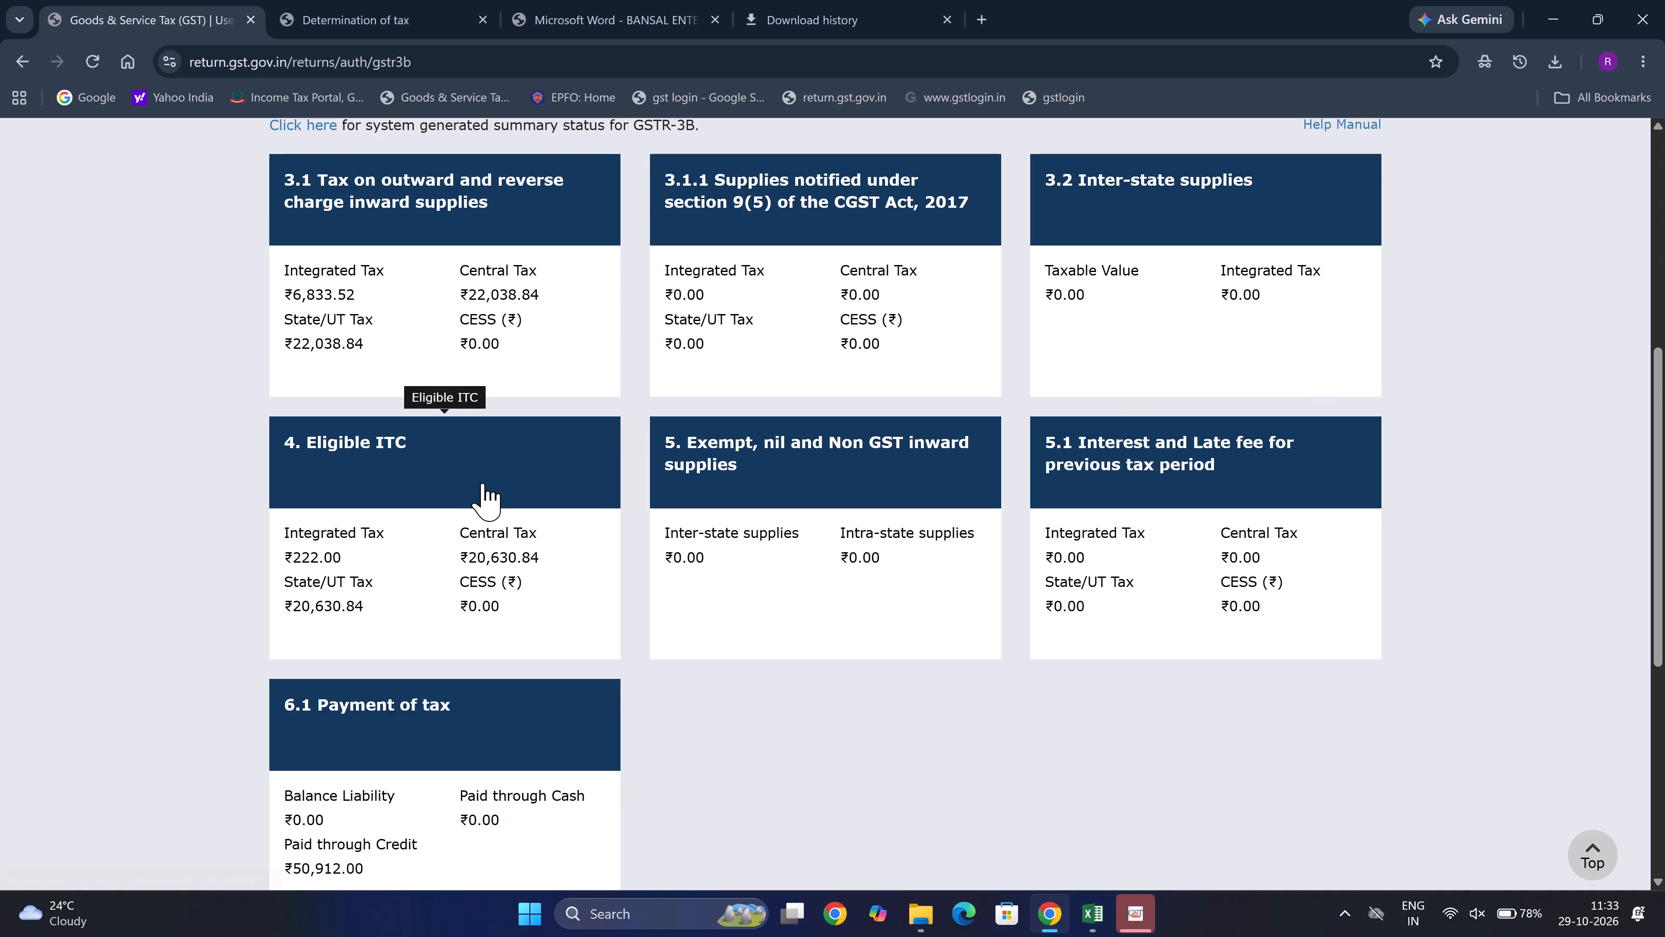
# Open the Eligible ITC table of the August 2022 GSTR-3B and examine its ITC available, ITC reversed and net ITC rows.
pyautogui.click(482, 483)
pyautogui.scroll(-1, 943, 614)
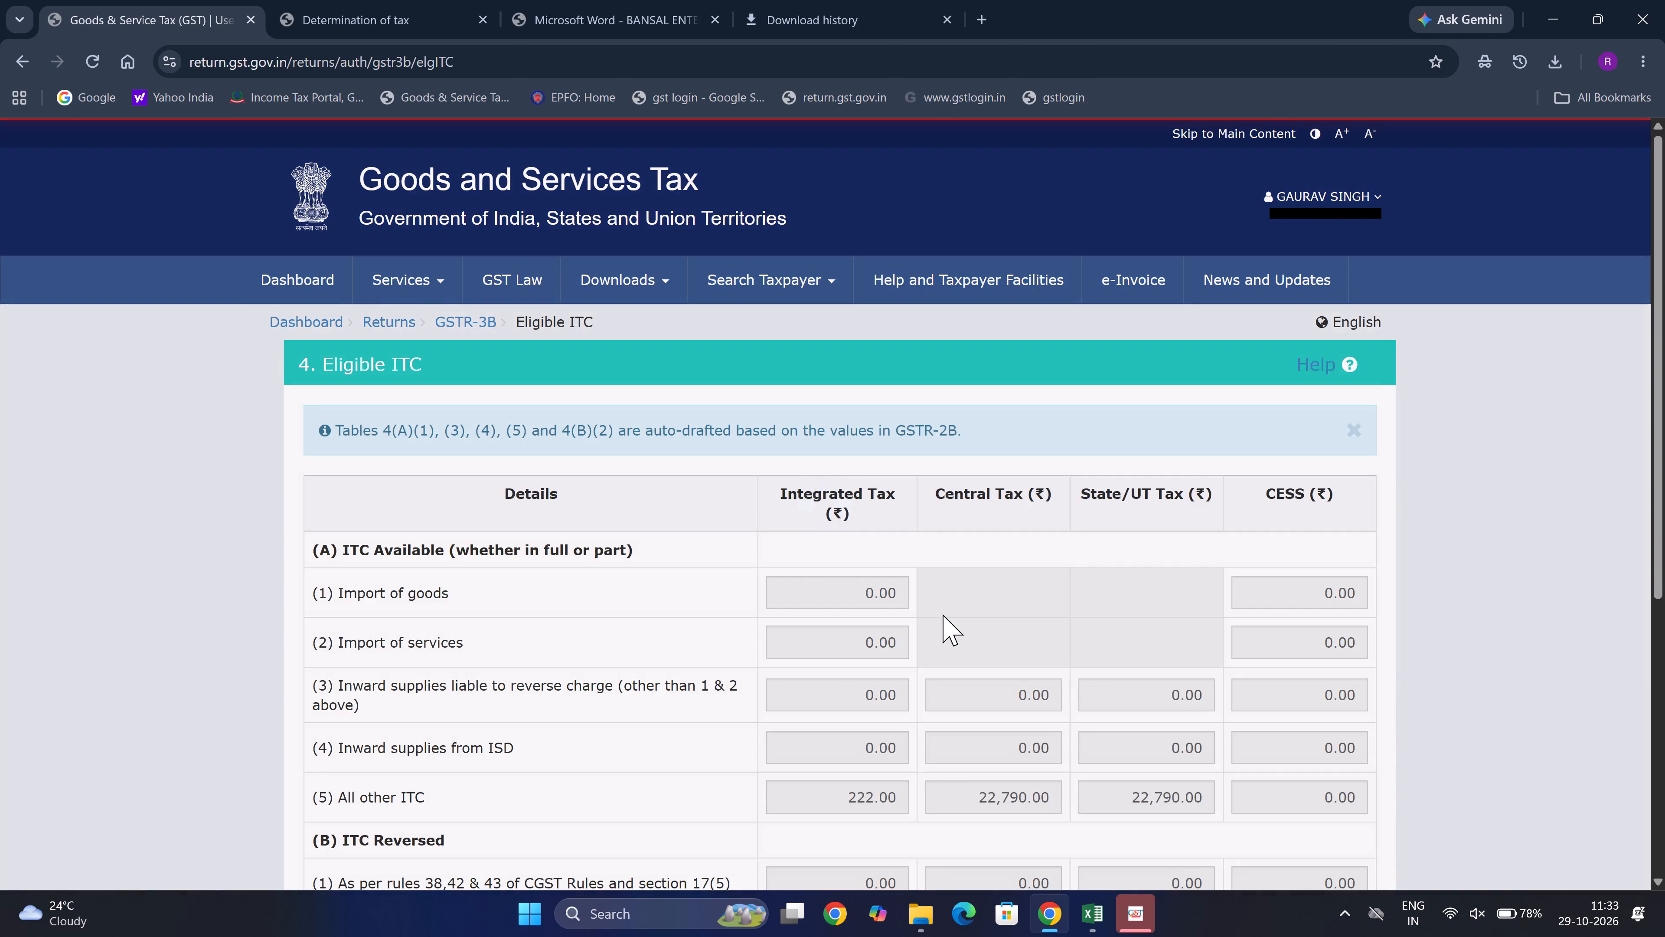
pyautogui.scroll(-3, 943, 614)
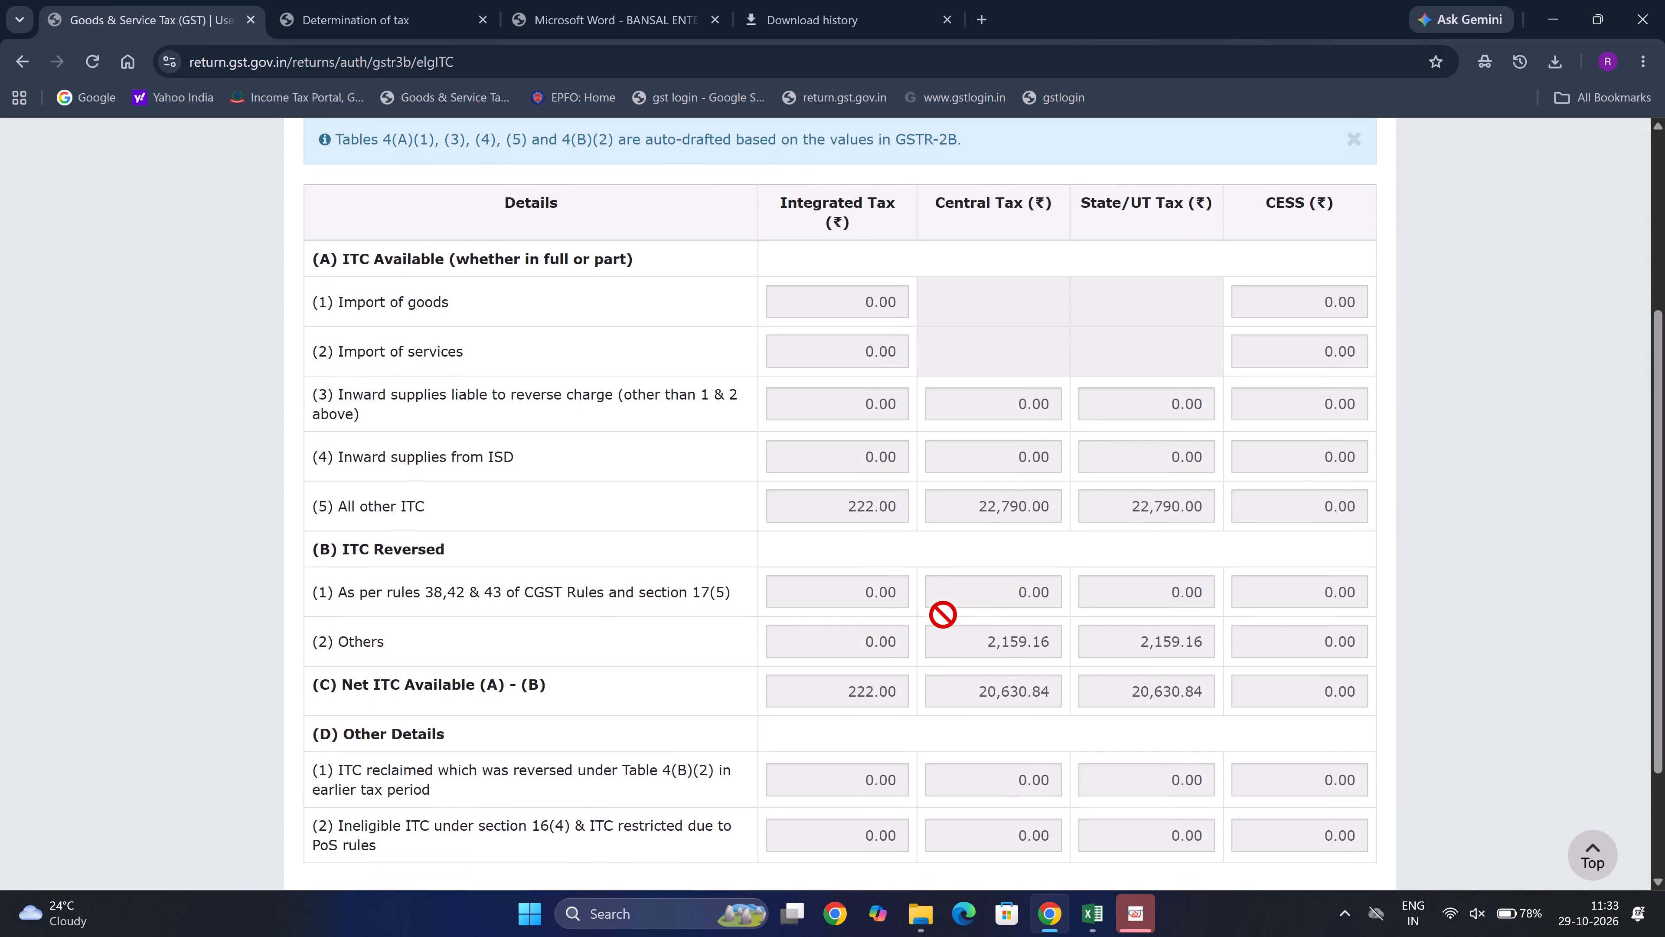
pyautogui.scroll(-1, 943, 614)
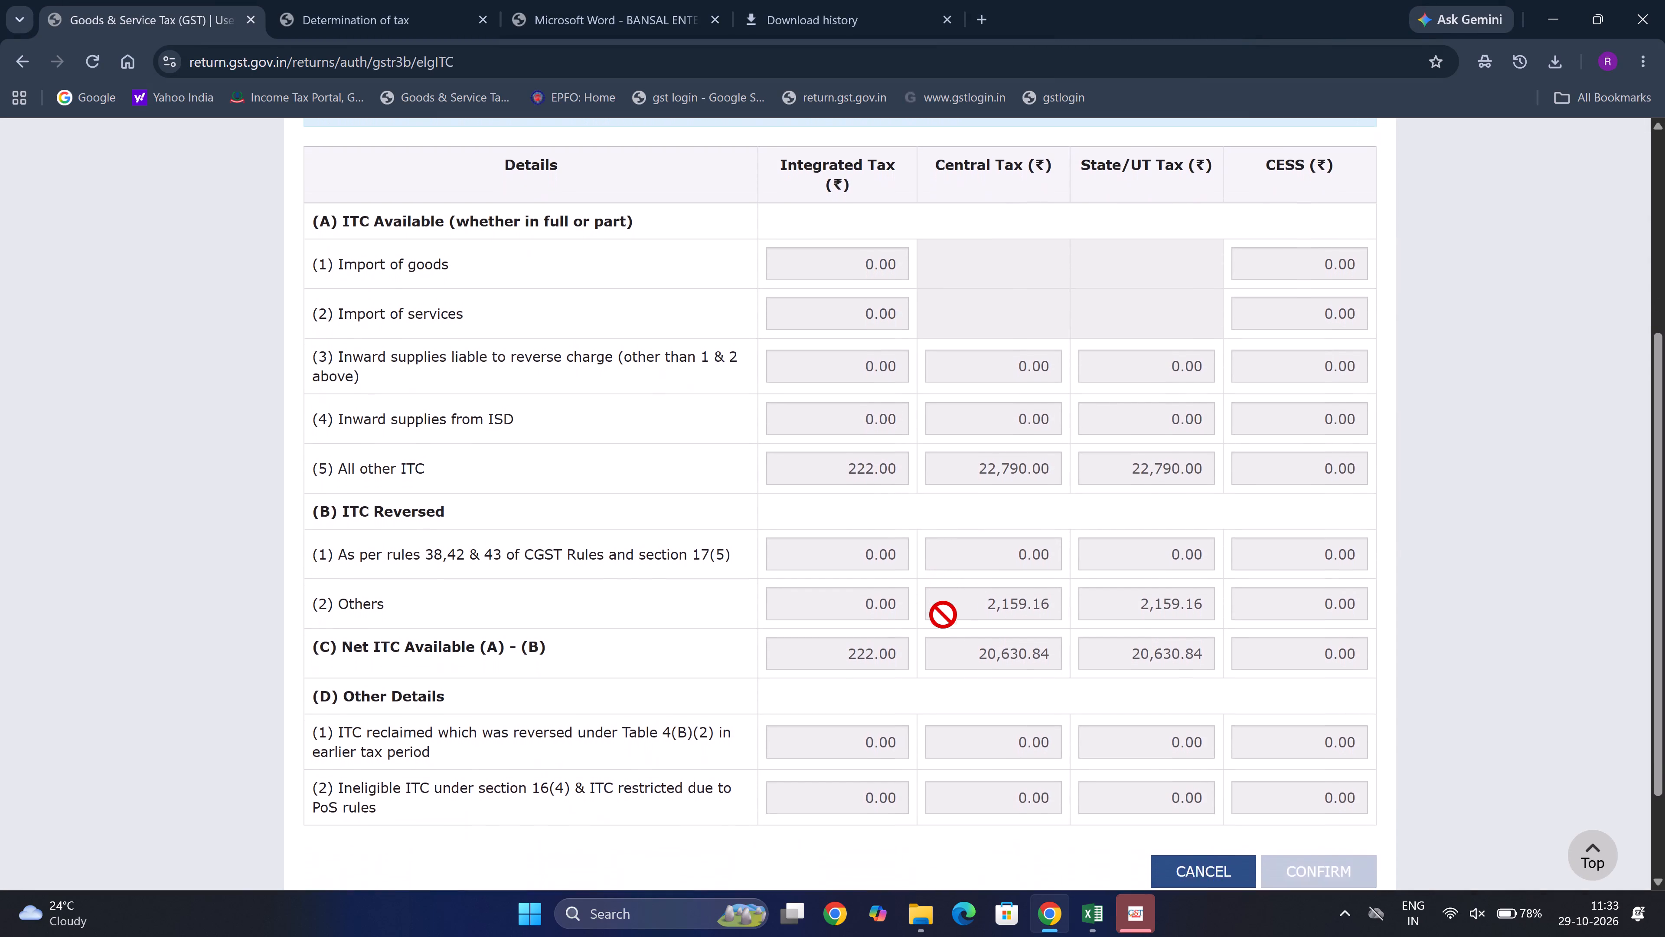
pyautogui.scroll(-1, 943, 614)
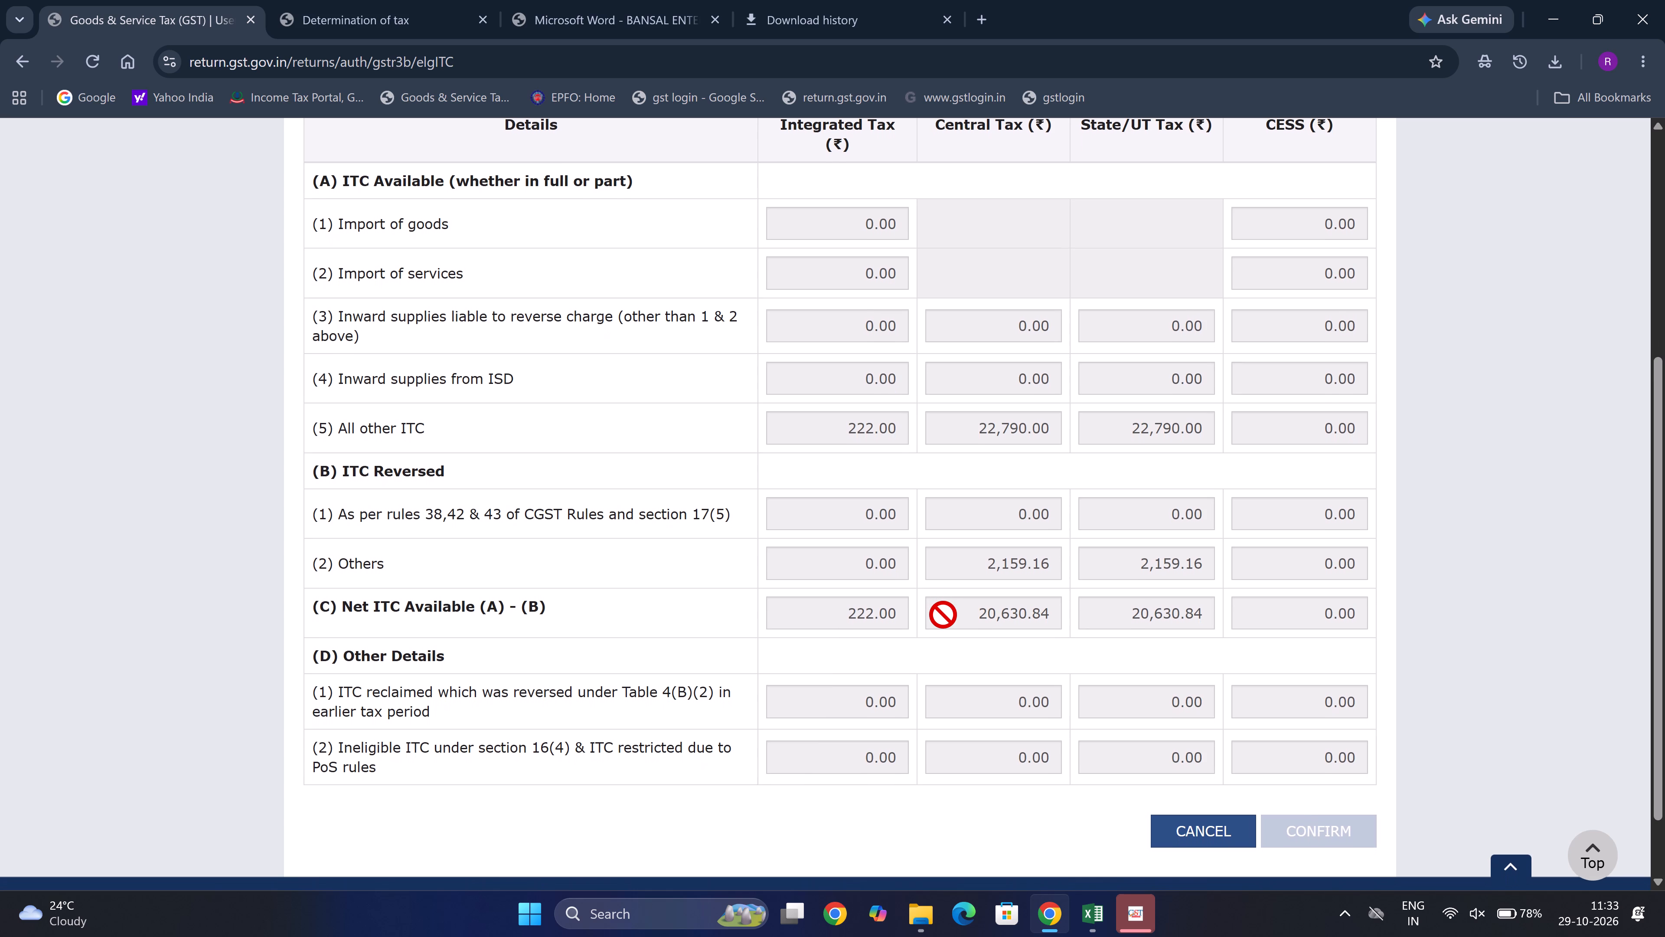
pyautogui.scroll(-1, 943, 614)
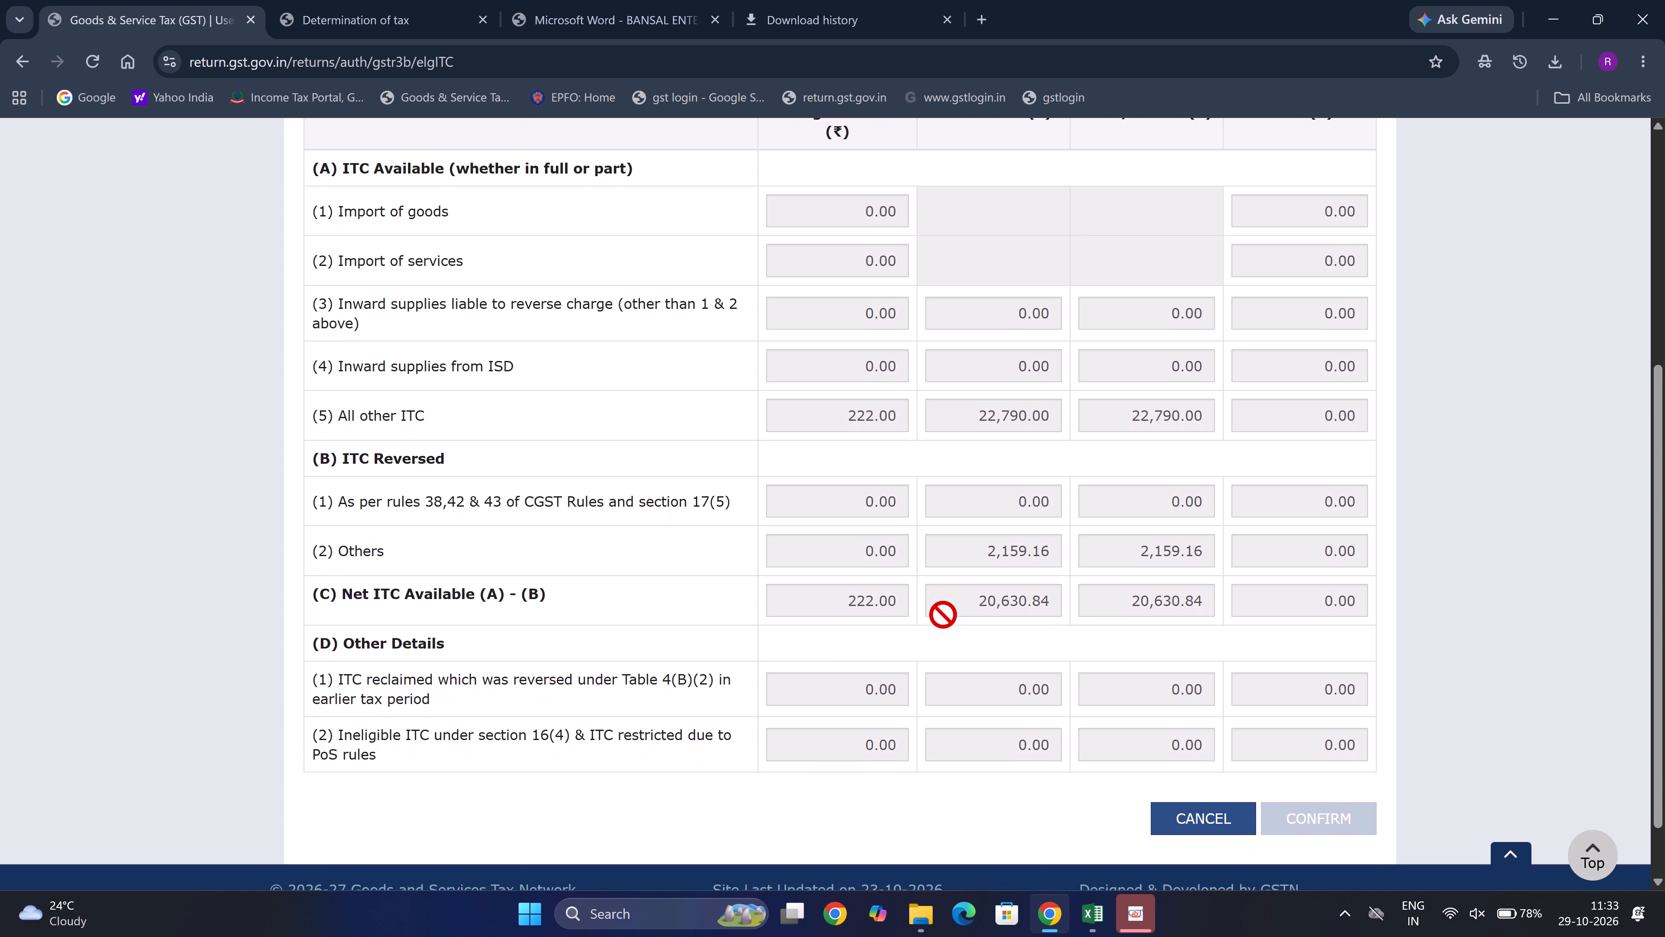
pyautogui.scroll(-1, 943, 614)
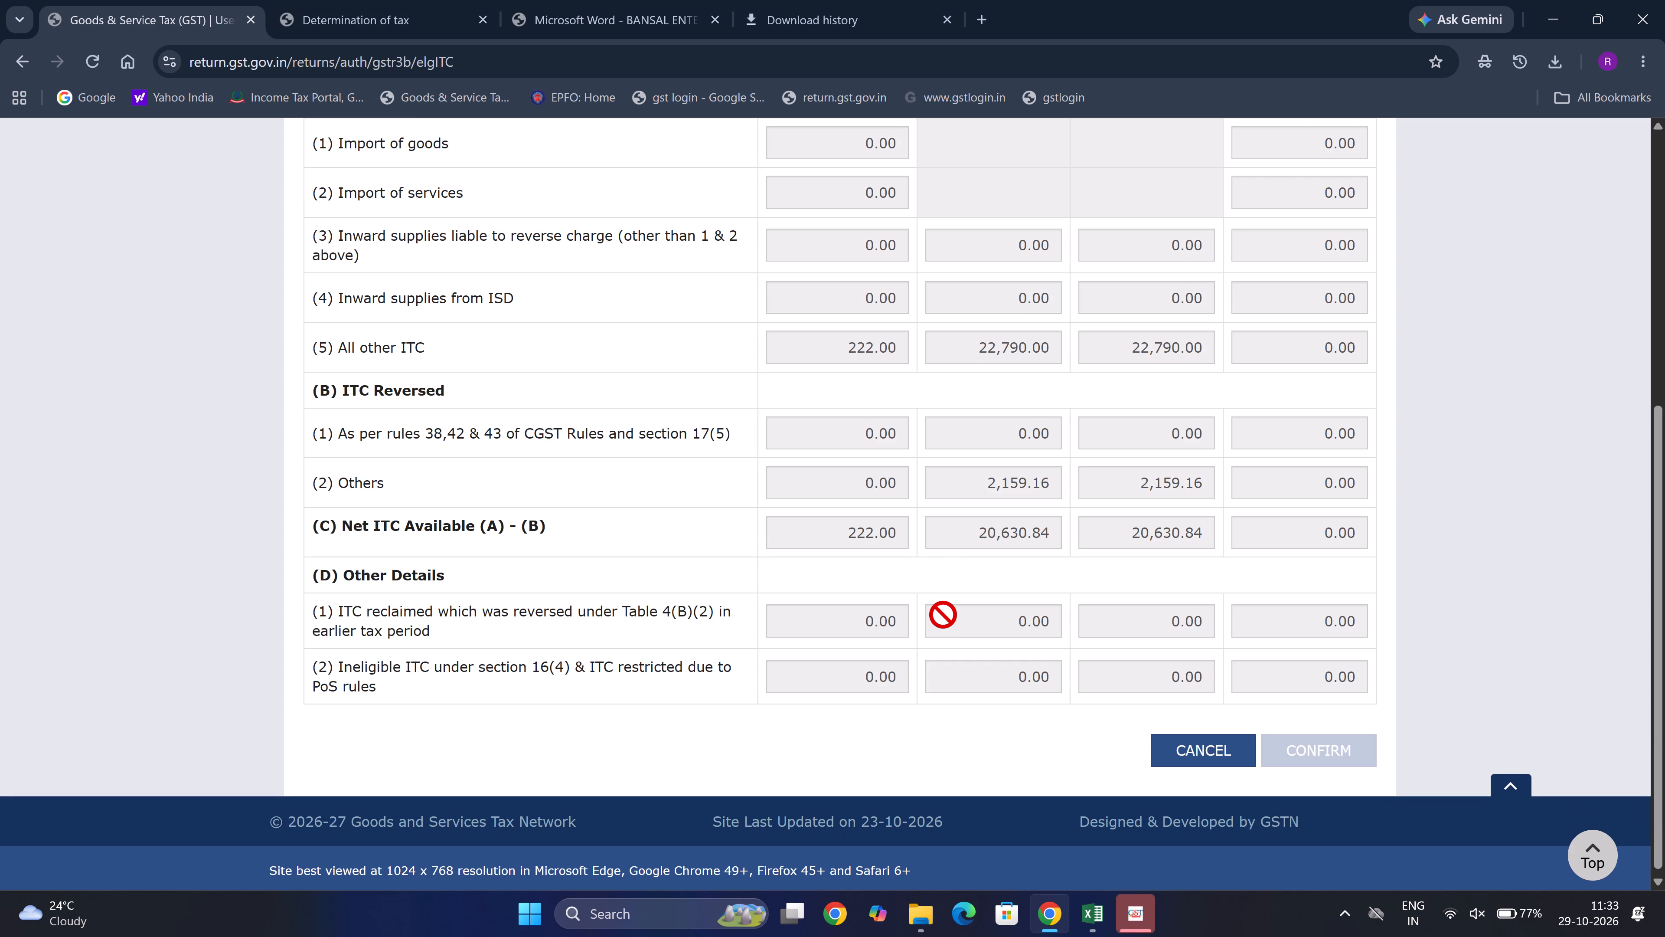
# Open the Tax liabilities and ITC comparison report for financial year 2022-23.
pyautogui.scroll(6, 943, 614)
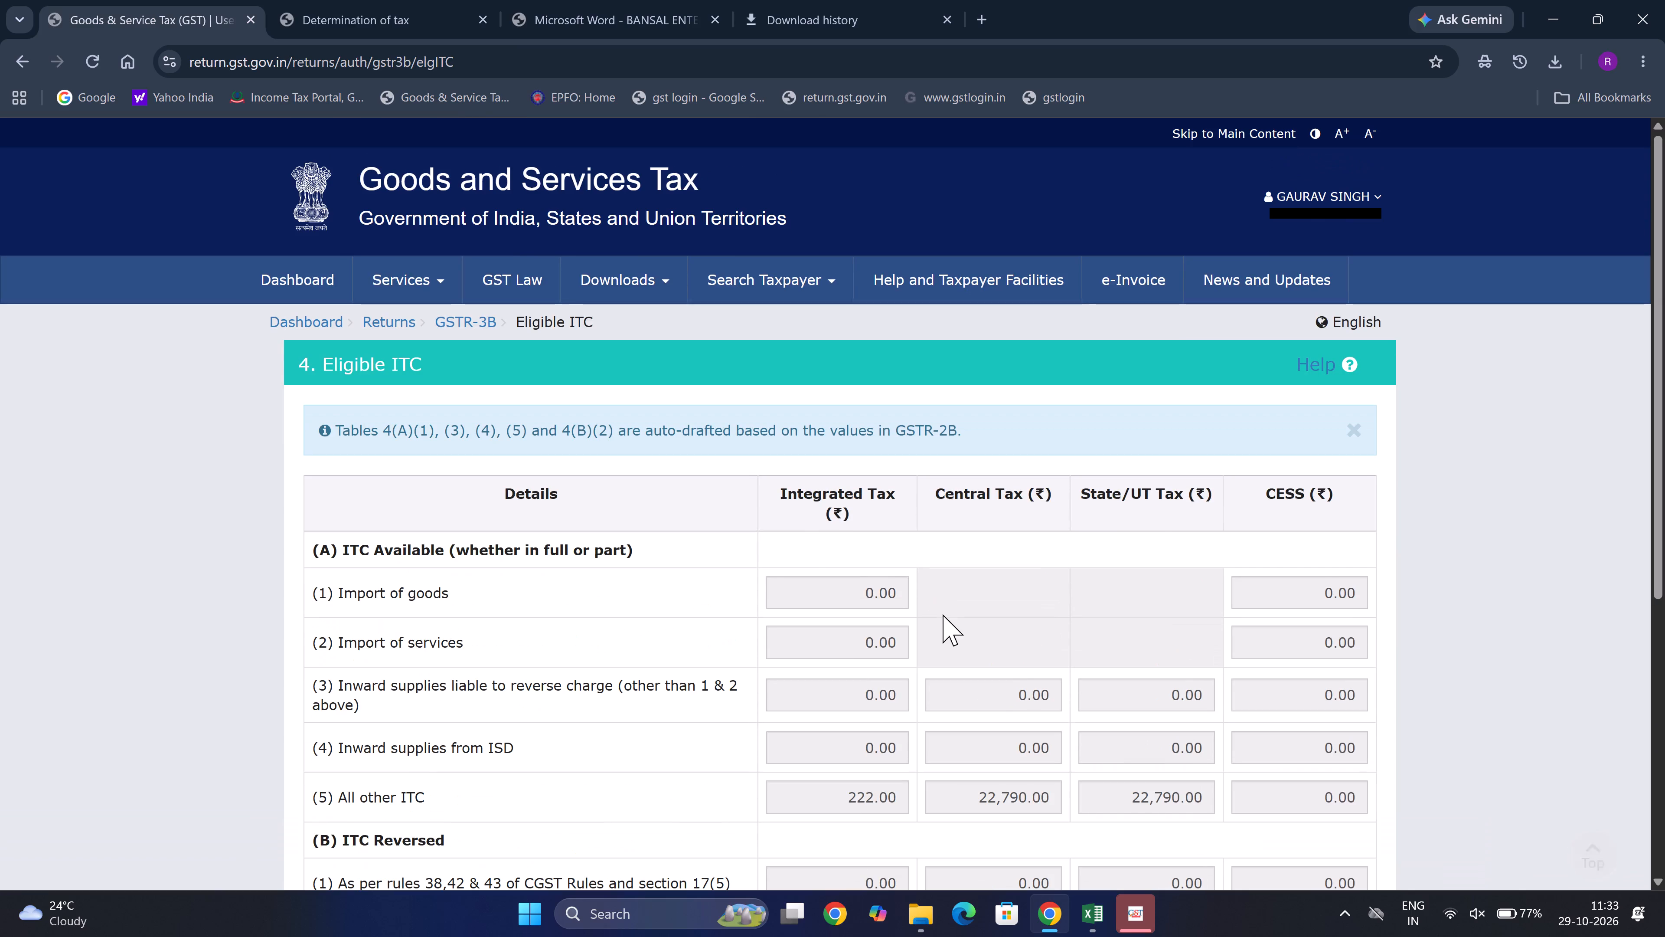
pyautogui.click(443, 287)
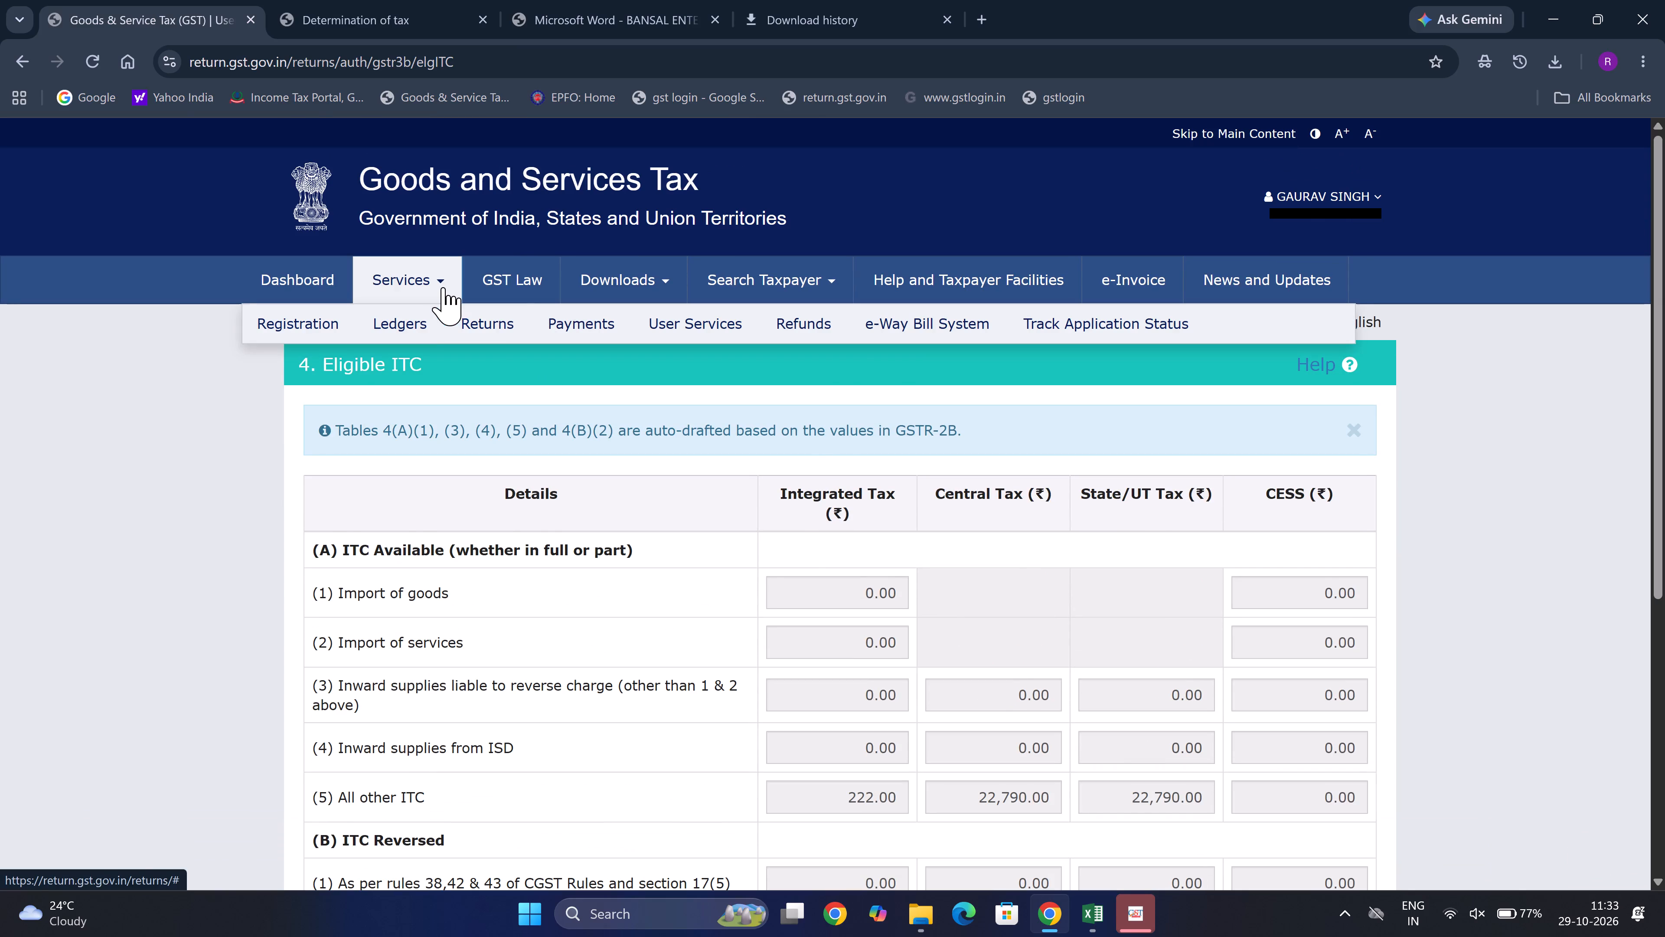
pyautogui.click(903, 476)
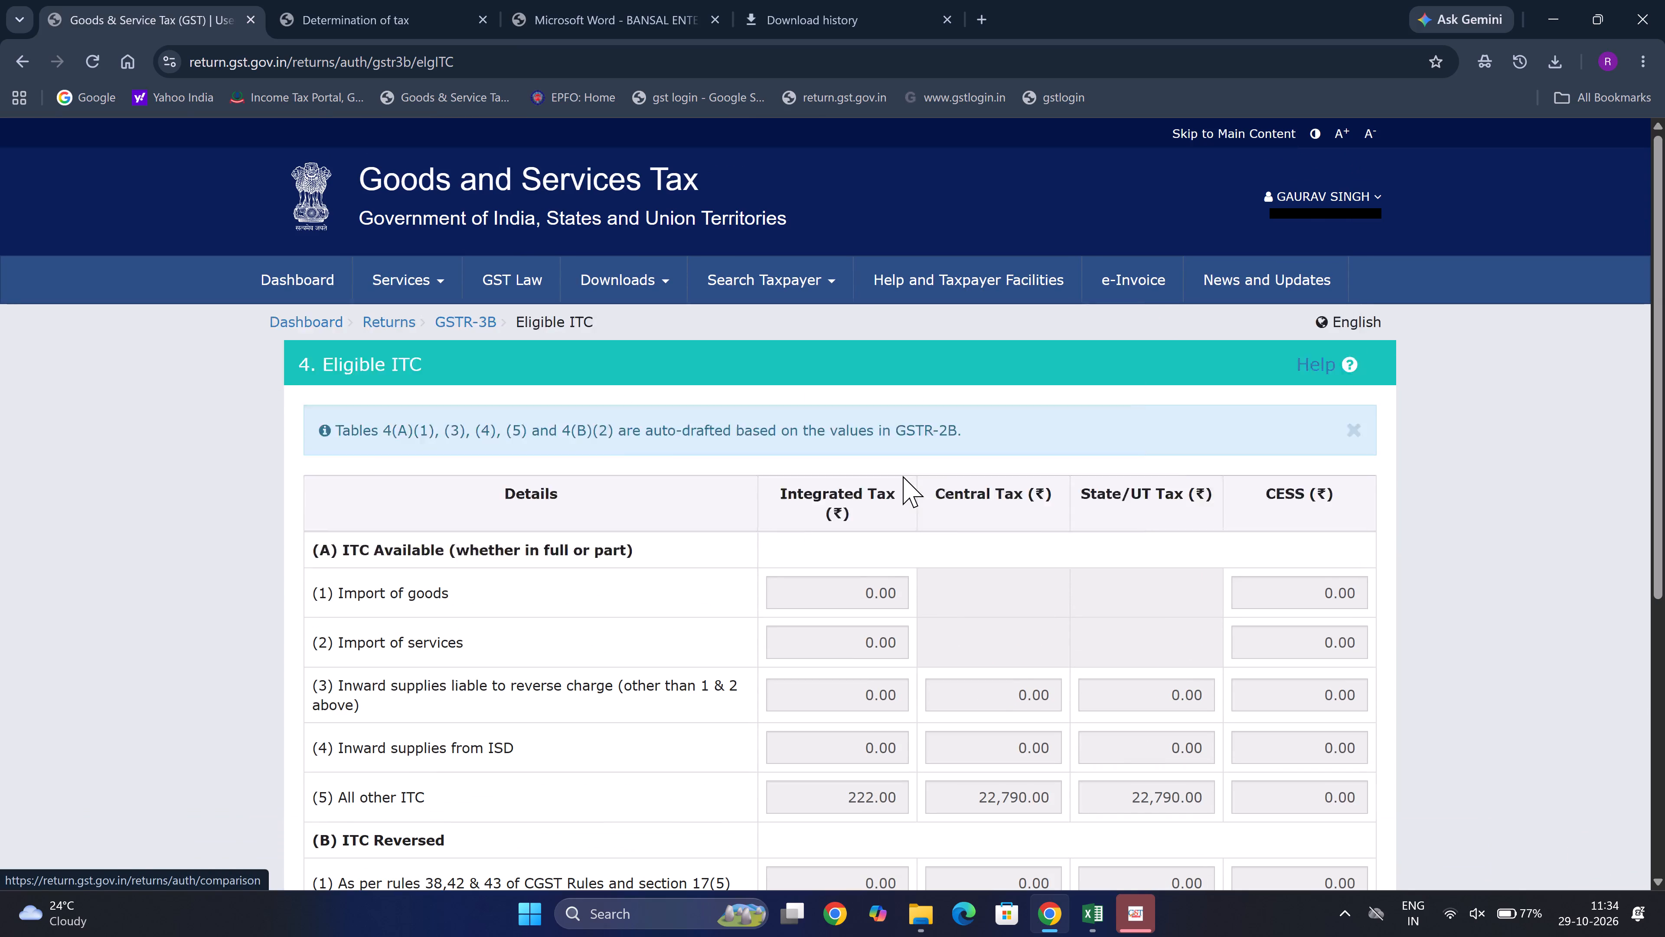
pyautogui.click(598, 419)
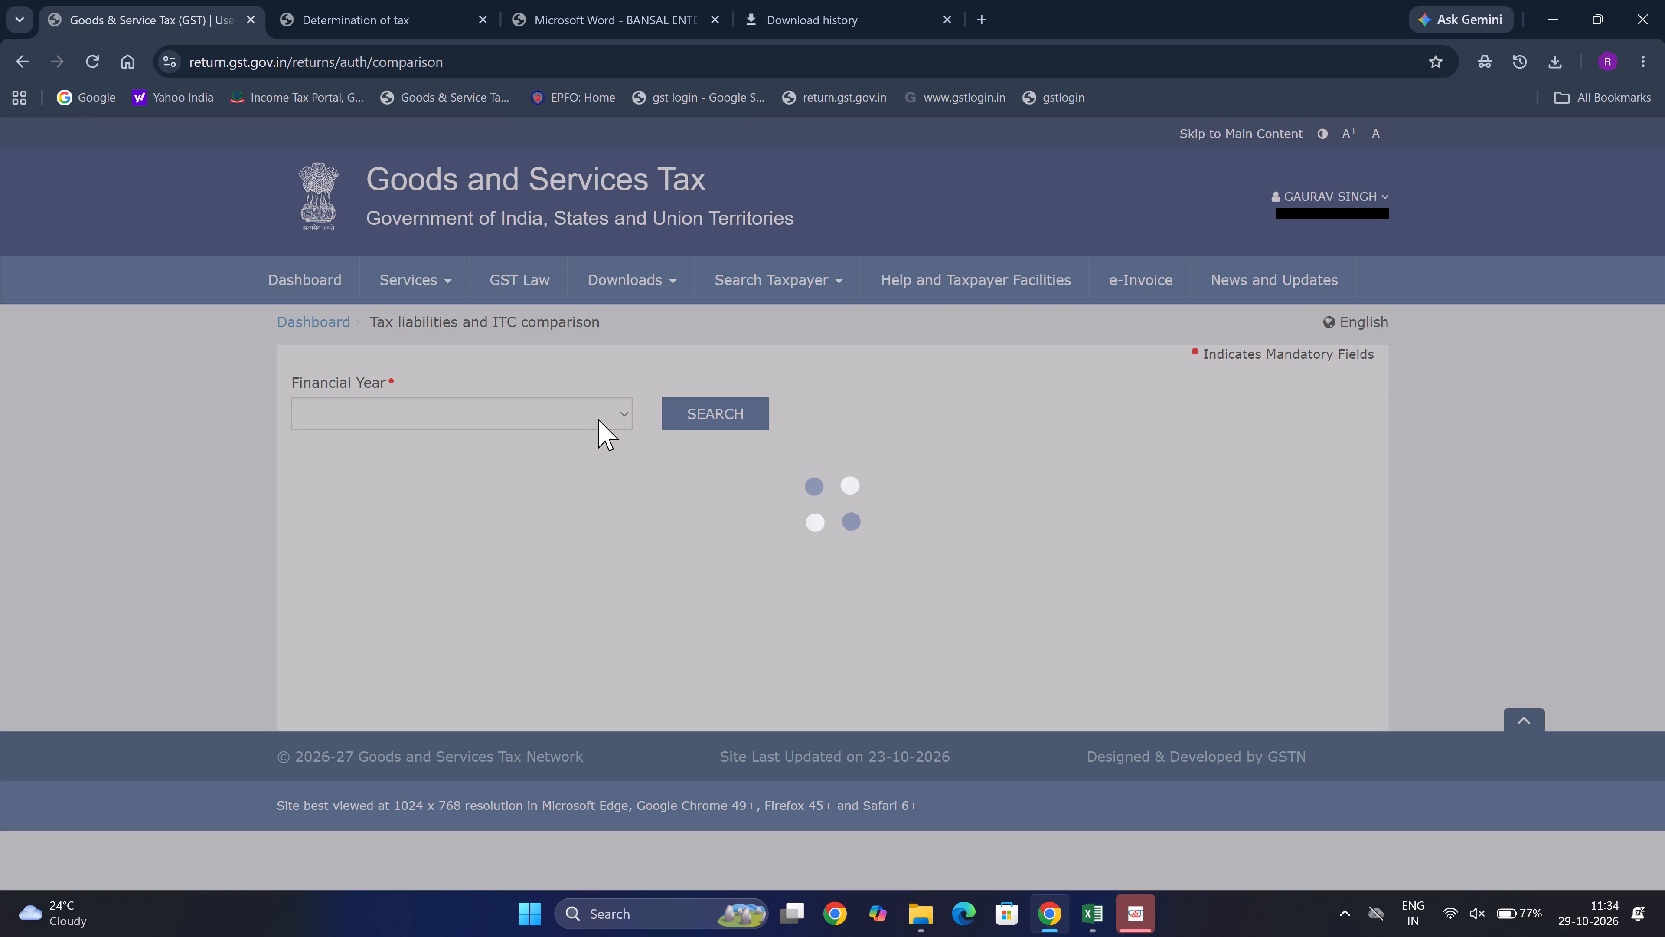
pyautogui.click(598, 419)
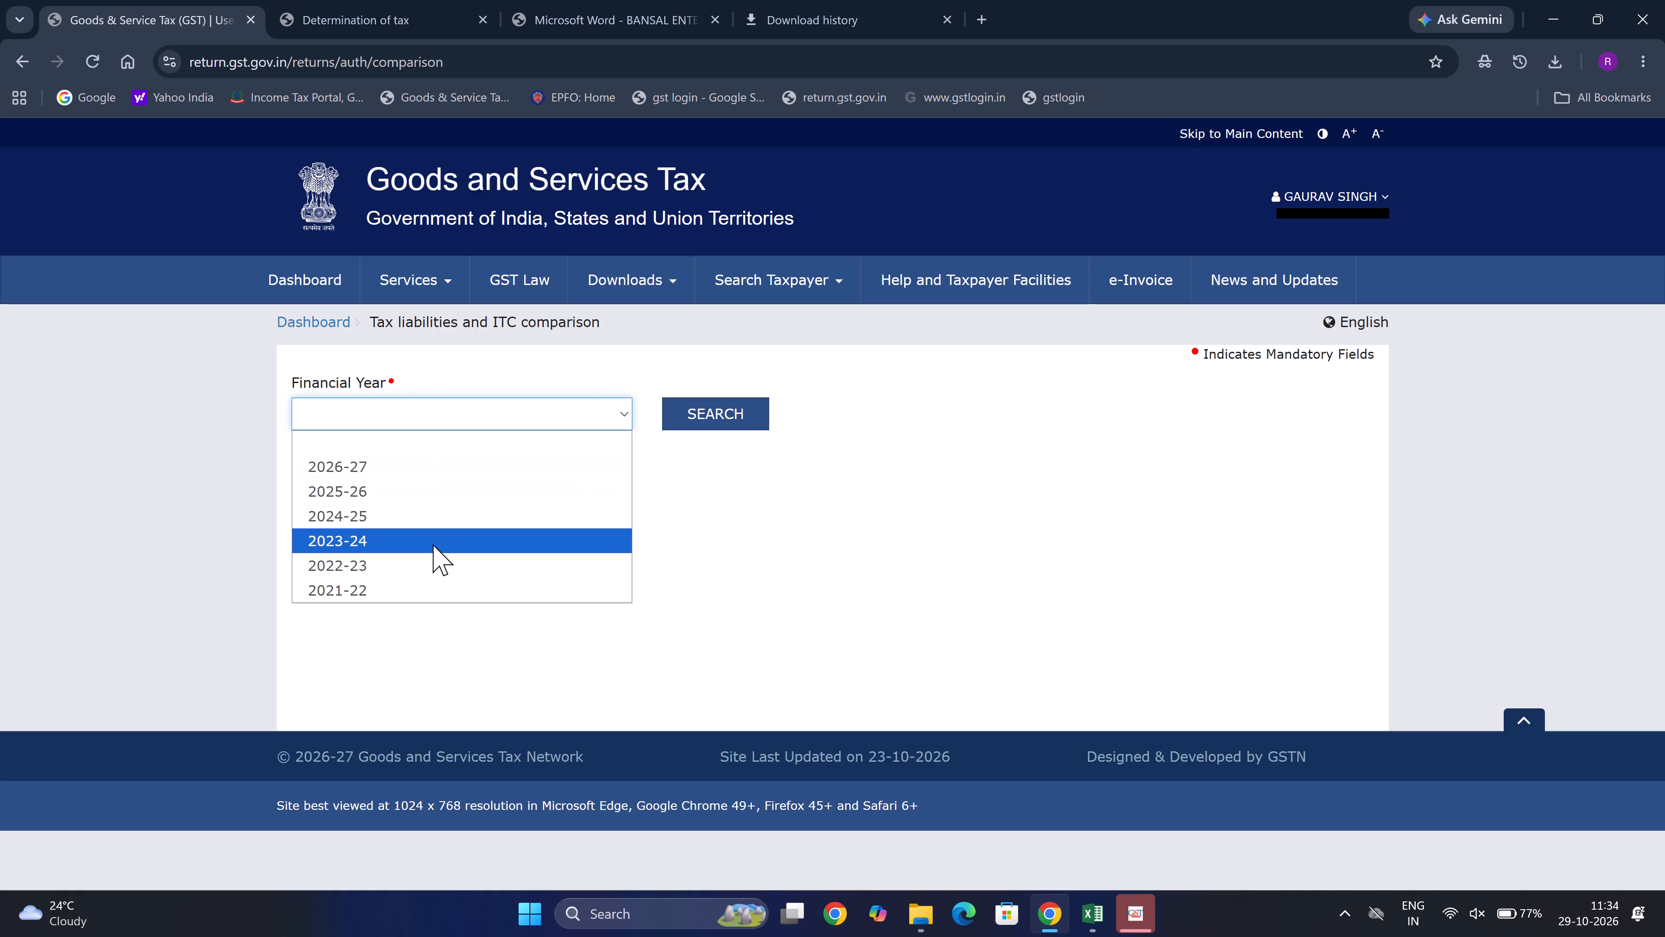
pyautogui.click(425, 563)
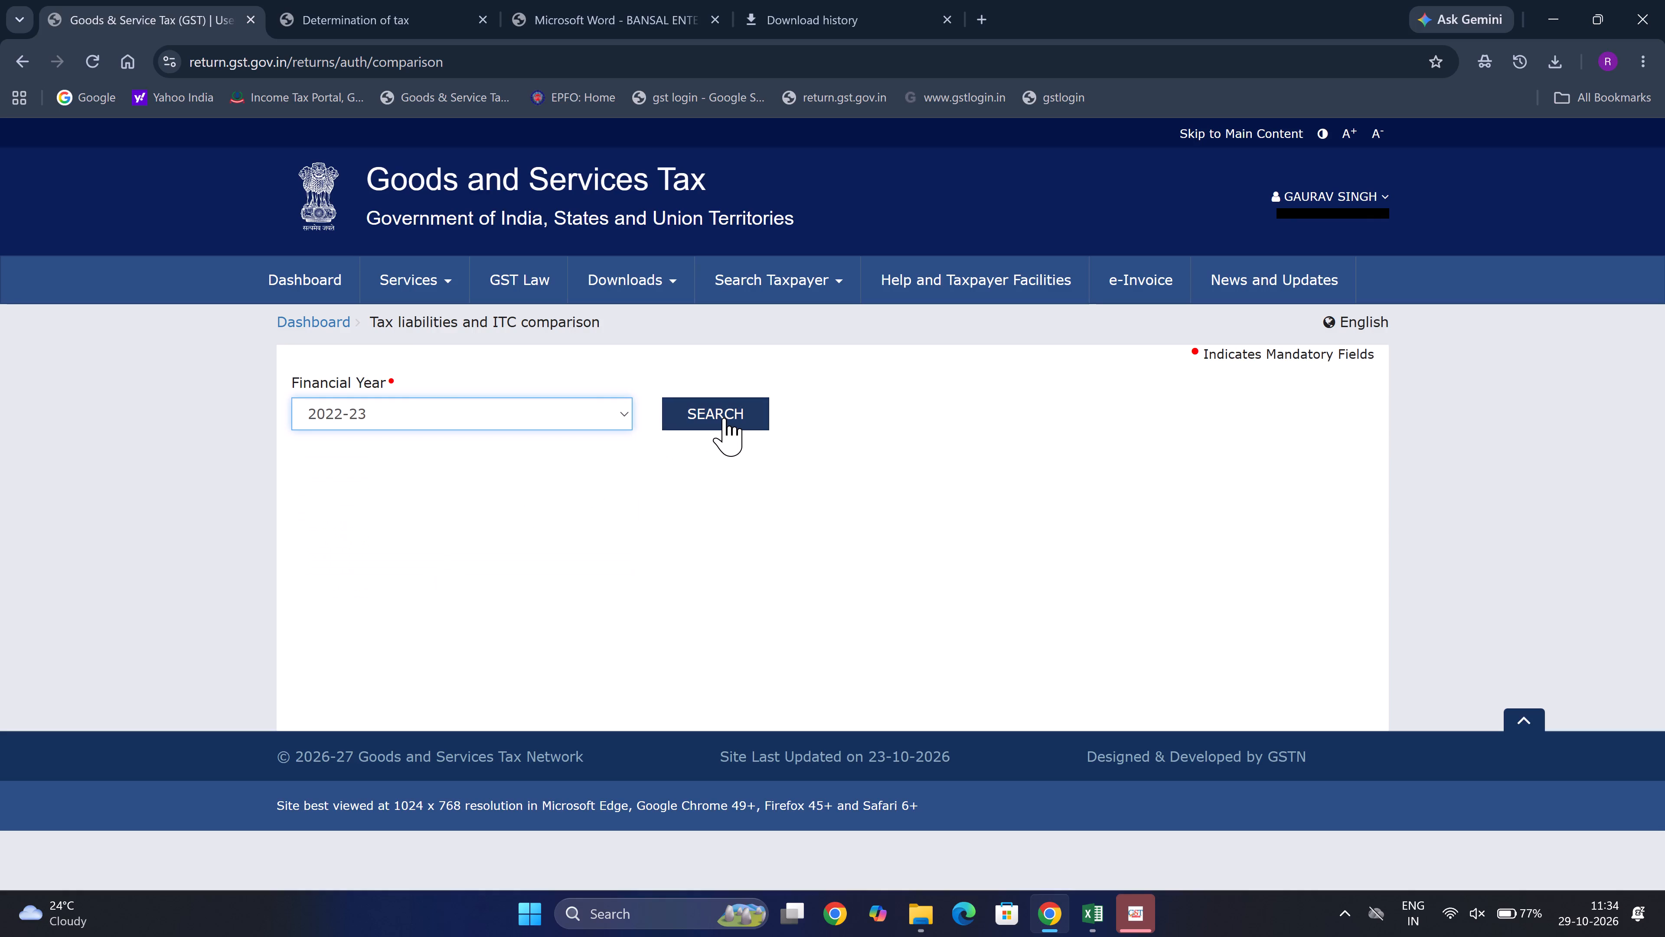
pyautogui.click(724, 418)
# Expand section 4, Input tax credit claimed and due (Other than import of goods), to show its monthly table.
pyautogui.scroll(-3, 960, 558)
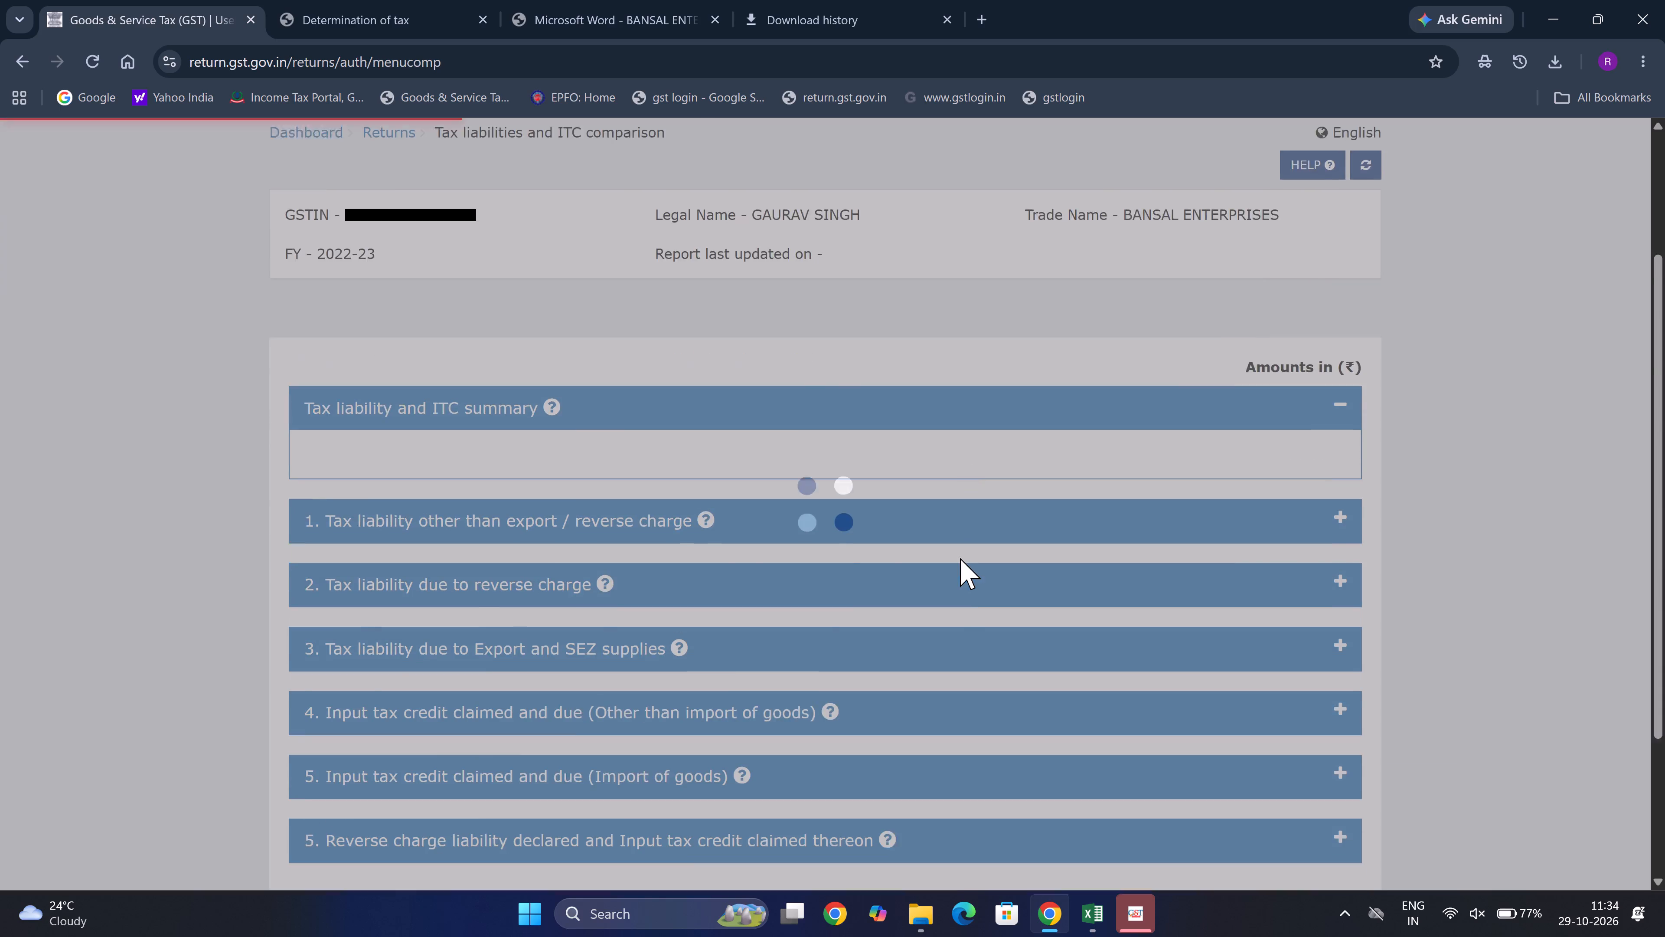
pyautogui.scroll(-2, 960, 558)
pyautogui.scroll(-12, 526, 565)
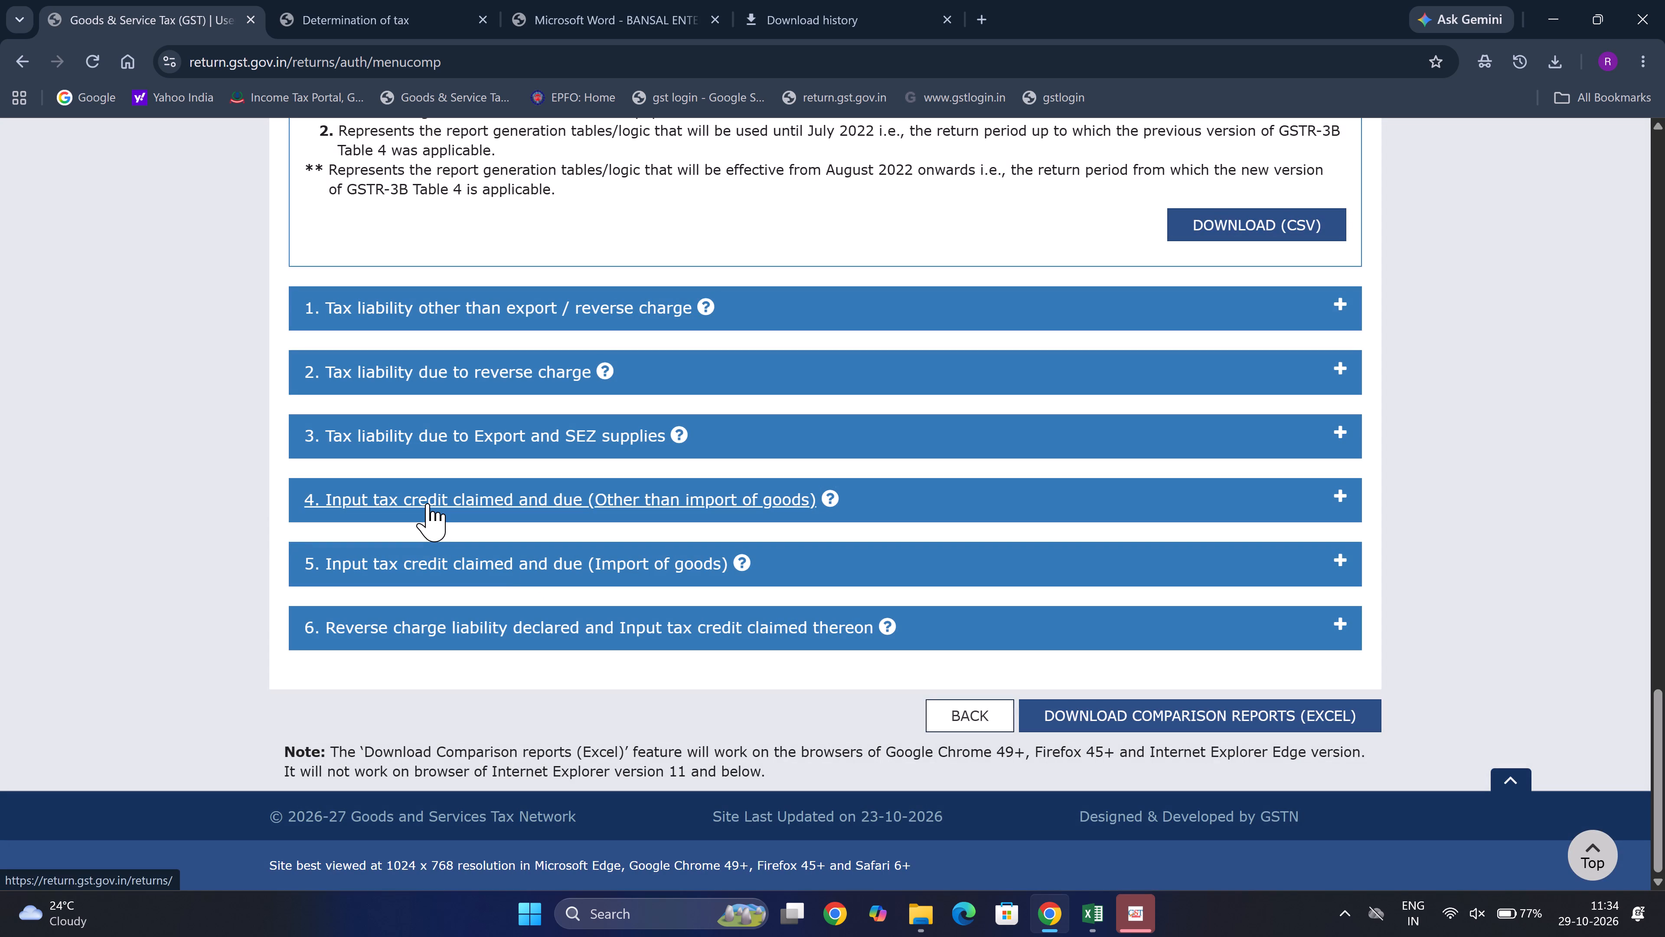
pyautogui.click(427, 503)
pyautogui.scroll(-4, 885, 601)
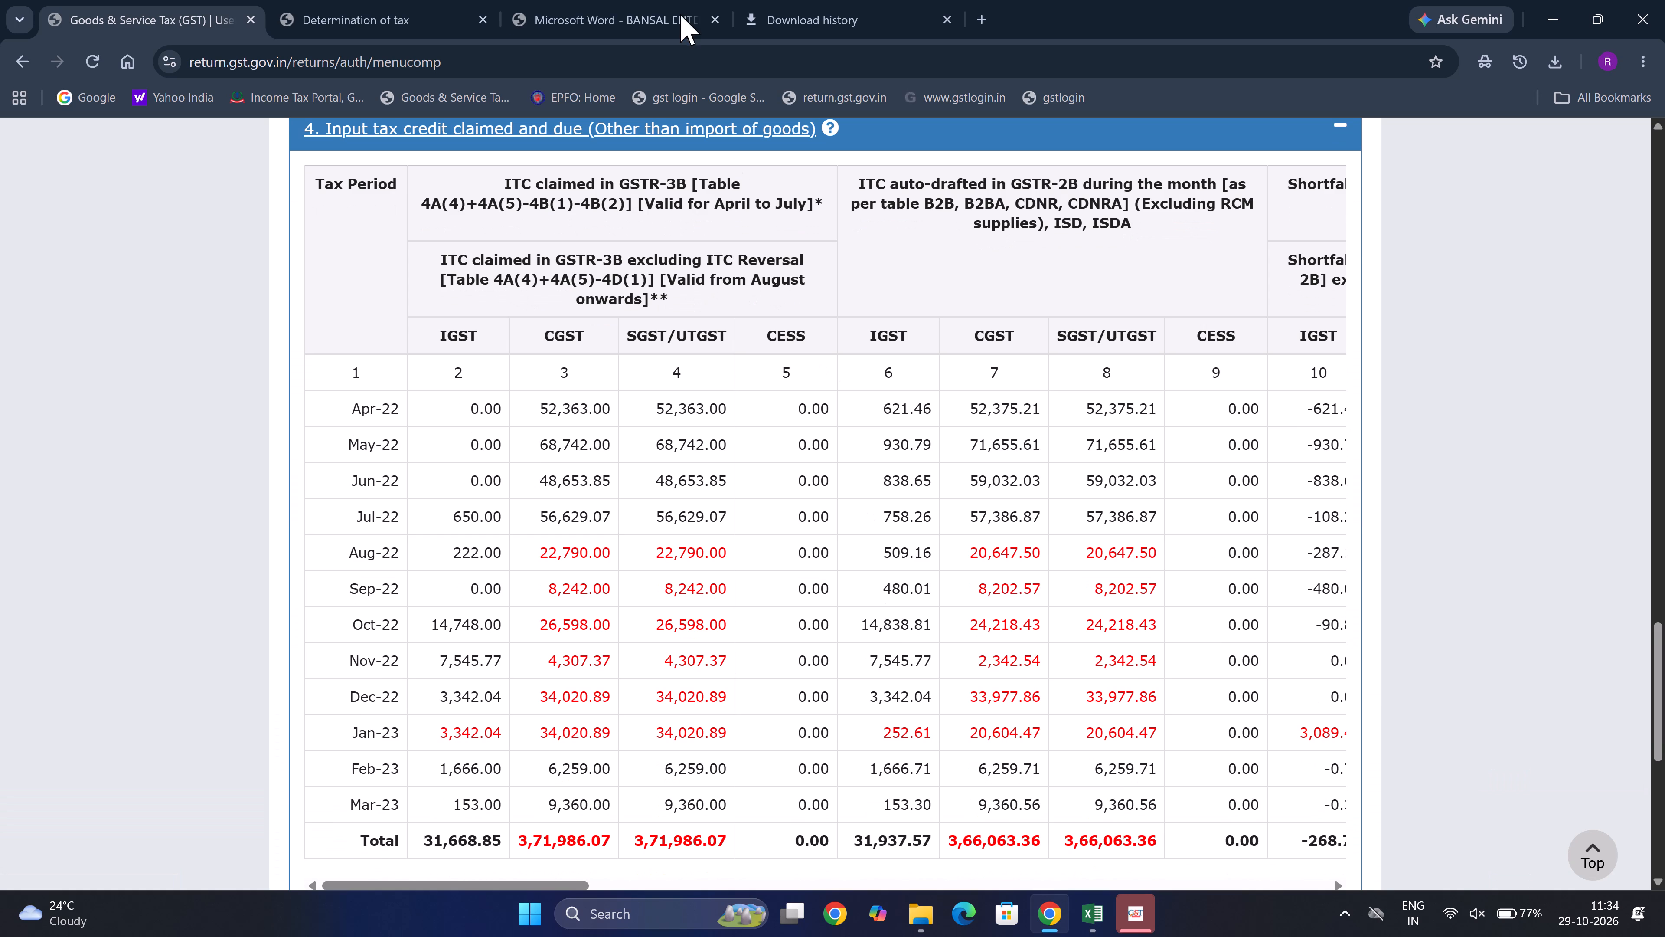
# Review the ITC claimed, available and difference figures in the BANSAL ENTERPRISES DRC-01 notice PDF against the portal's comparison report.
pyautogui.click(670, 0)
pyautogui.scroll(-1, 989, 501)
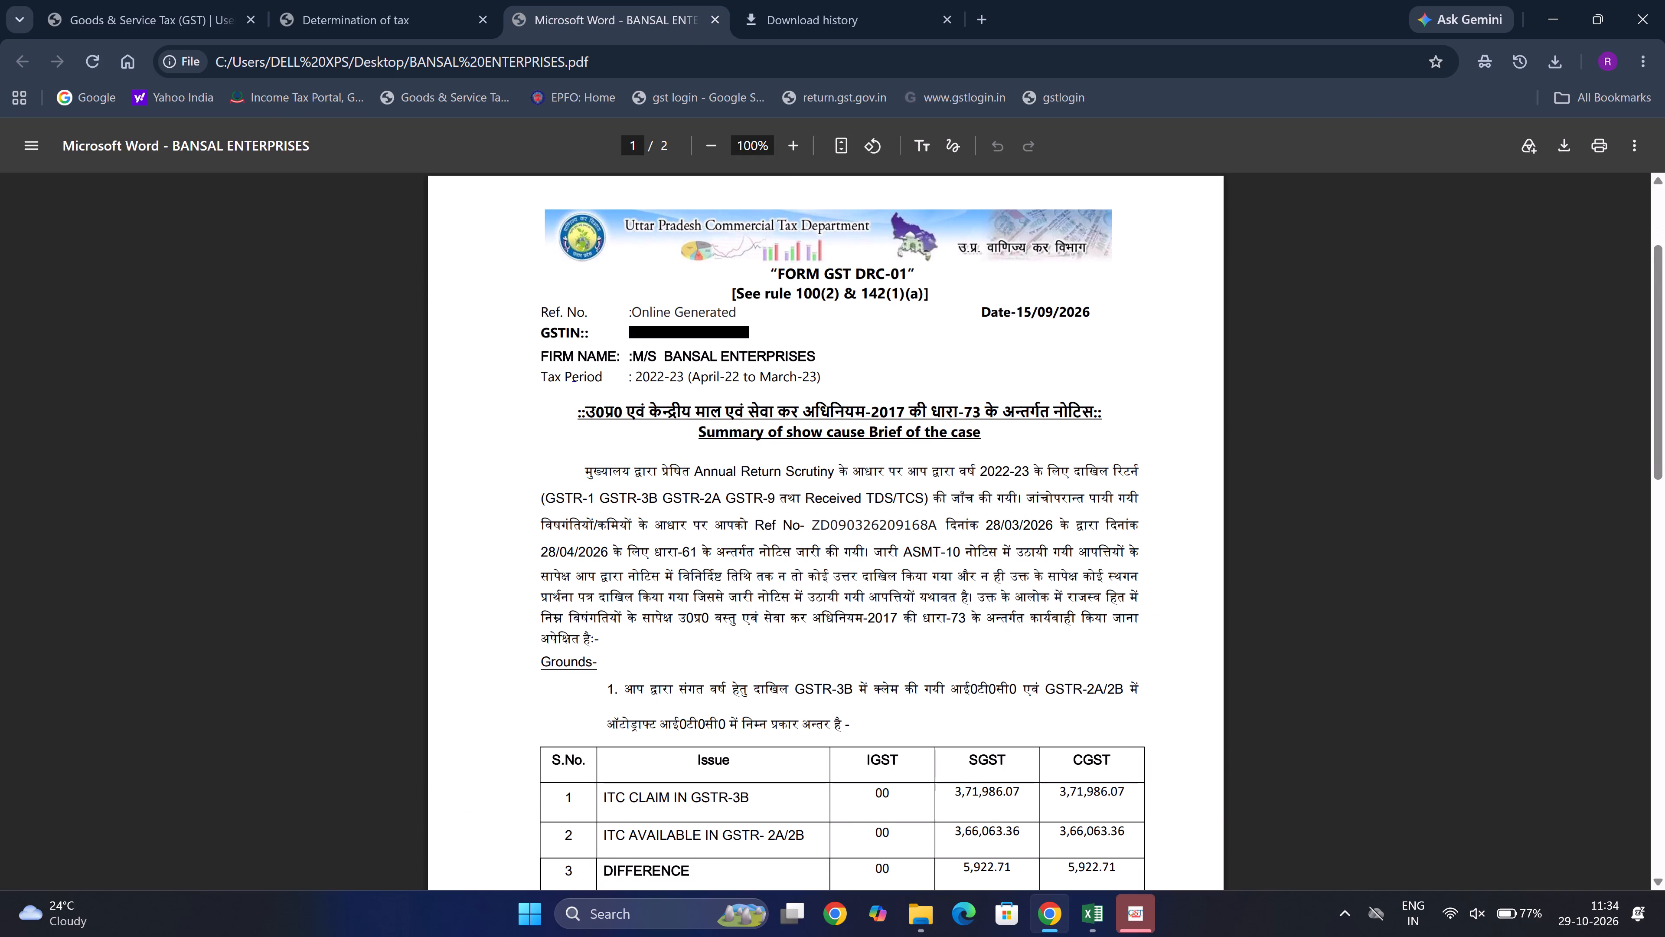
pyautogui.scroll(-1, 989, 501)
pyautogui.scroll(1, 989, 501)
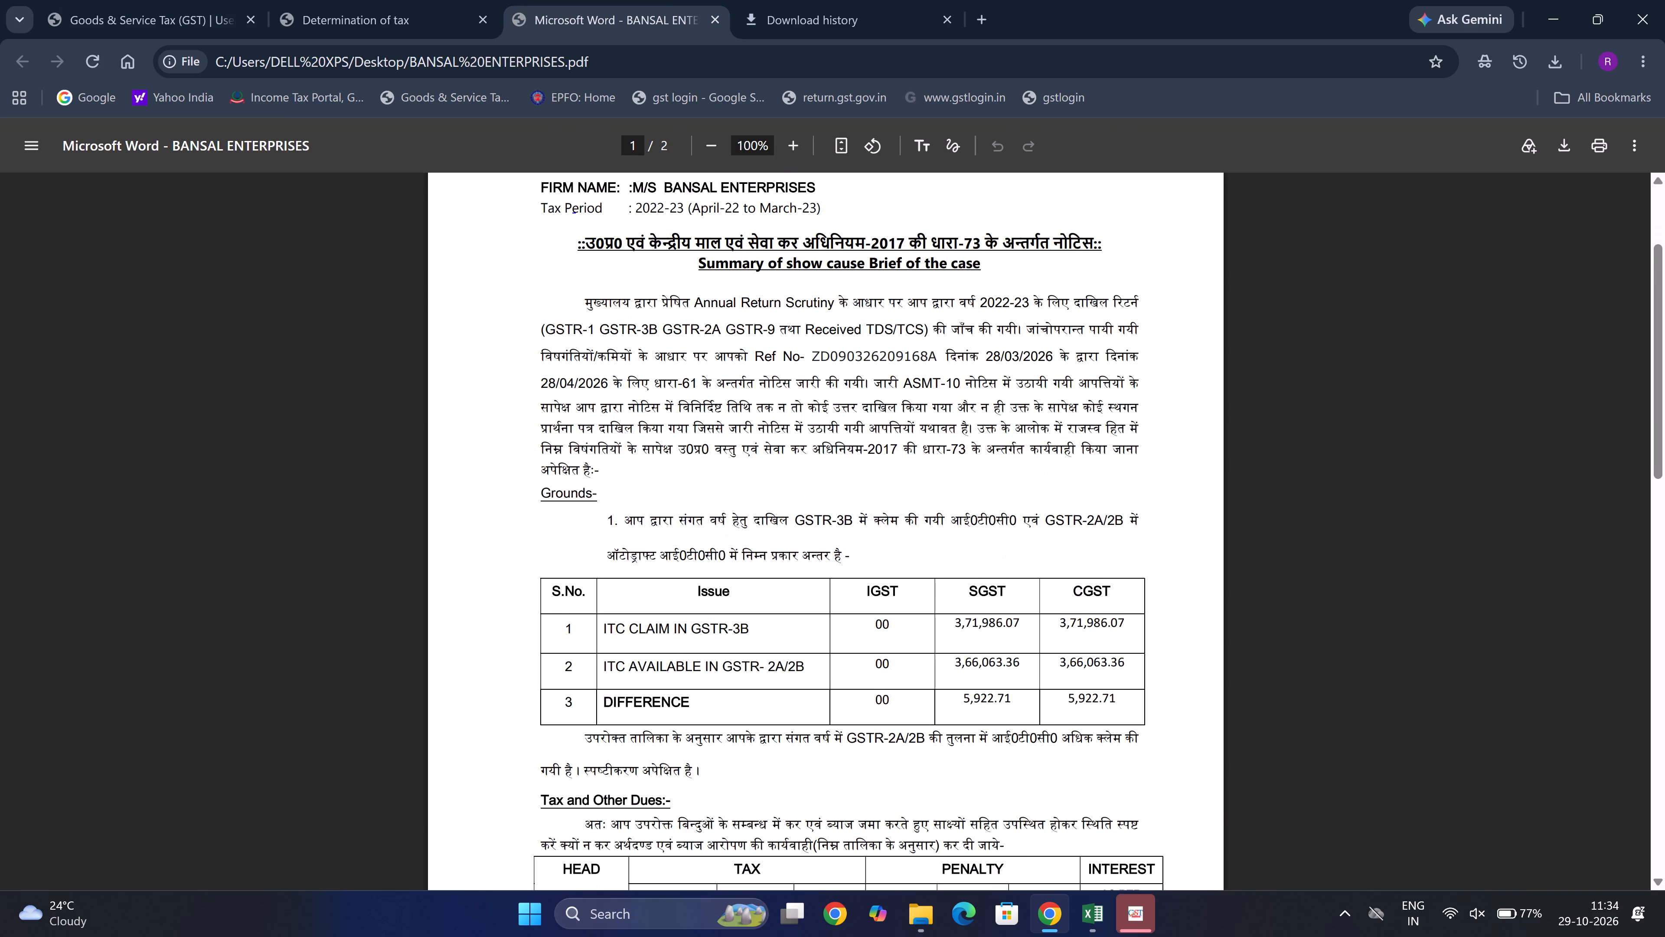
pyautogui.scroll(1, 989, 501)
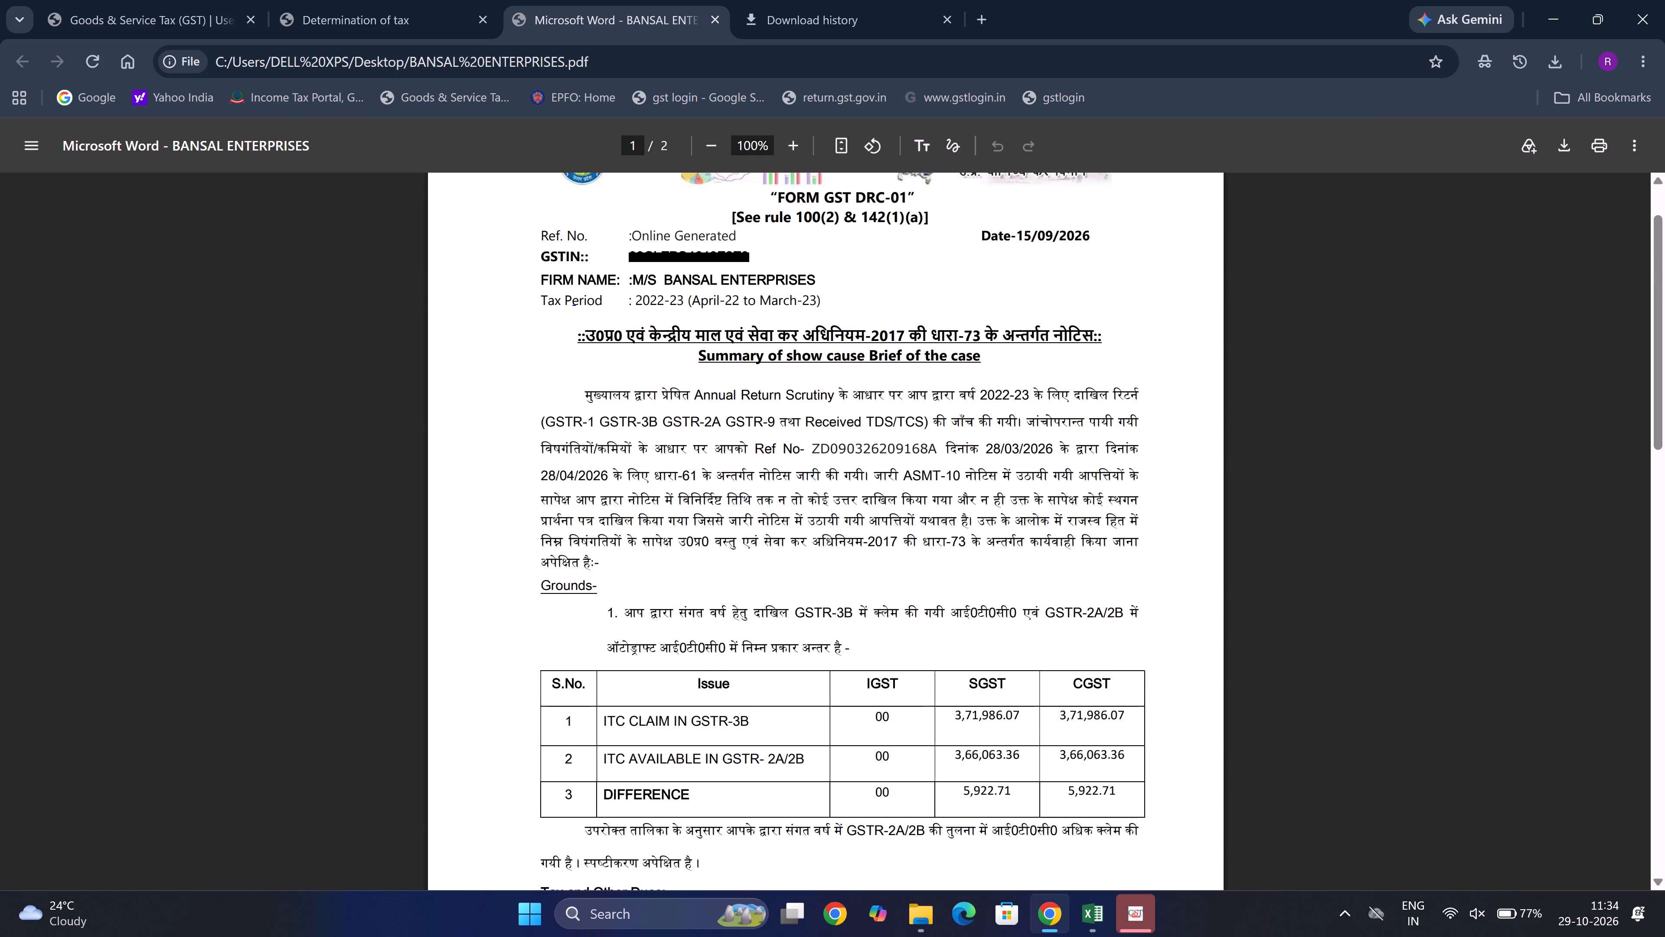
pyautogui.scroll(-4, 989, 501)
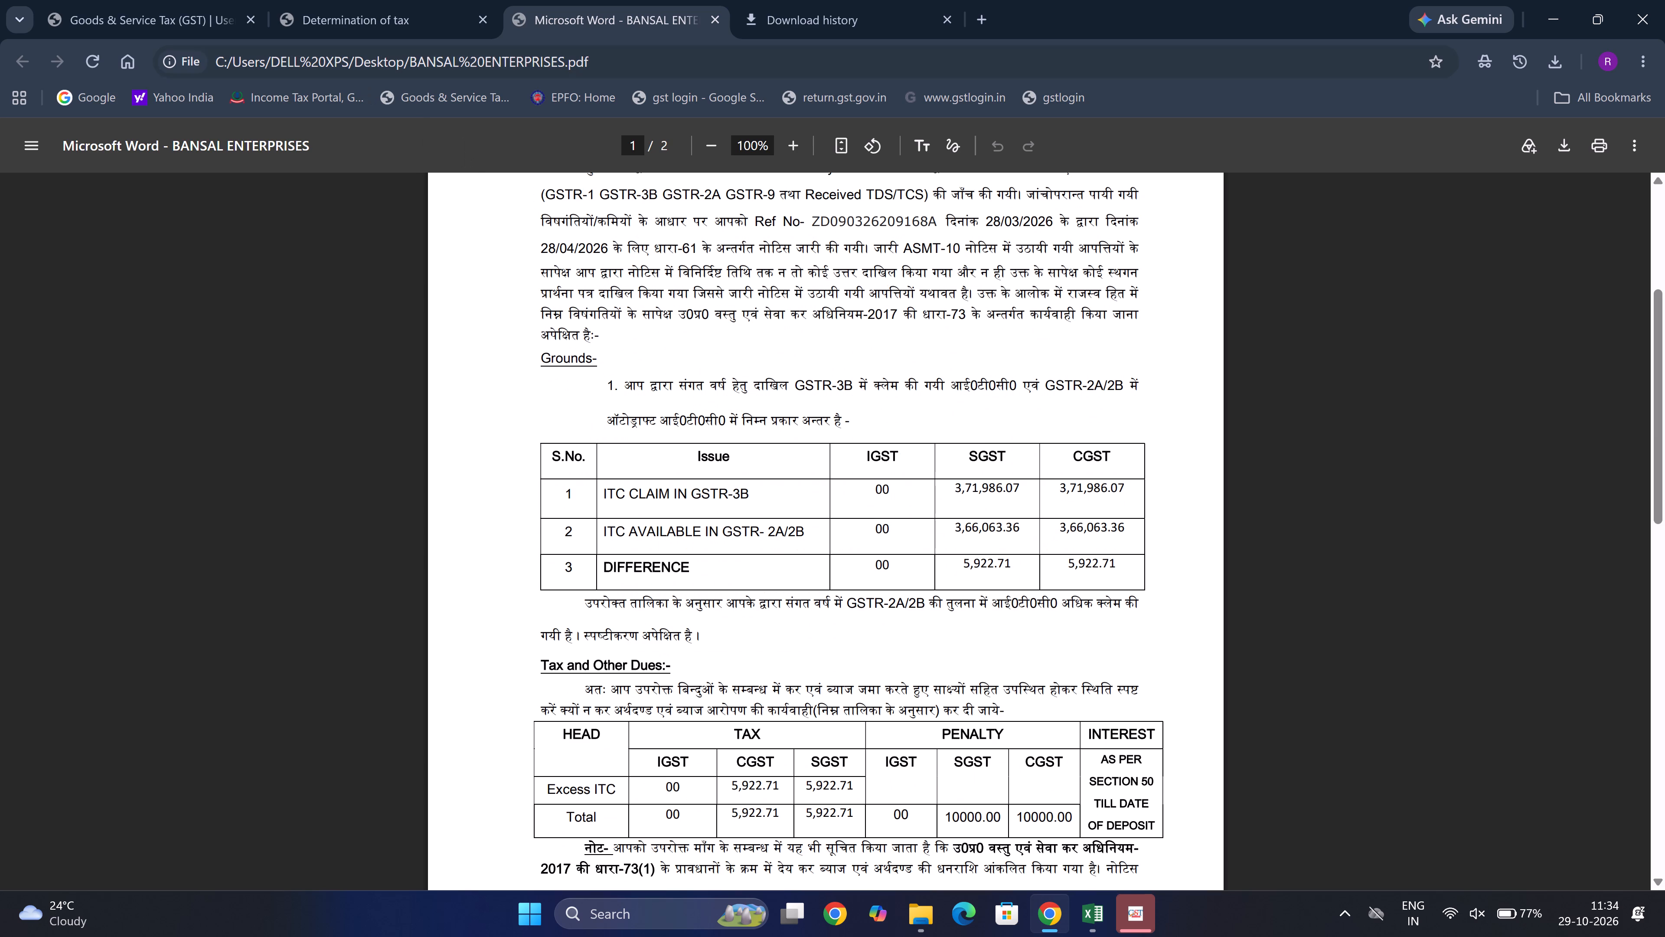
pyautogui.click(166, 6)
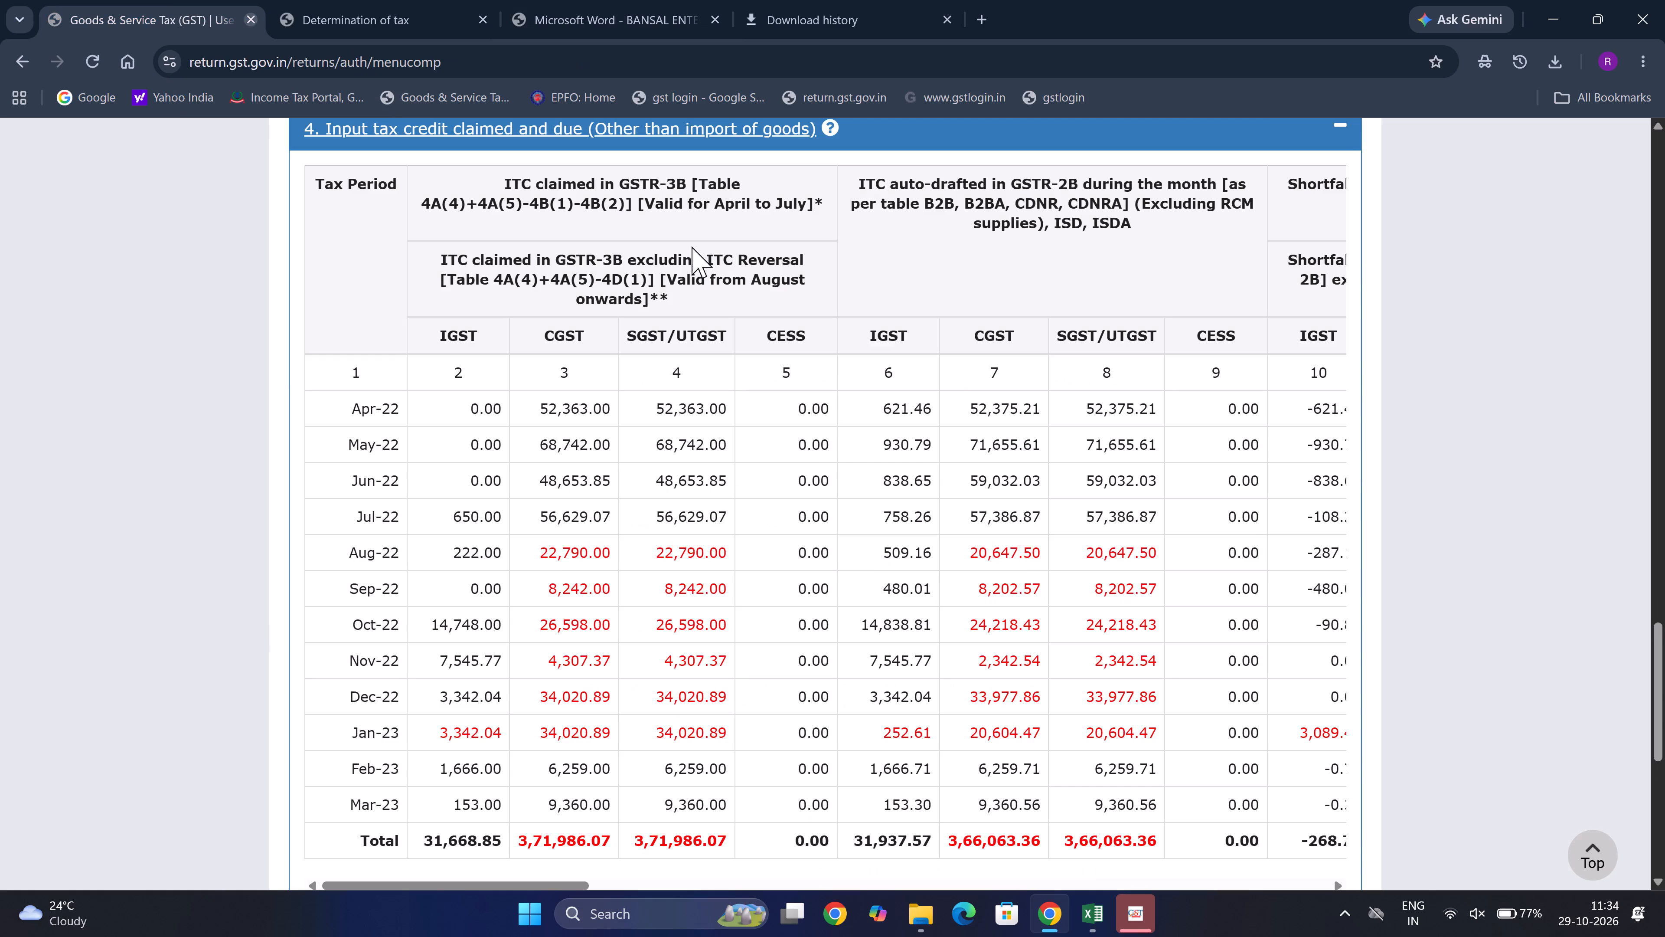
pyautogui.scroll(14, 818, 430)
pyautogui.scroll(8, 818, 430)
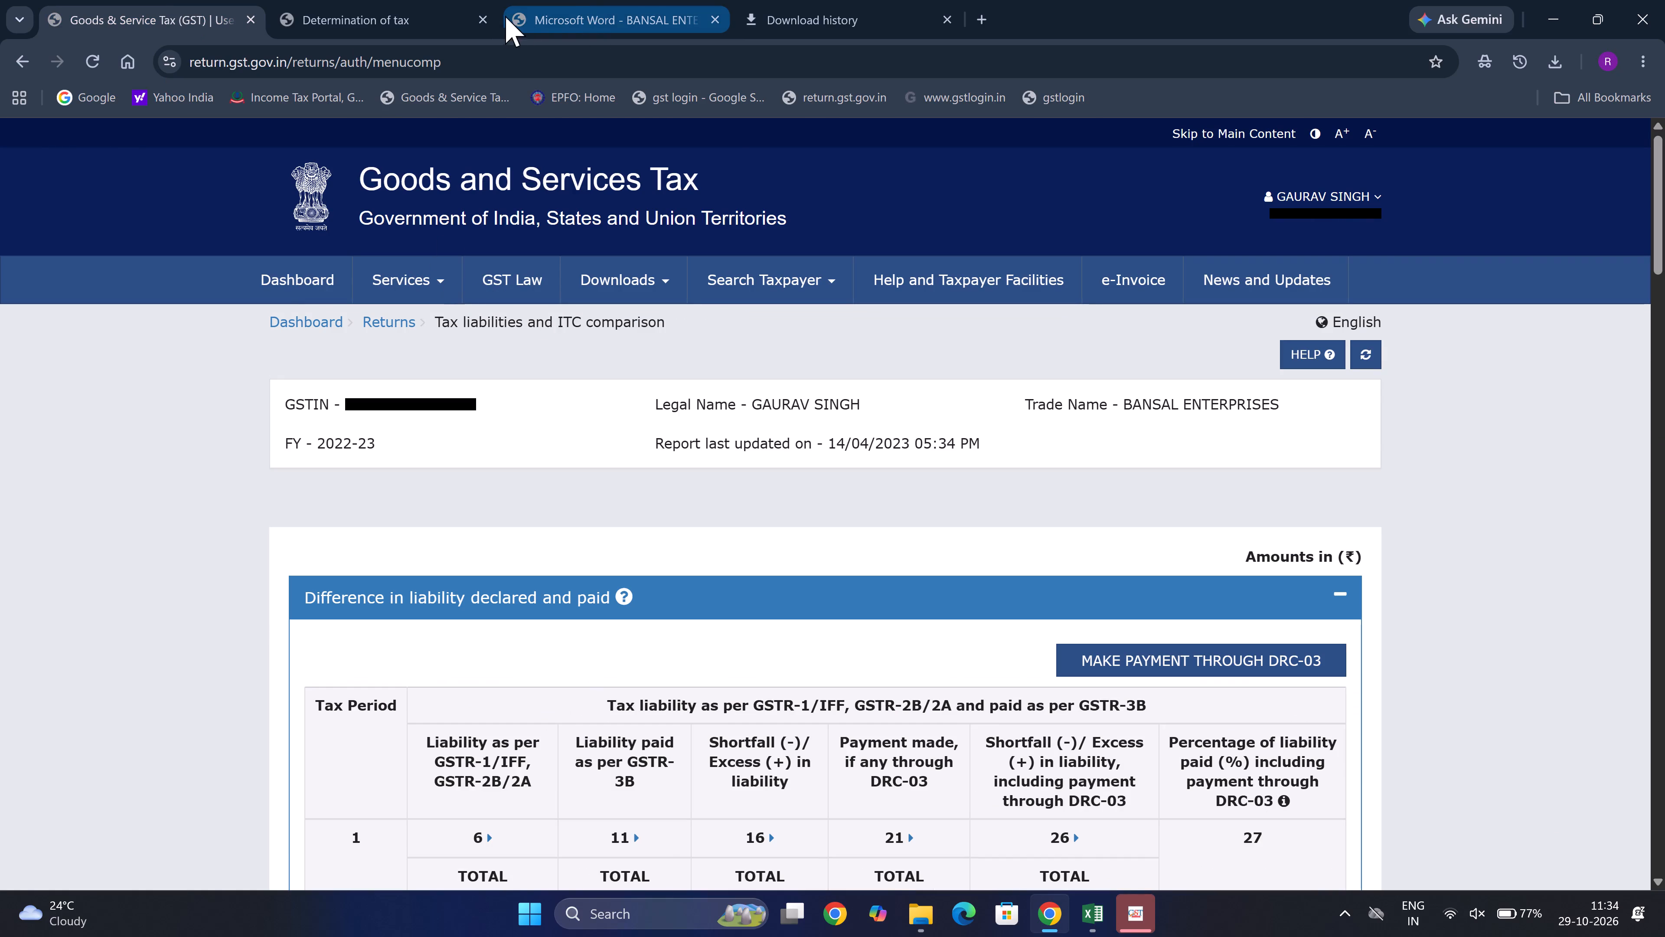
pyautogui.click(564, 16)
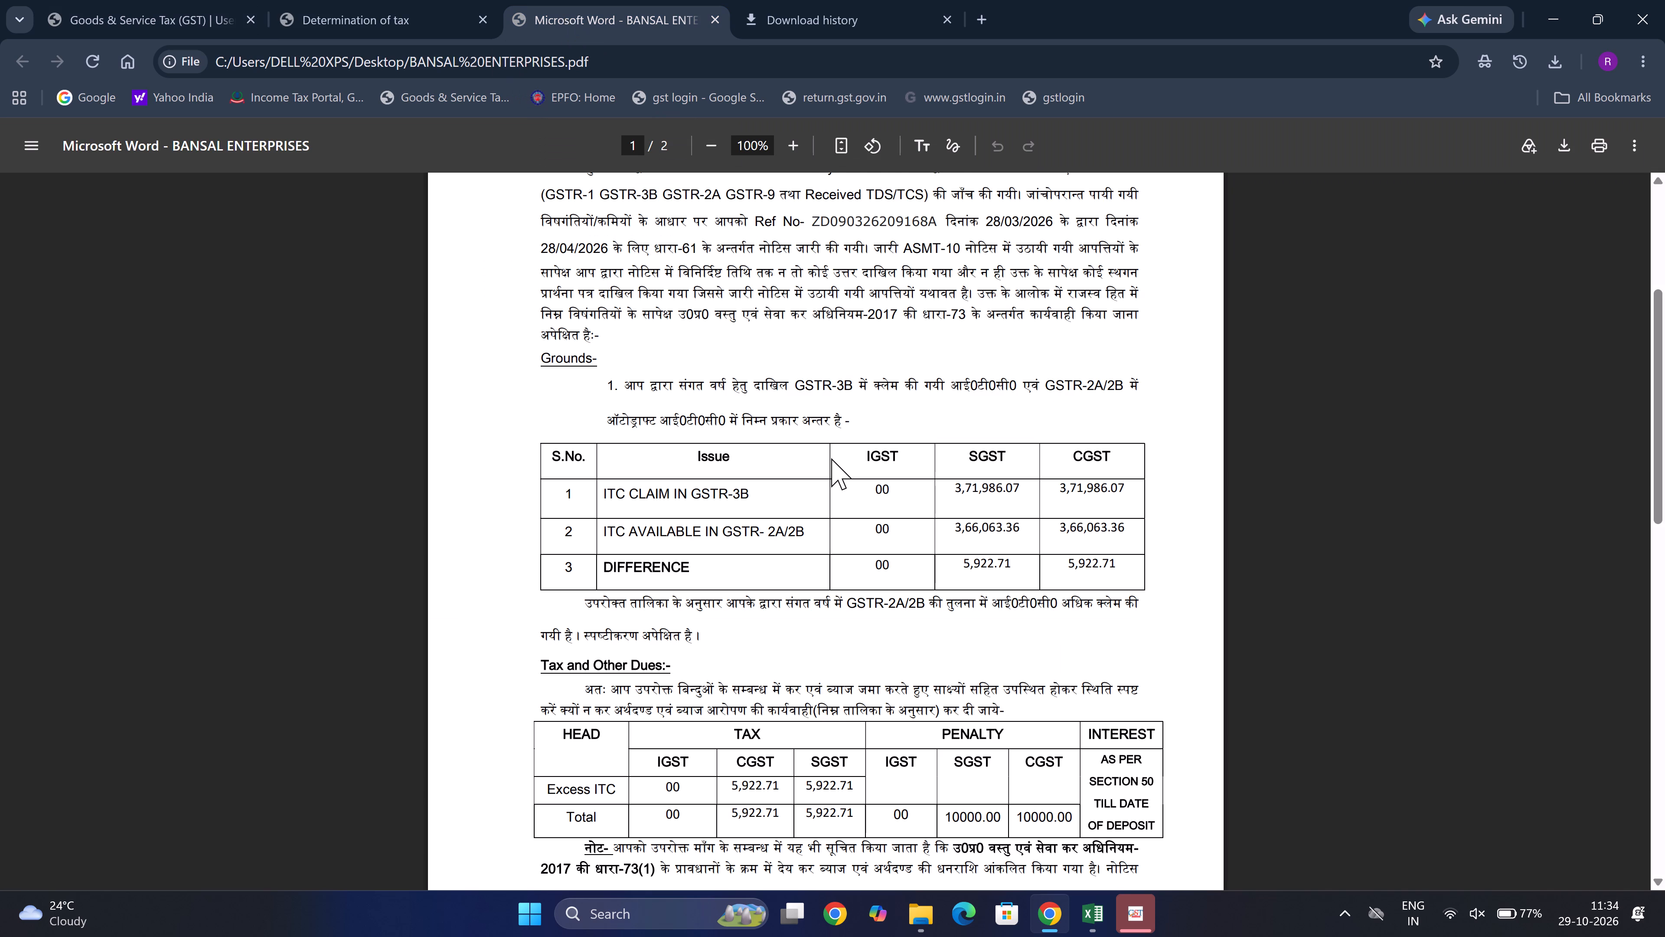
pyautogui.scroll(-2, 831, 458)
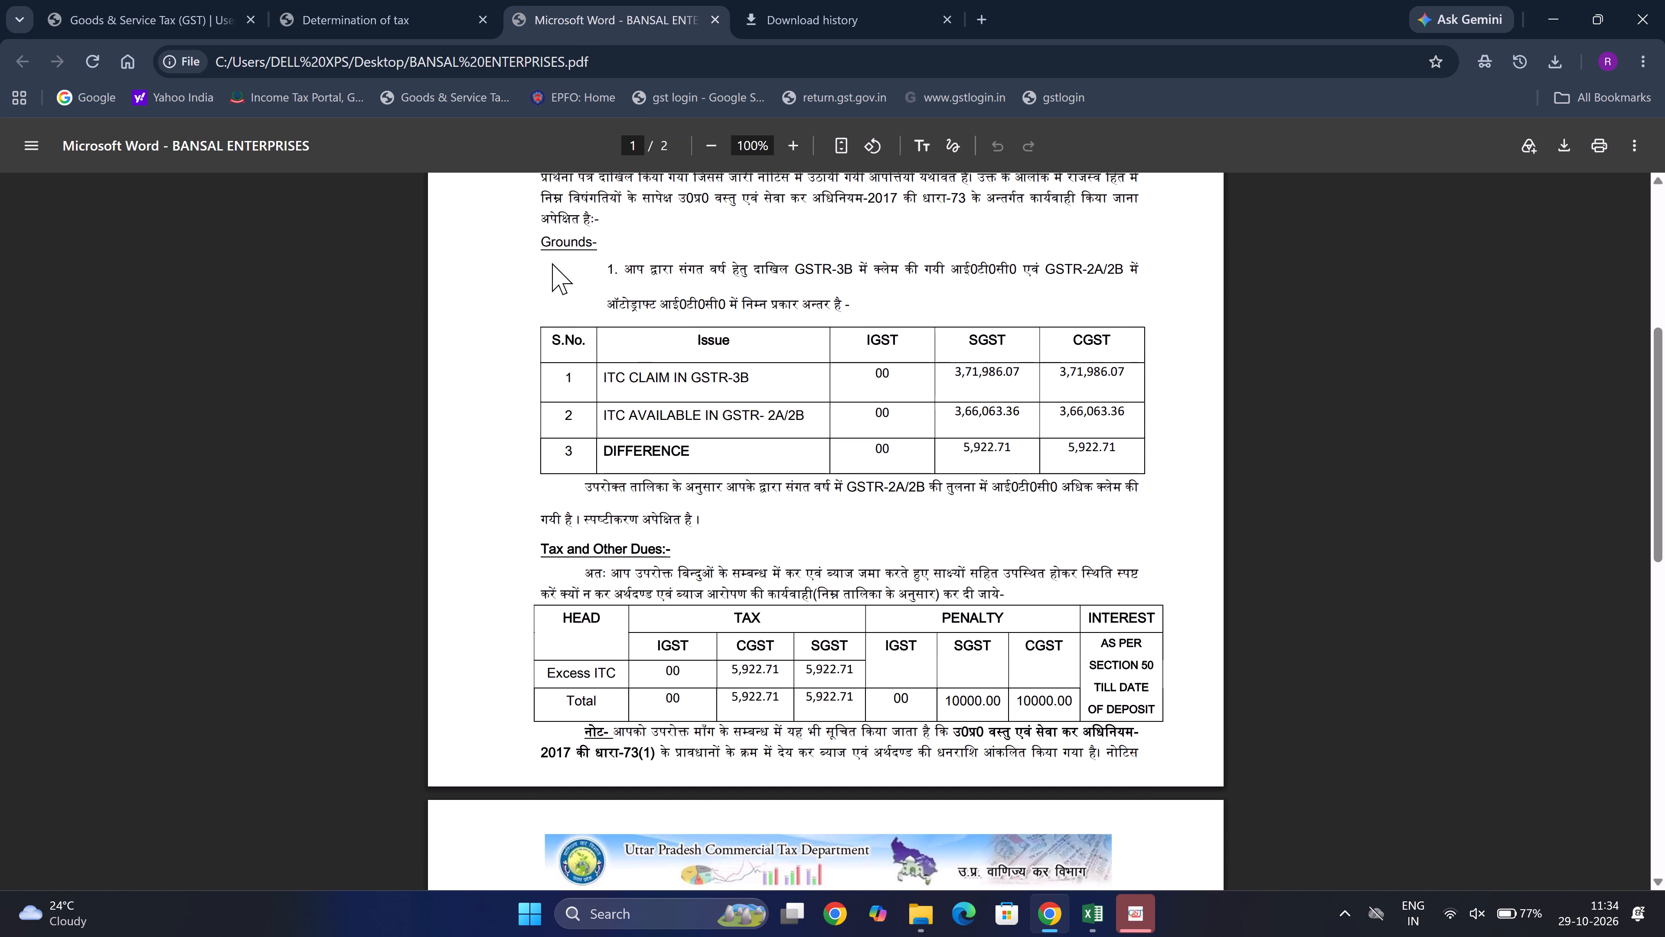
# Back in the portal's comparison report, examine the section 4 monthly rows from August 2022 onwards and the notes beneath the table.
pyautogui.click(111, 0)
pyautogui.scroll(-1, 676, 548)
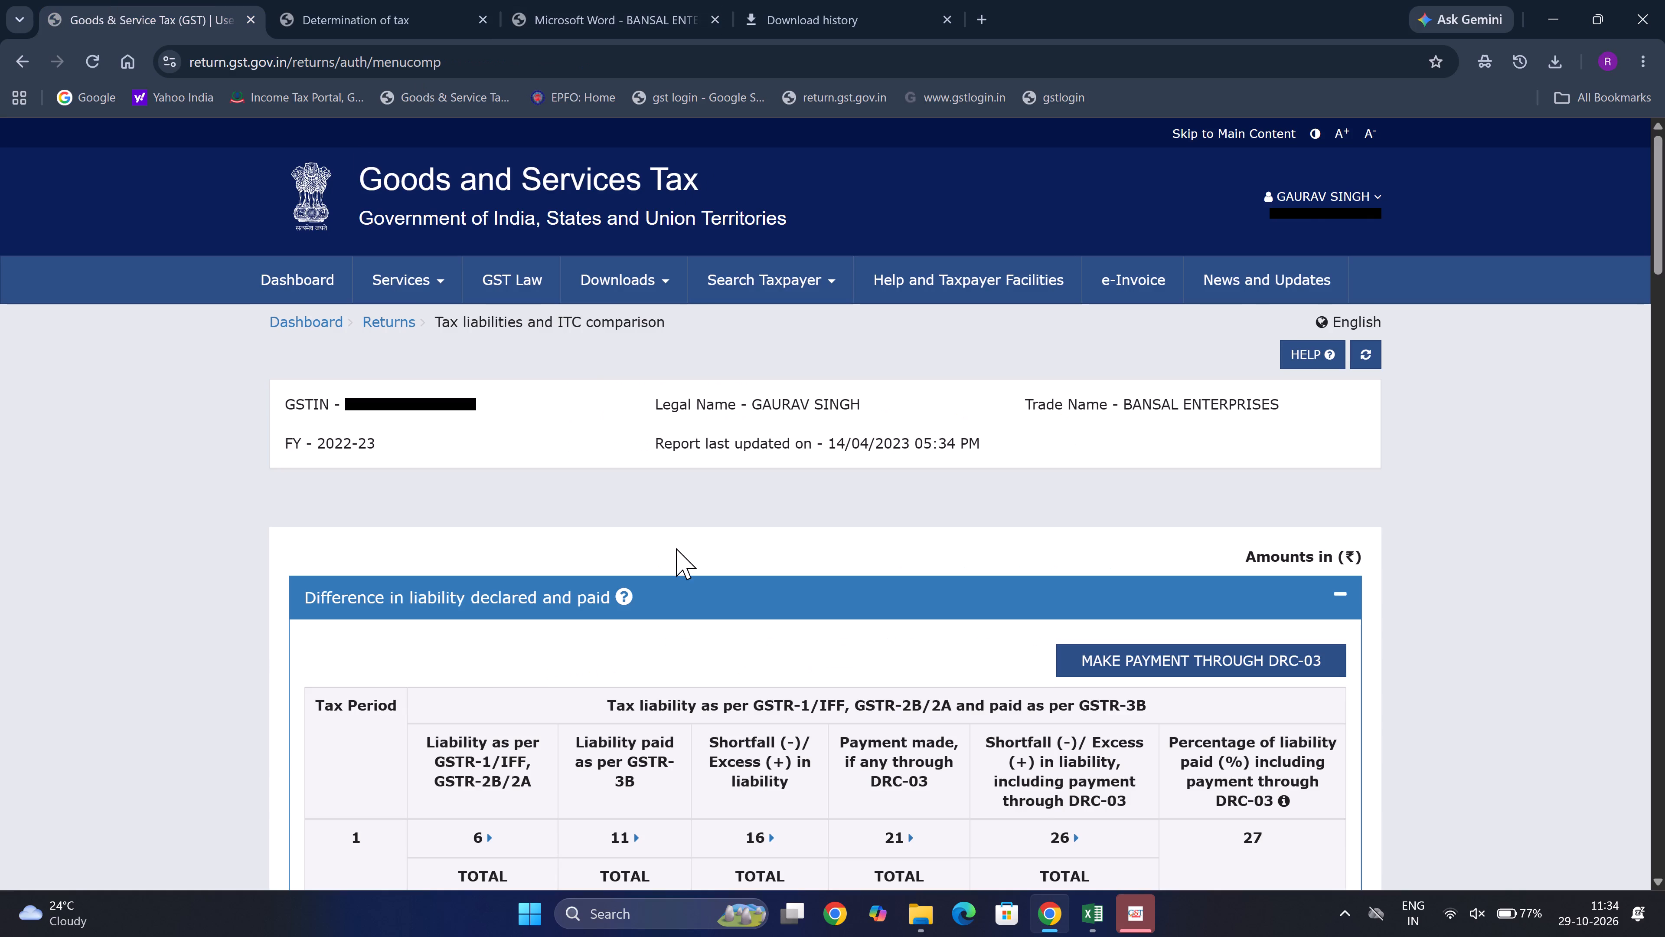
pyautogui.scroll(-14, 676, 548)
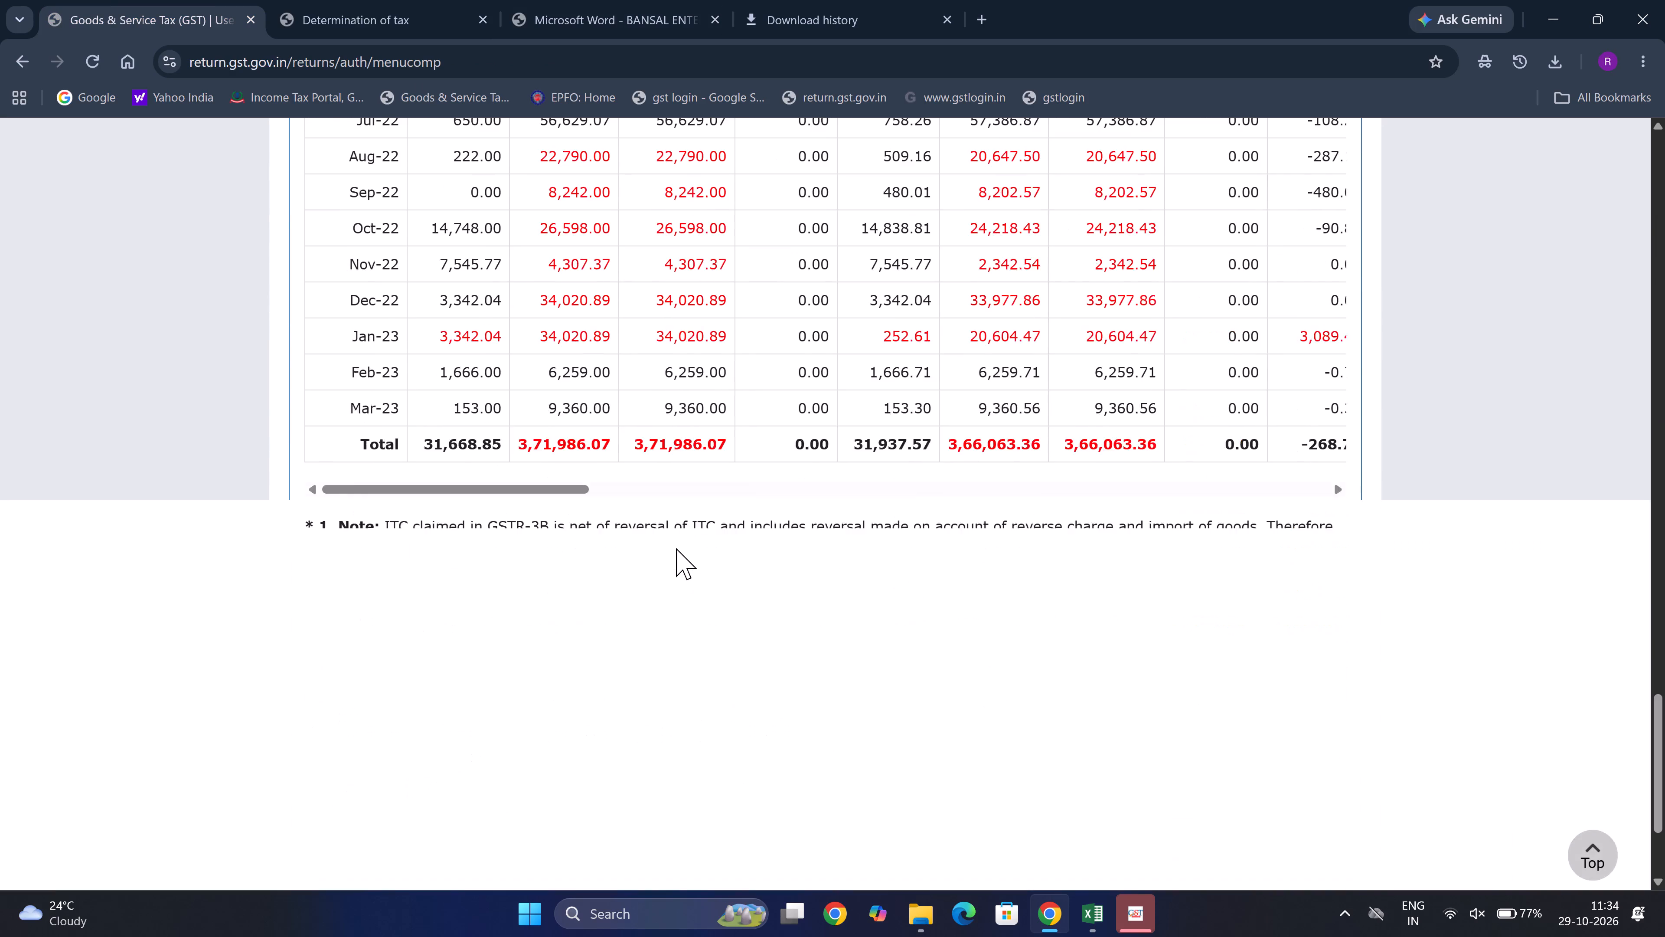
pyautogui.scroll(3, 676, 548)
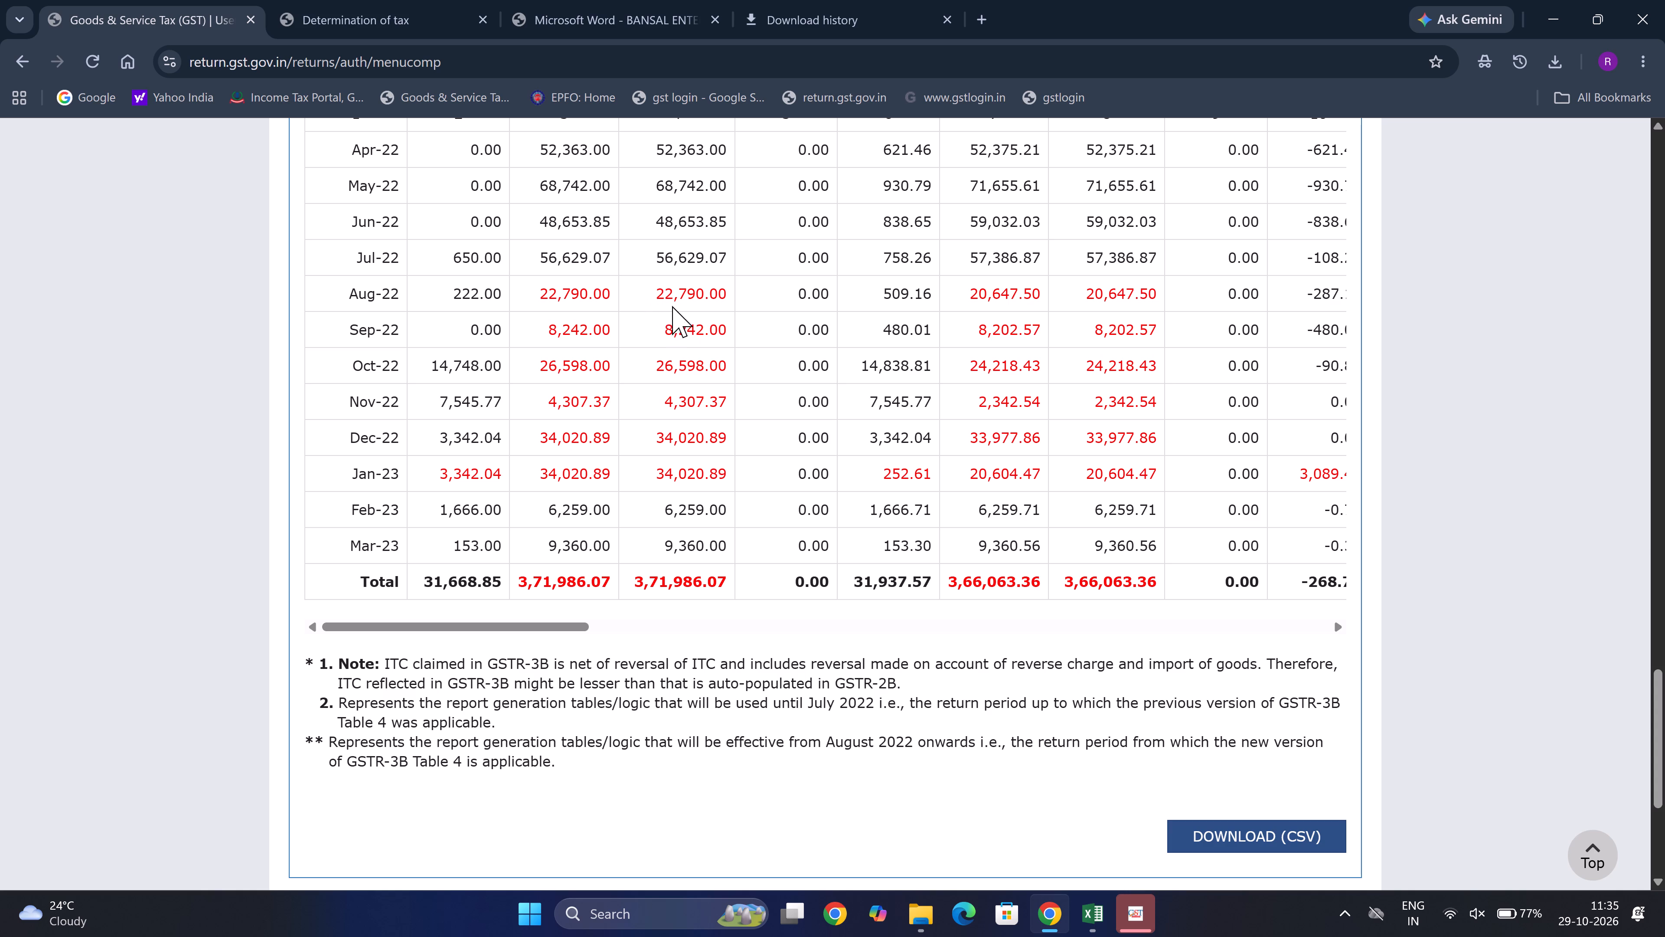
pyautogui.scroll(3, 665, 310)
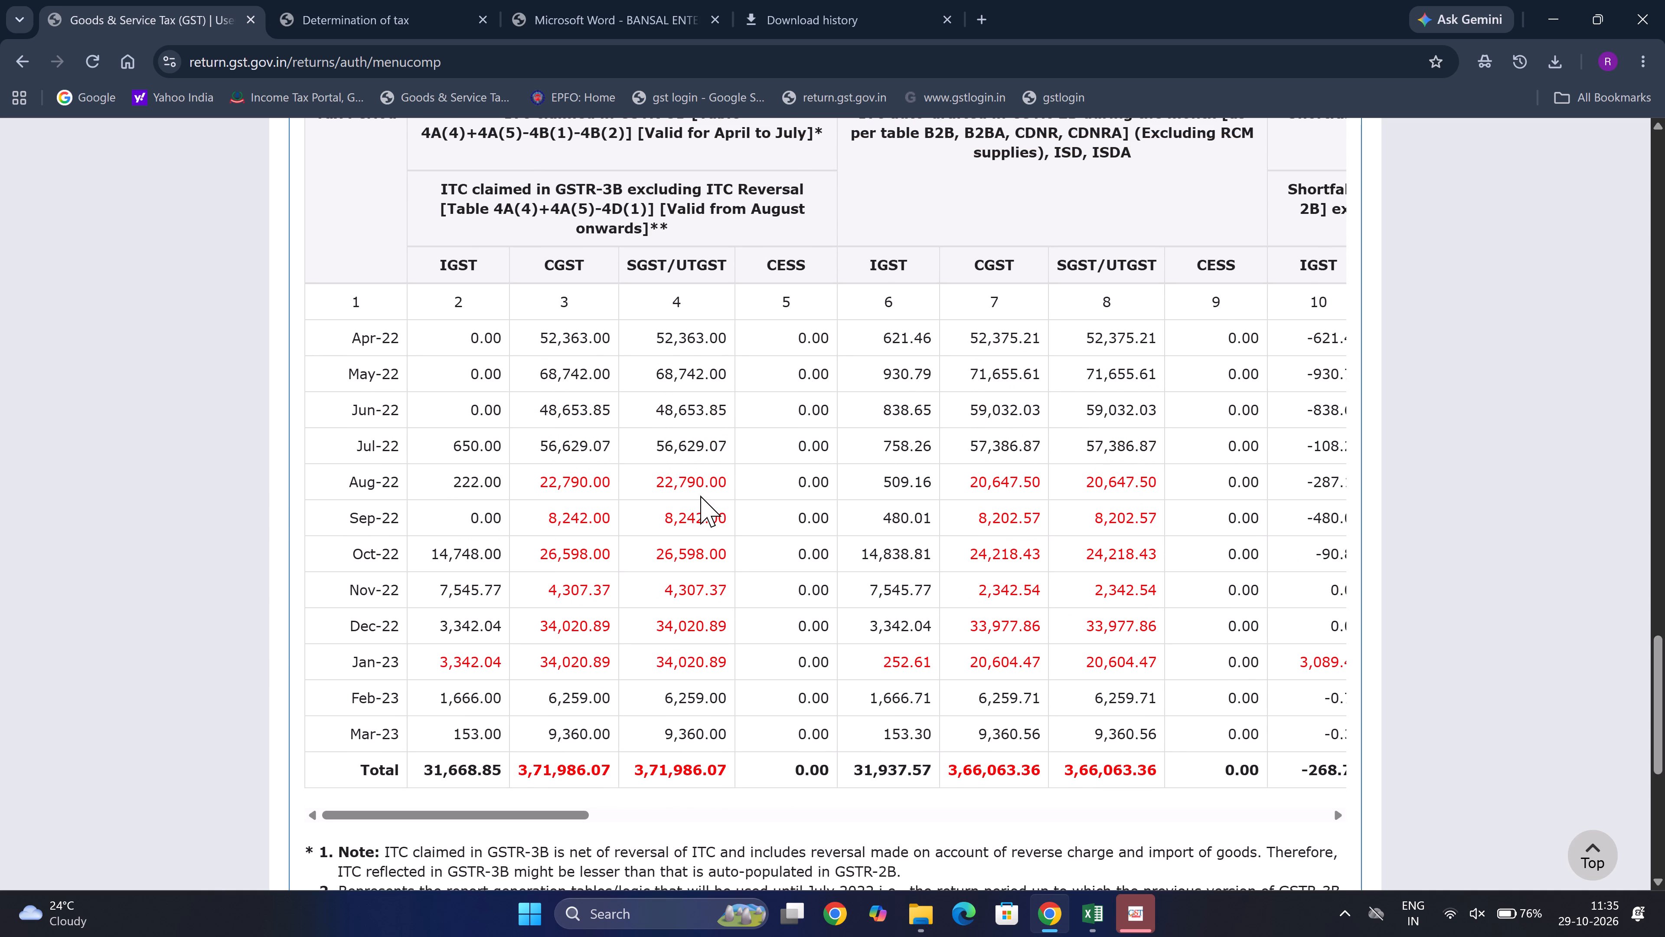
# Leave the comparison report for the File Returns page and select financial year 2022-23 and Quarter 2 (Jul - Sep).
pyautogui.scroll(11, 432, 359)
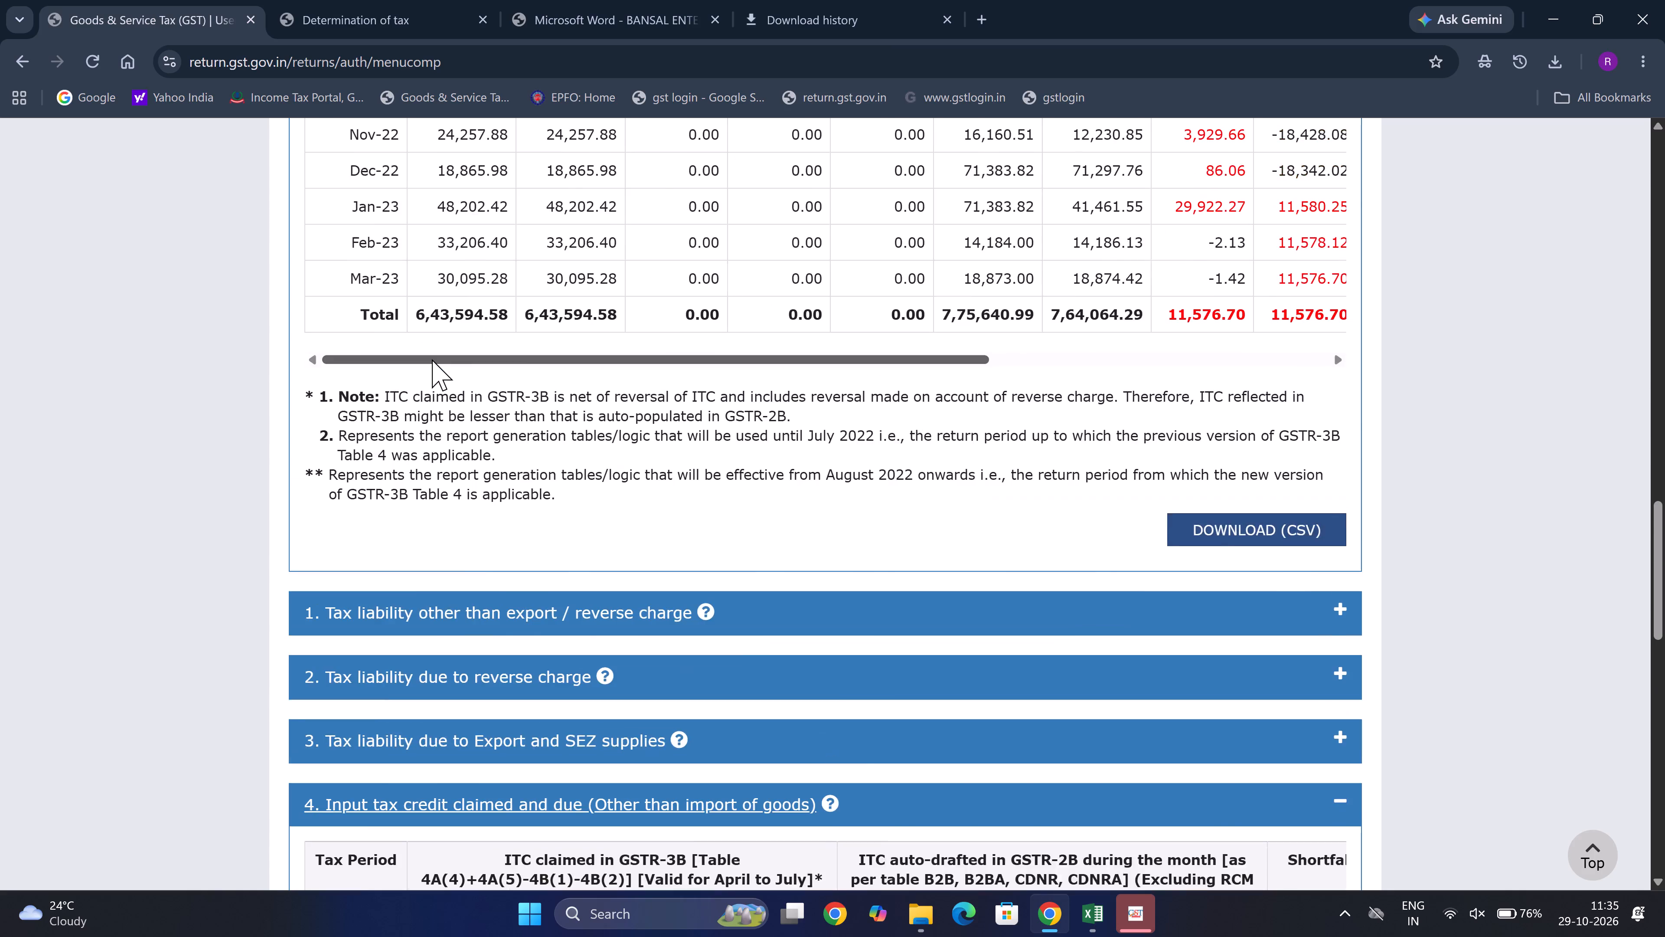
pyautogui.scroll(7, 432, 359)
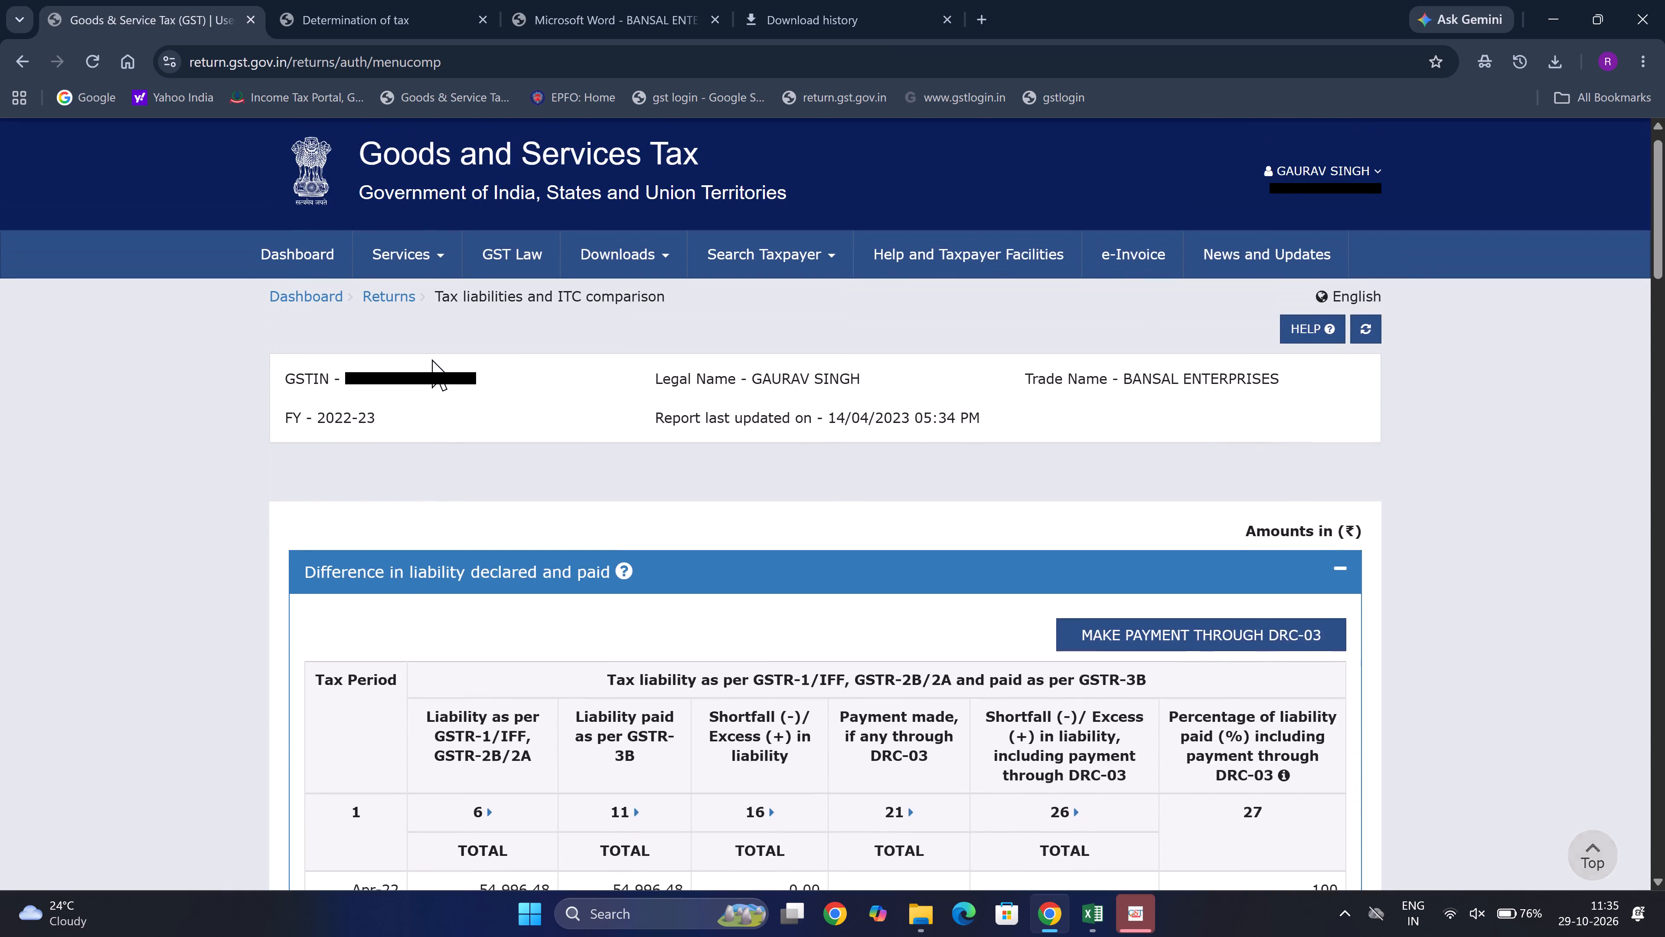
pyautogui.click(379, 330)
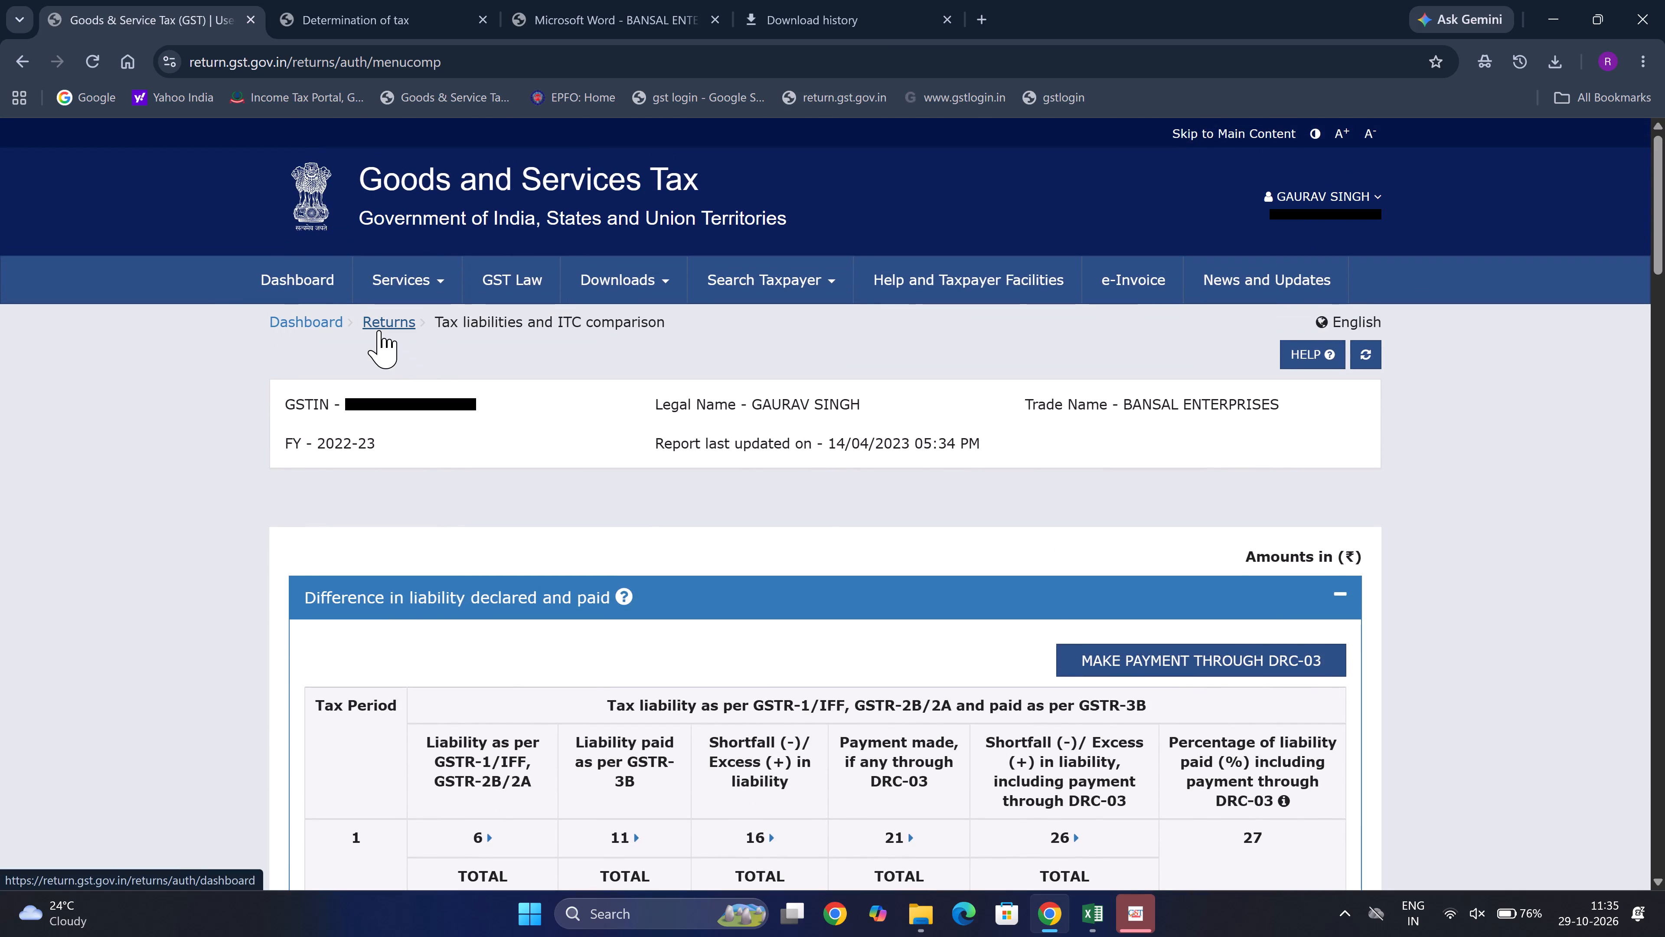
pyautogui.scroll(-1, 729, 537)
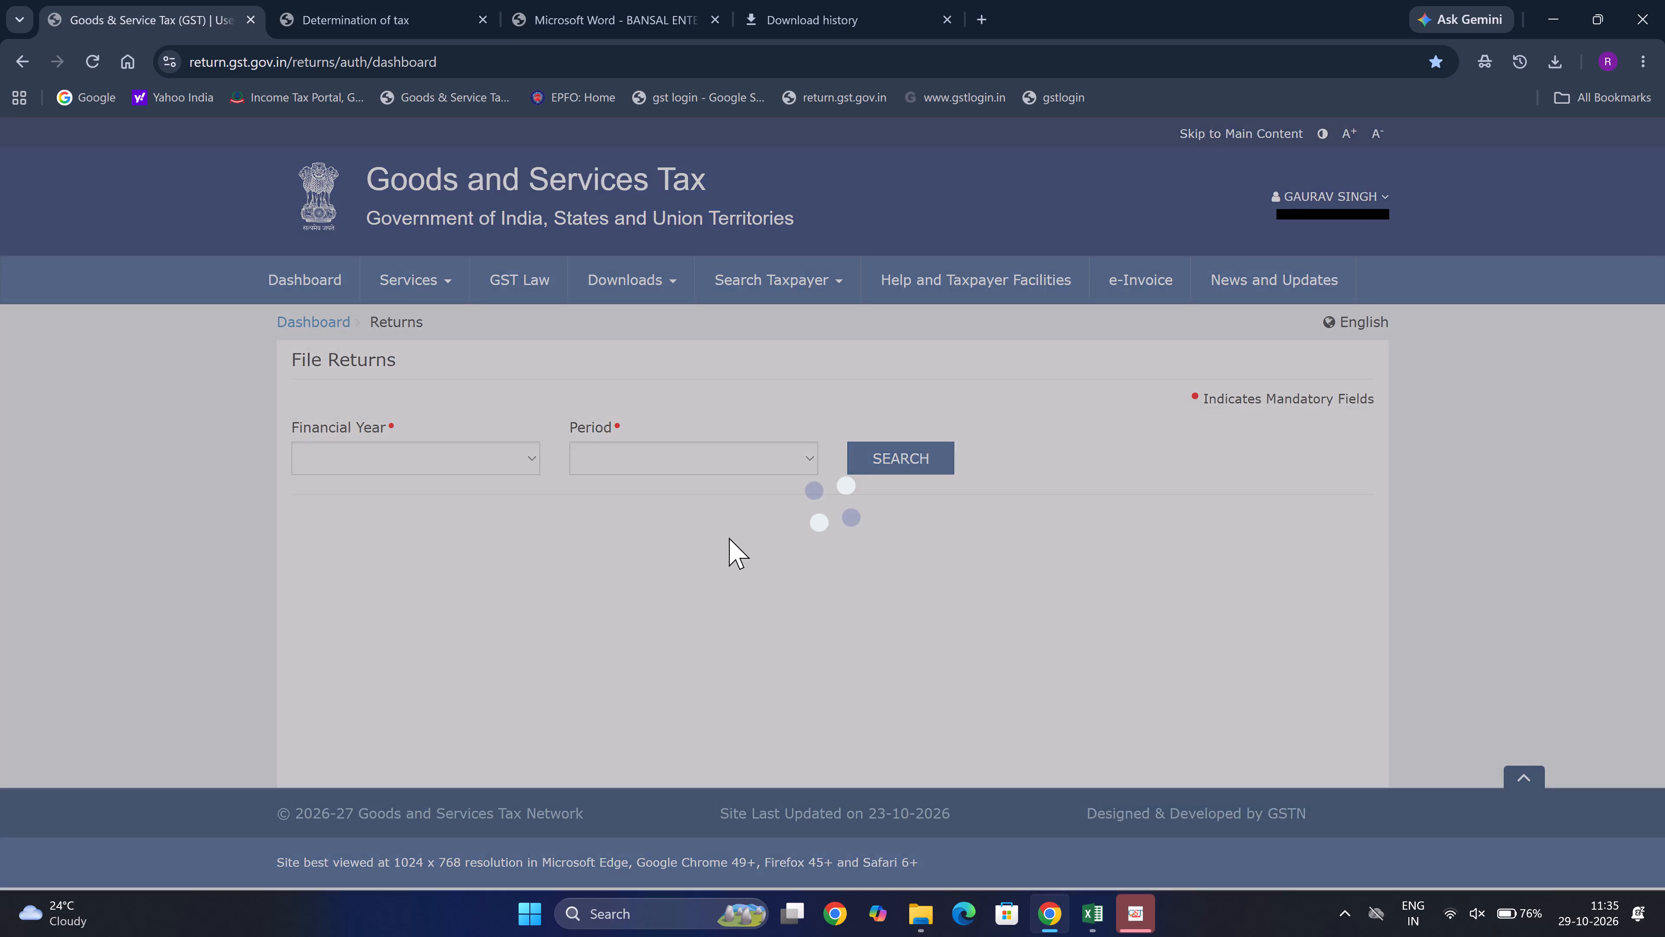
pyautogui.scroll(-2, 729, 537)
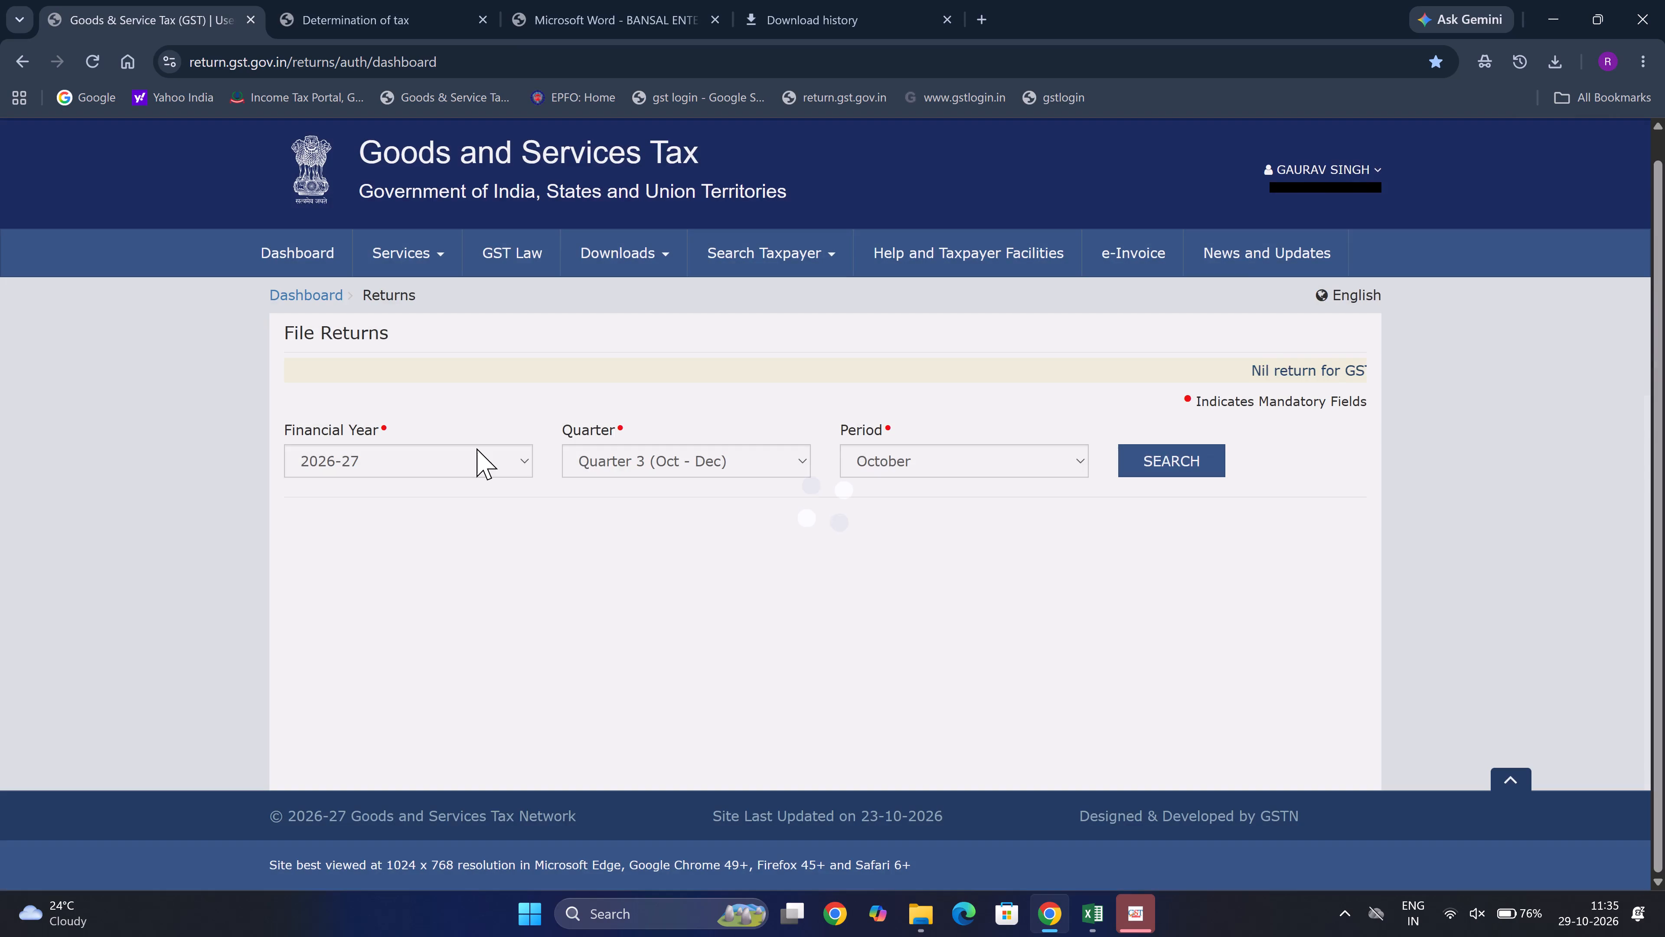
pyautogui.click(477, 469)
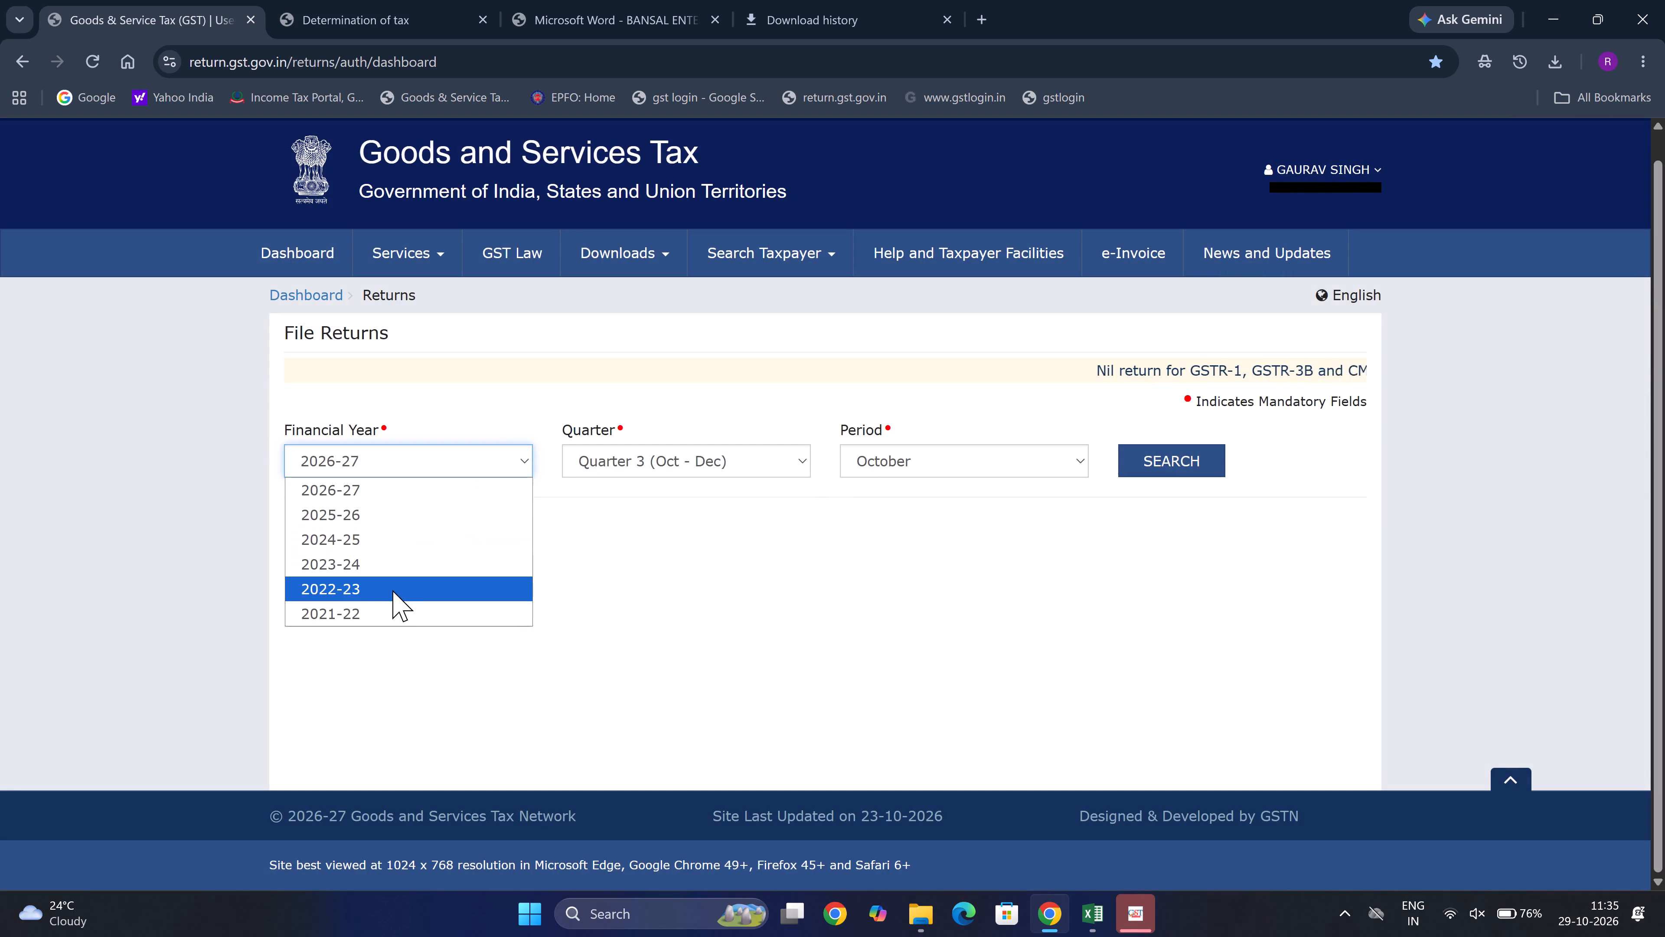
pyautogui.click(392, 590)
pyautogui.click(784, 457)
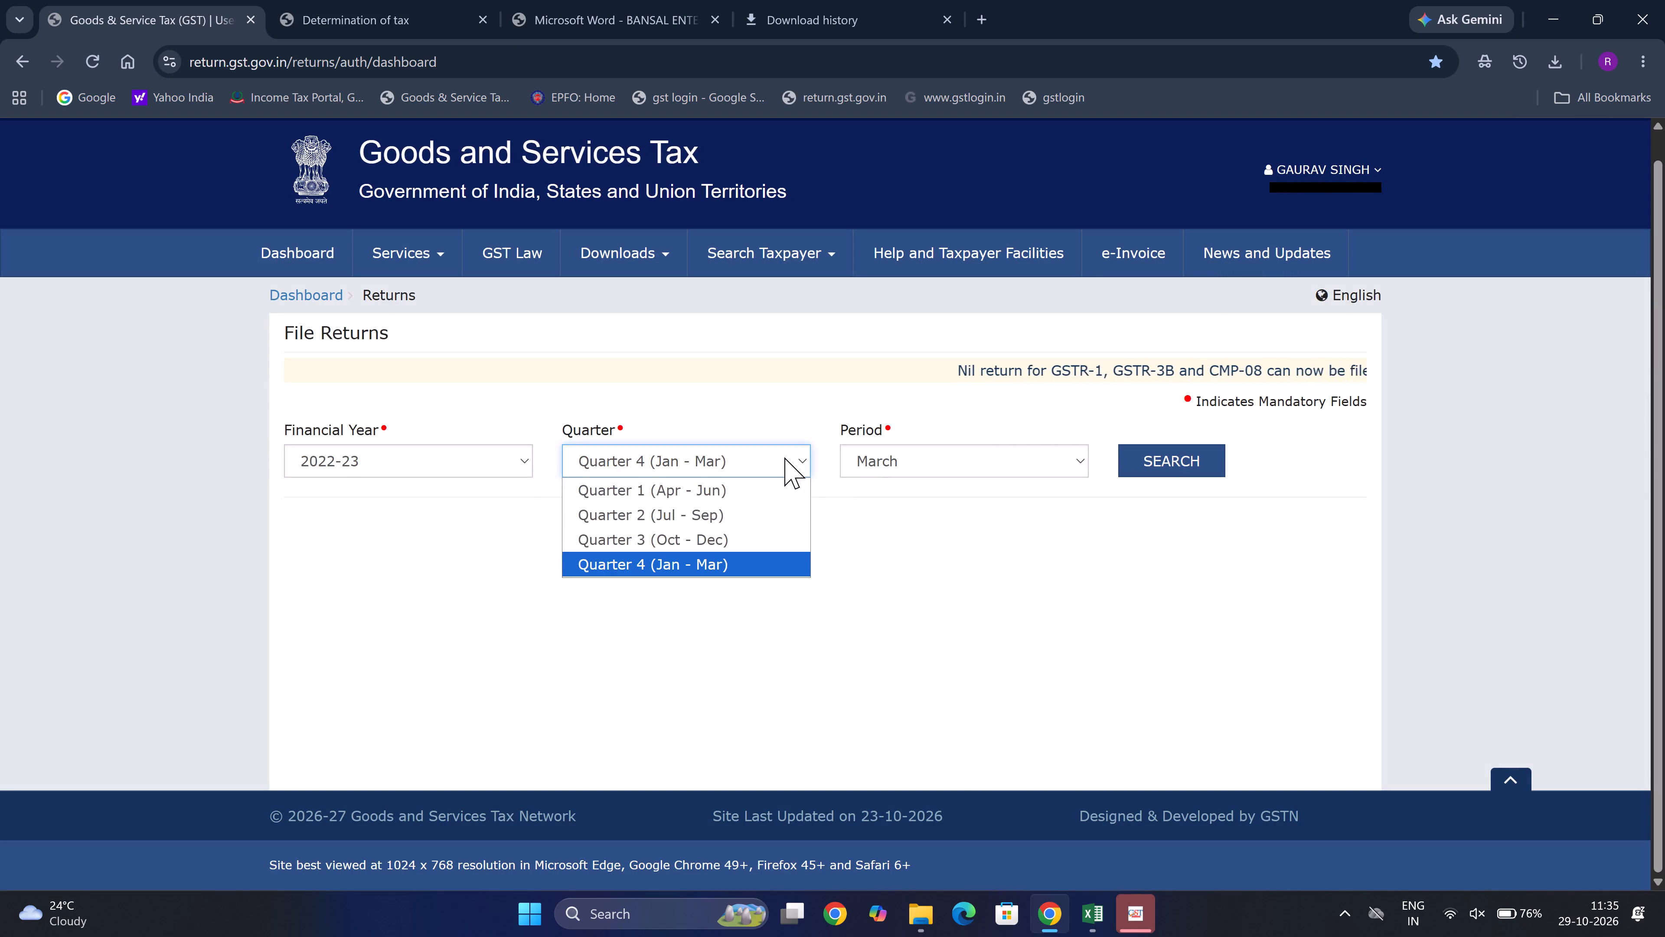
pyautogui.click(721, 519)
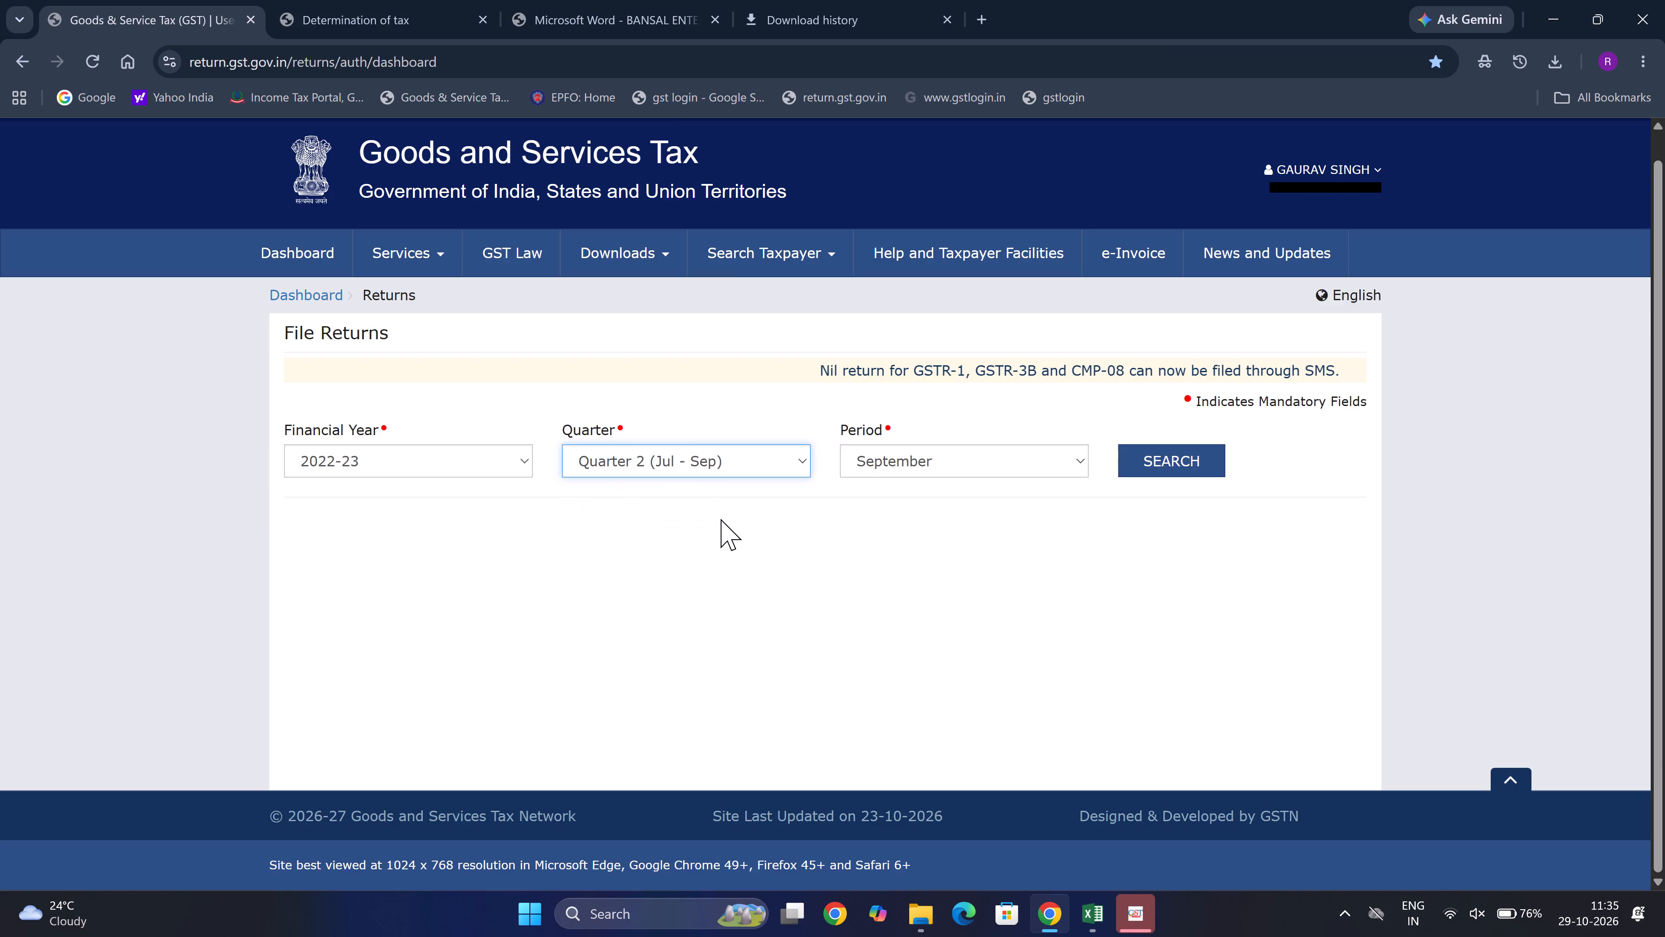
# Review the grounds, dues, reply deadline and case references in the BANSAL ENTERPRISES DRC-01 notice PDF.
pyautogui.click(614, 0)
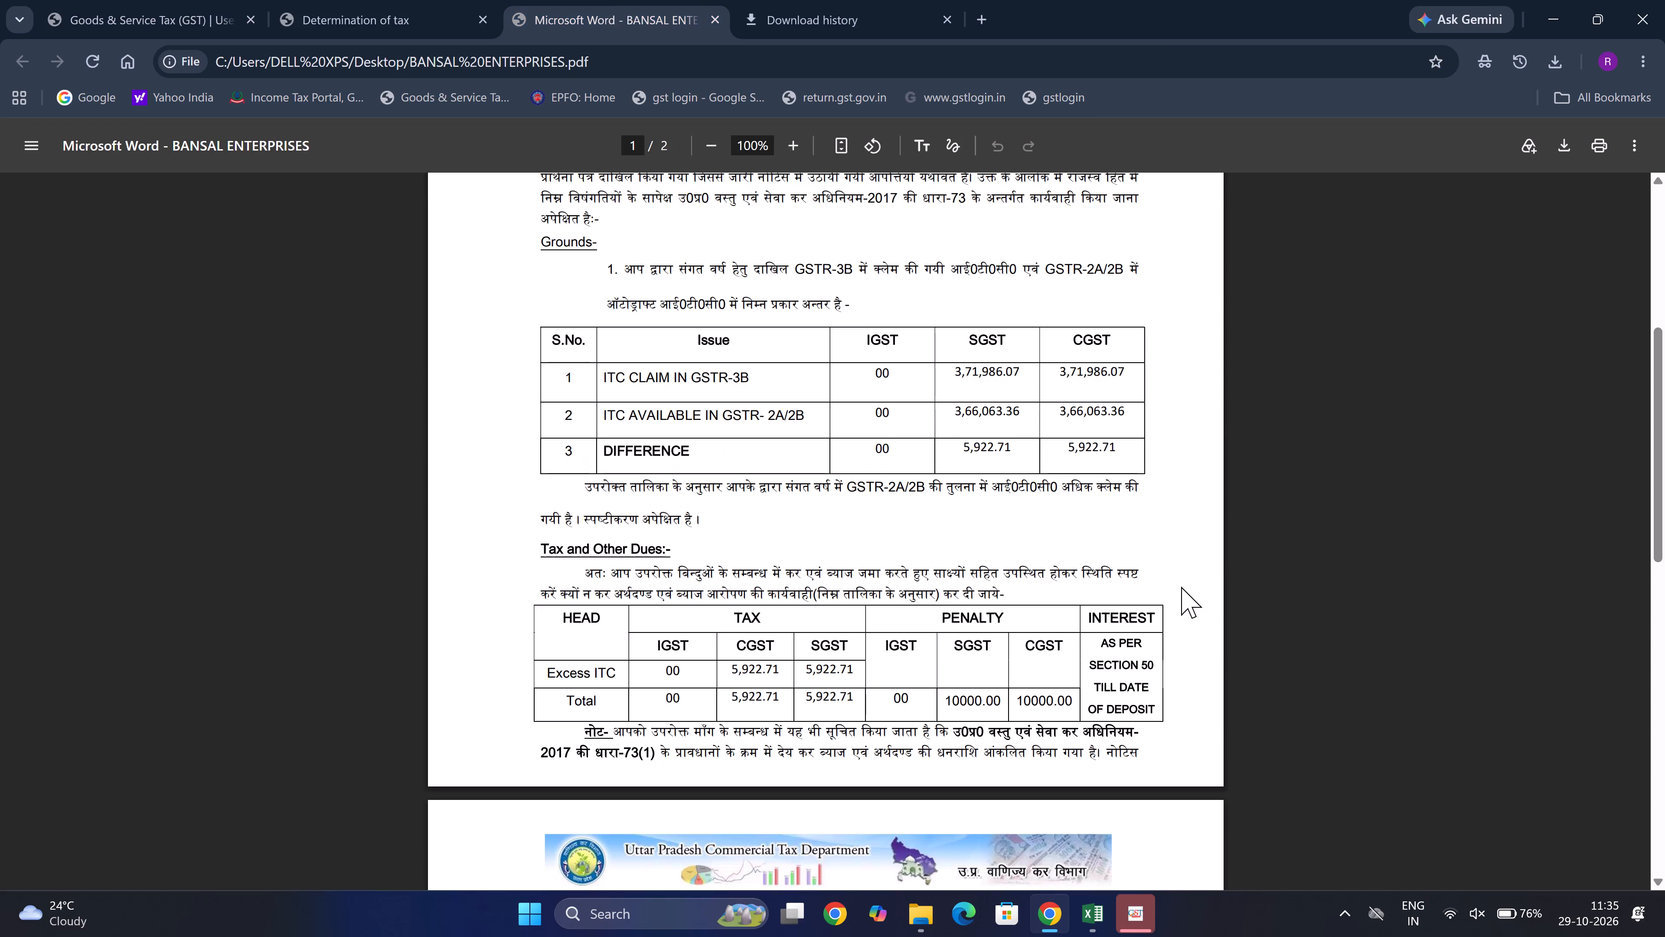
pyautogui.scroll(-2, 1181, 586)
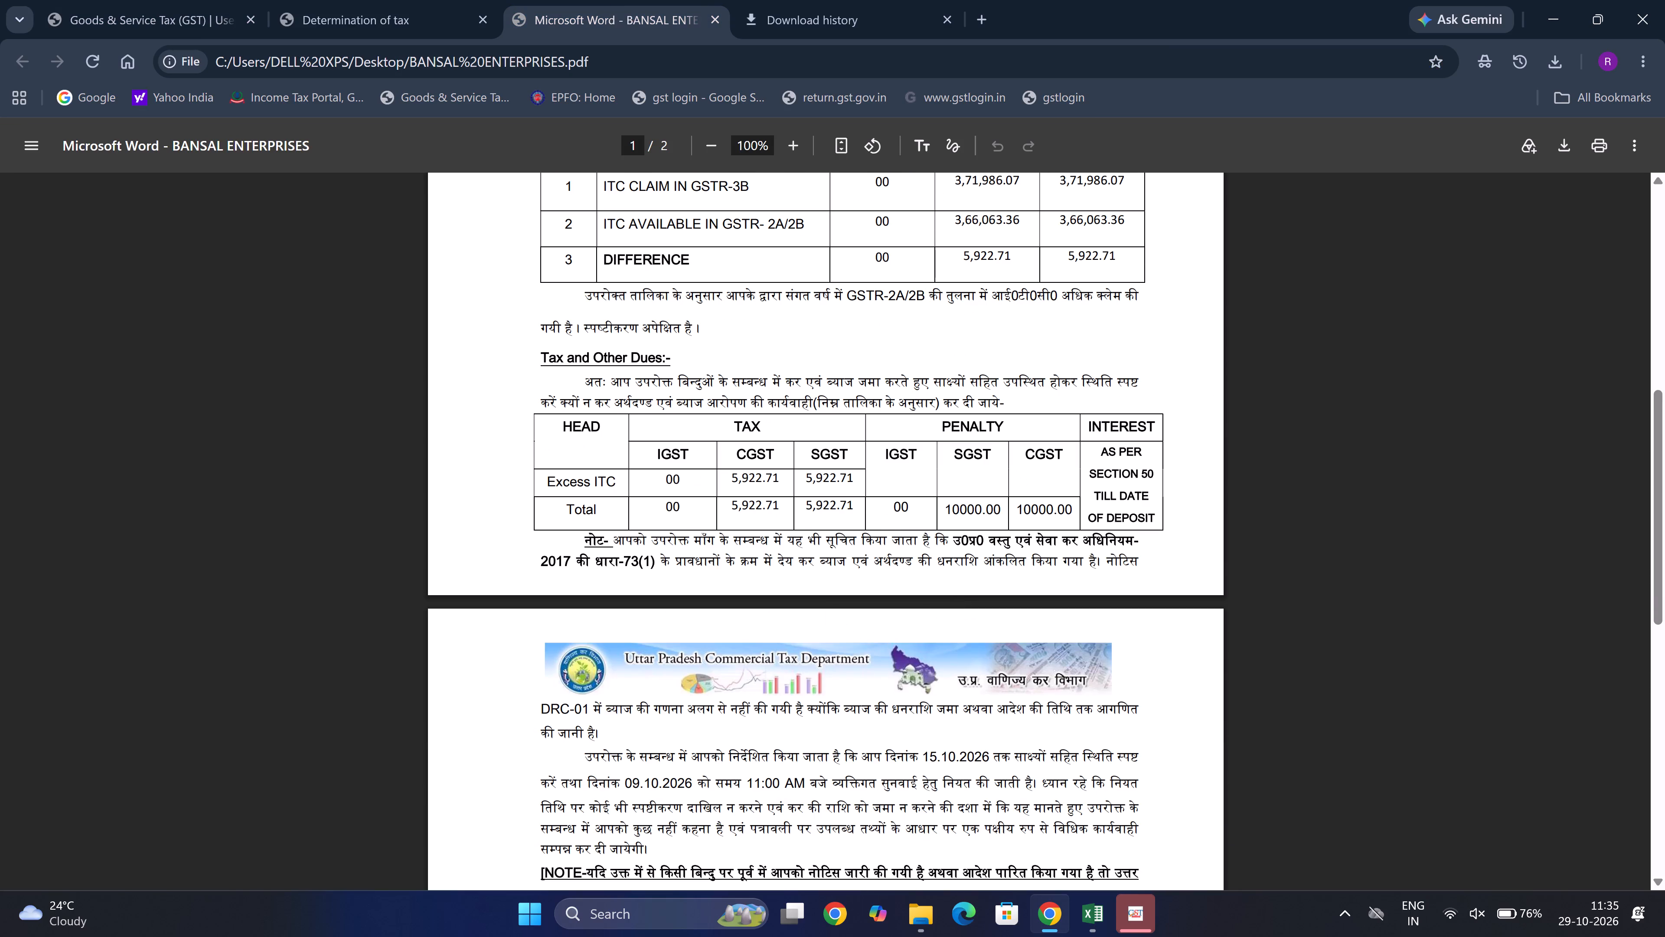
pyautogui.scroll(15, 1118, 464)
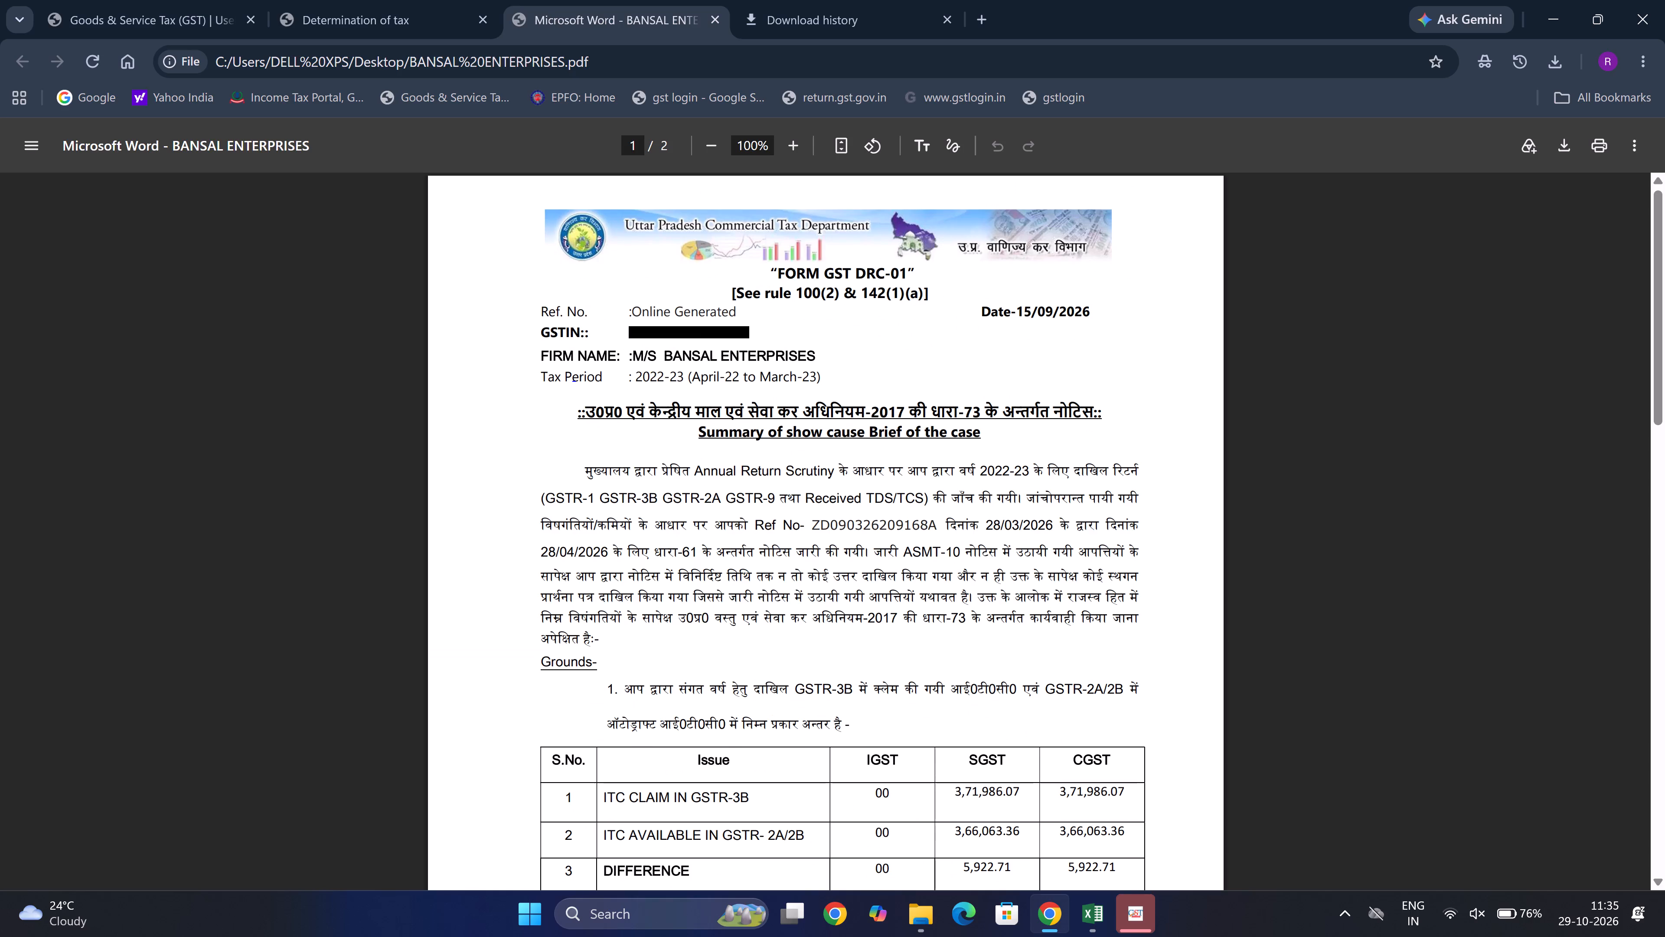
# Back in the GST portal, open the case details for the DRC-01 reminder issued 29/10/2026 from the notices and orders list.
pyautogui.click(113, 0)
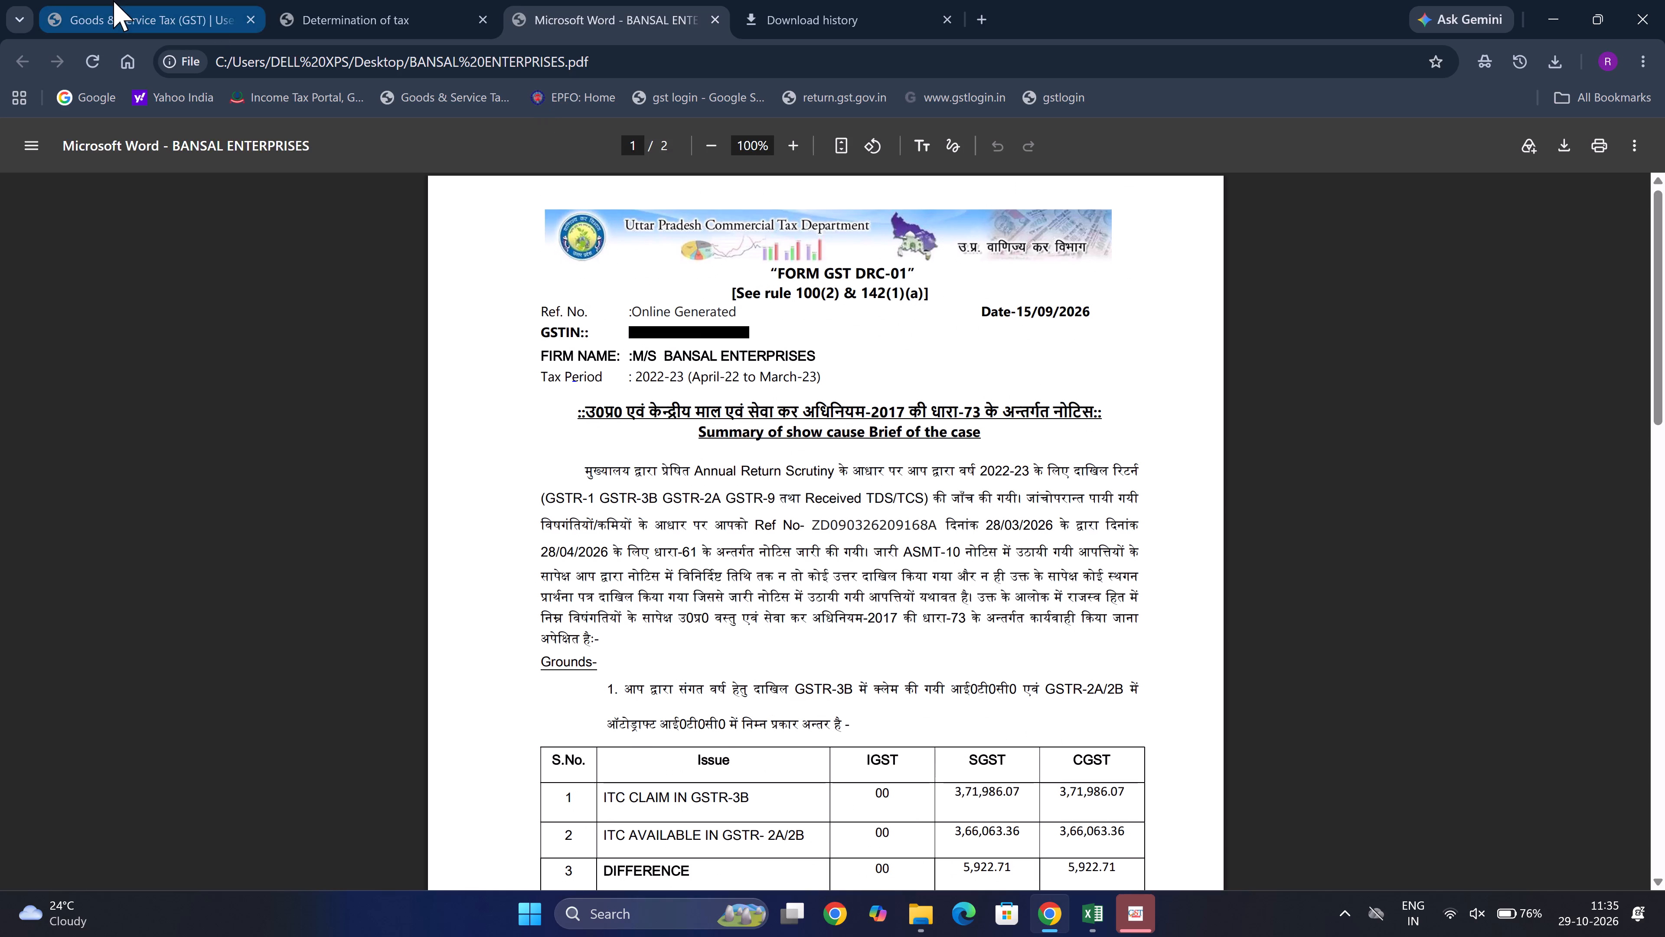
pyautogui.click(443, 259)
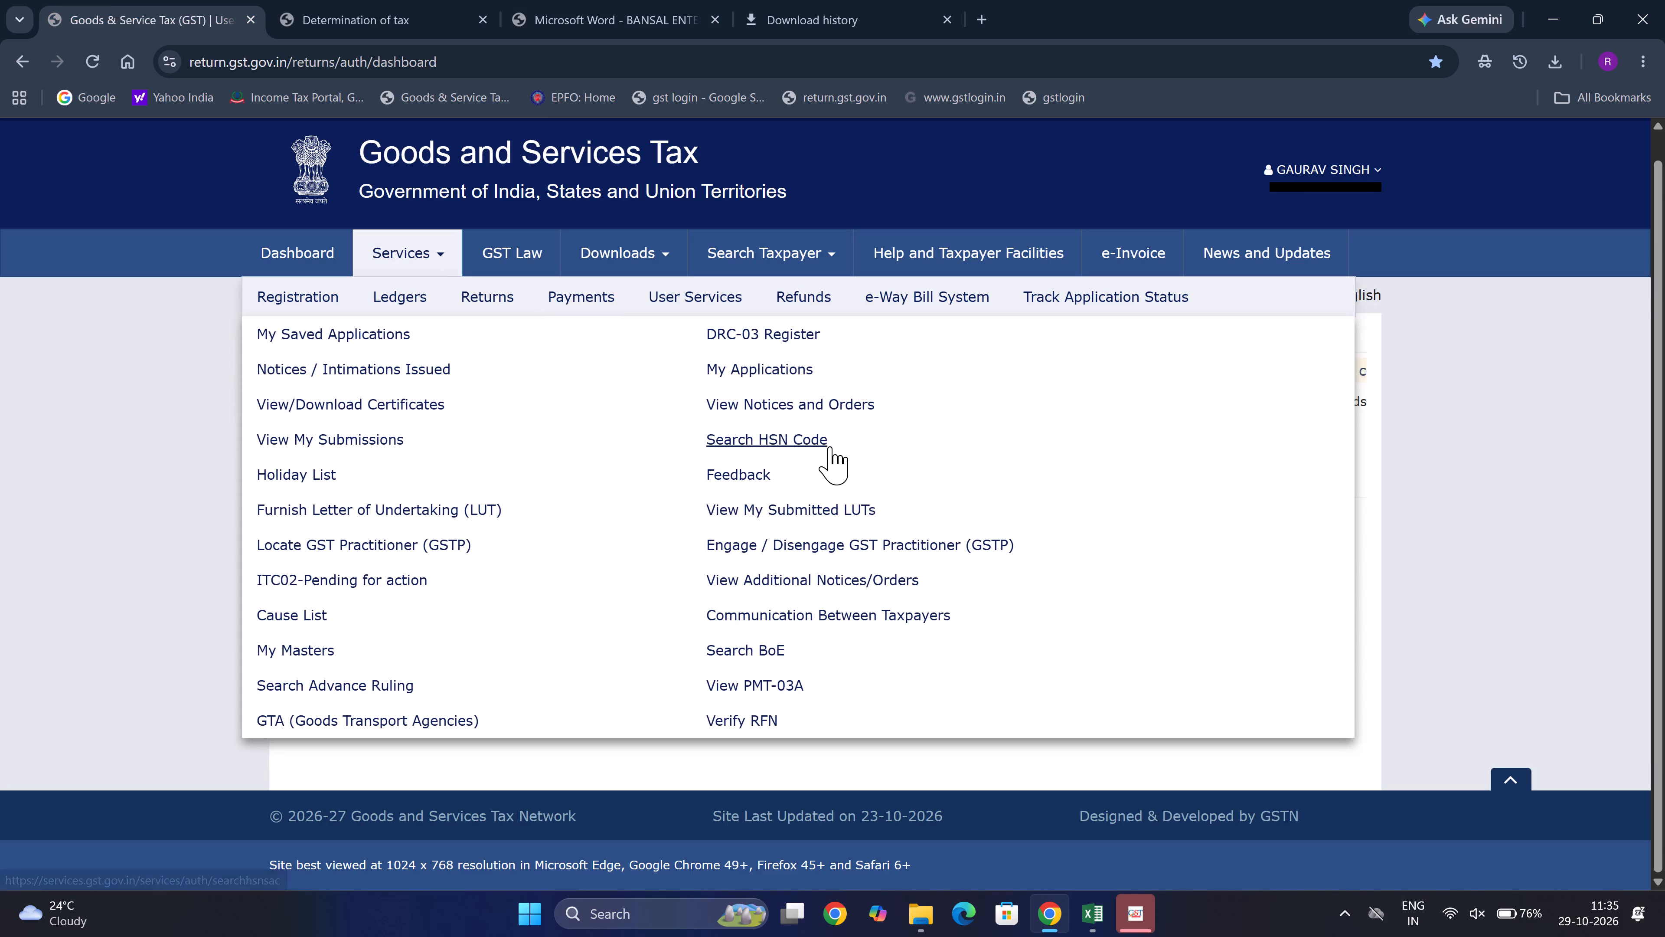
pyautogui.click(816, 575)
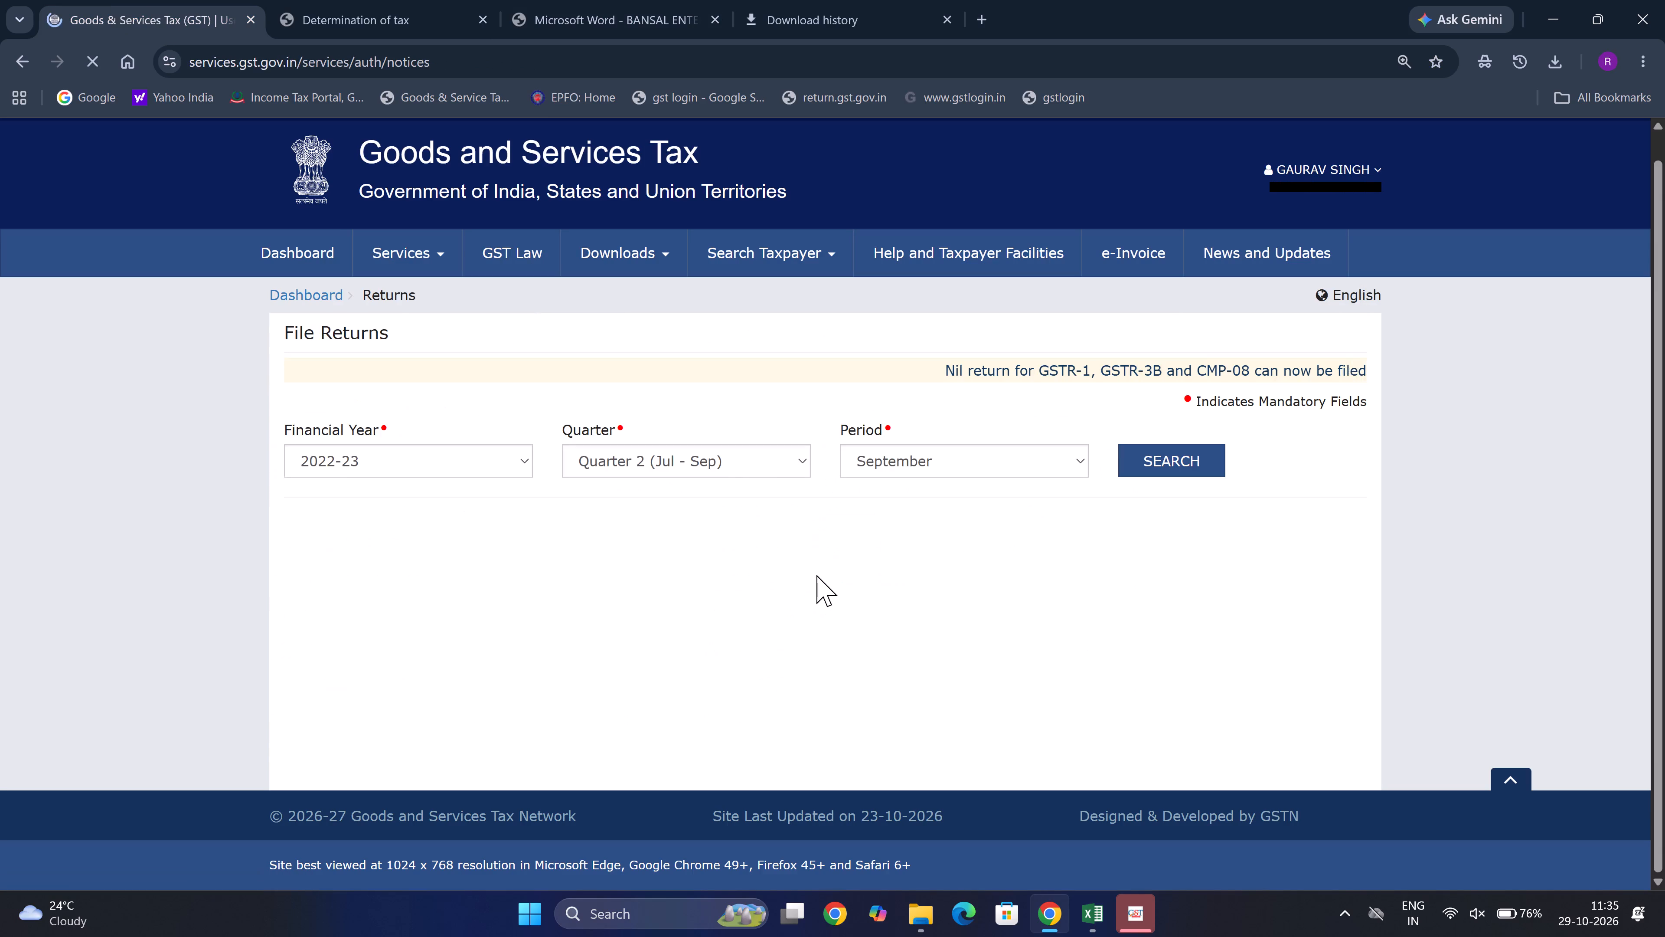
pyautogui.scroll(-2, 898, 534)
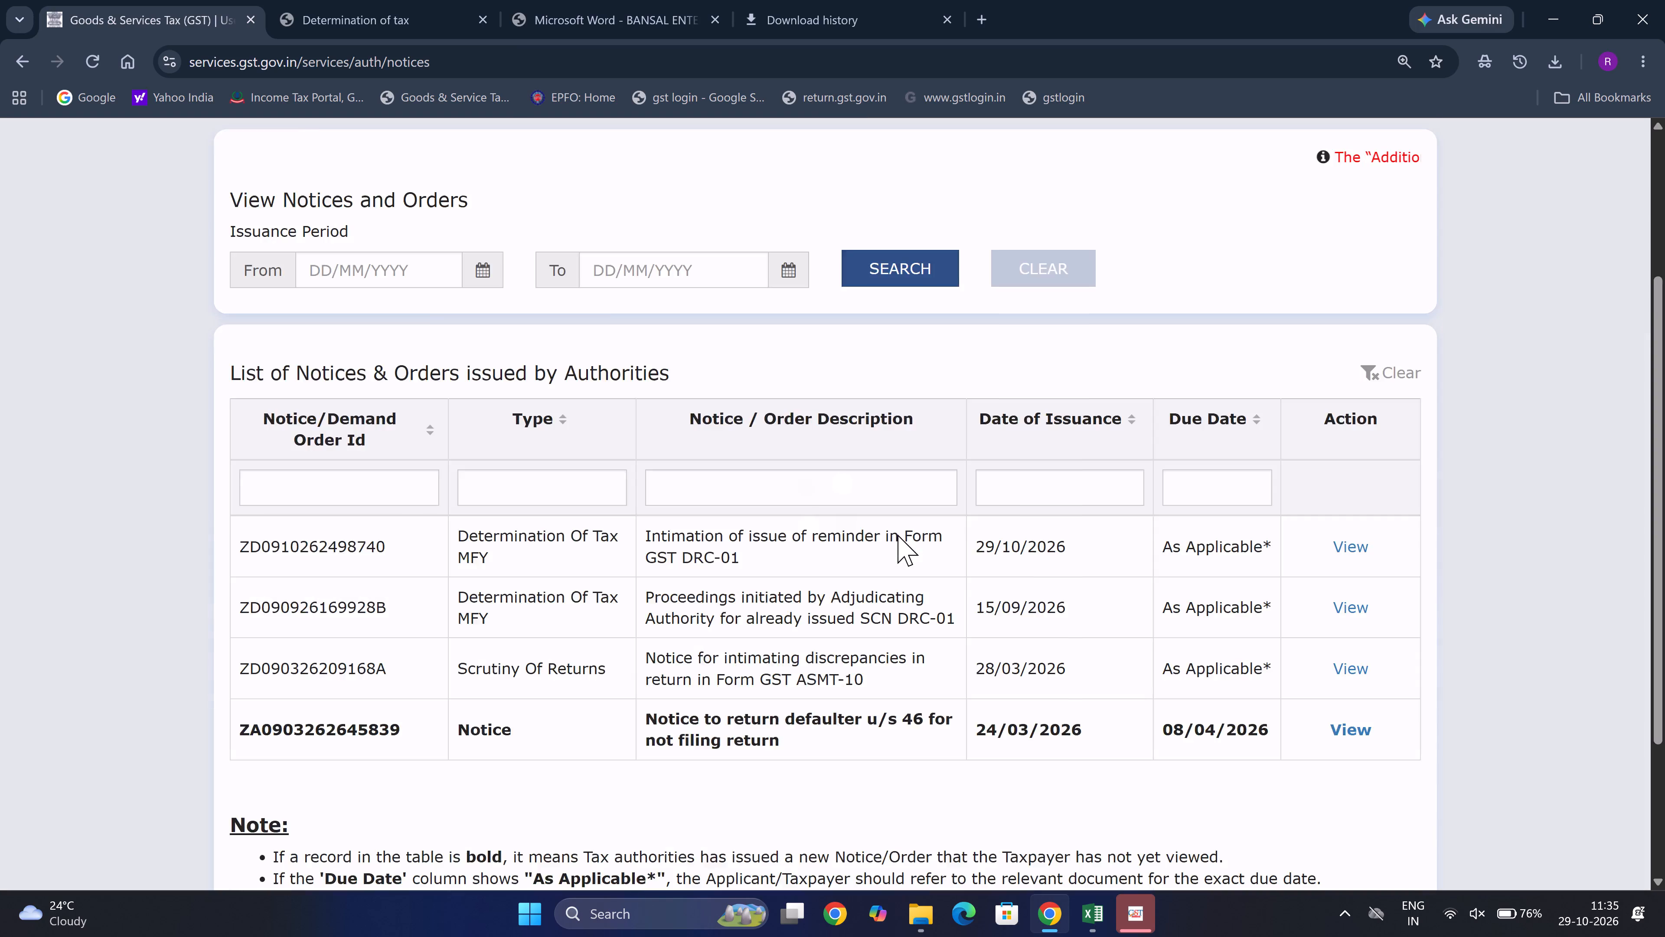
pyautogui.scroll(-1, 898, 534)
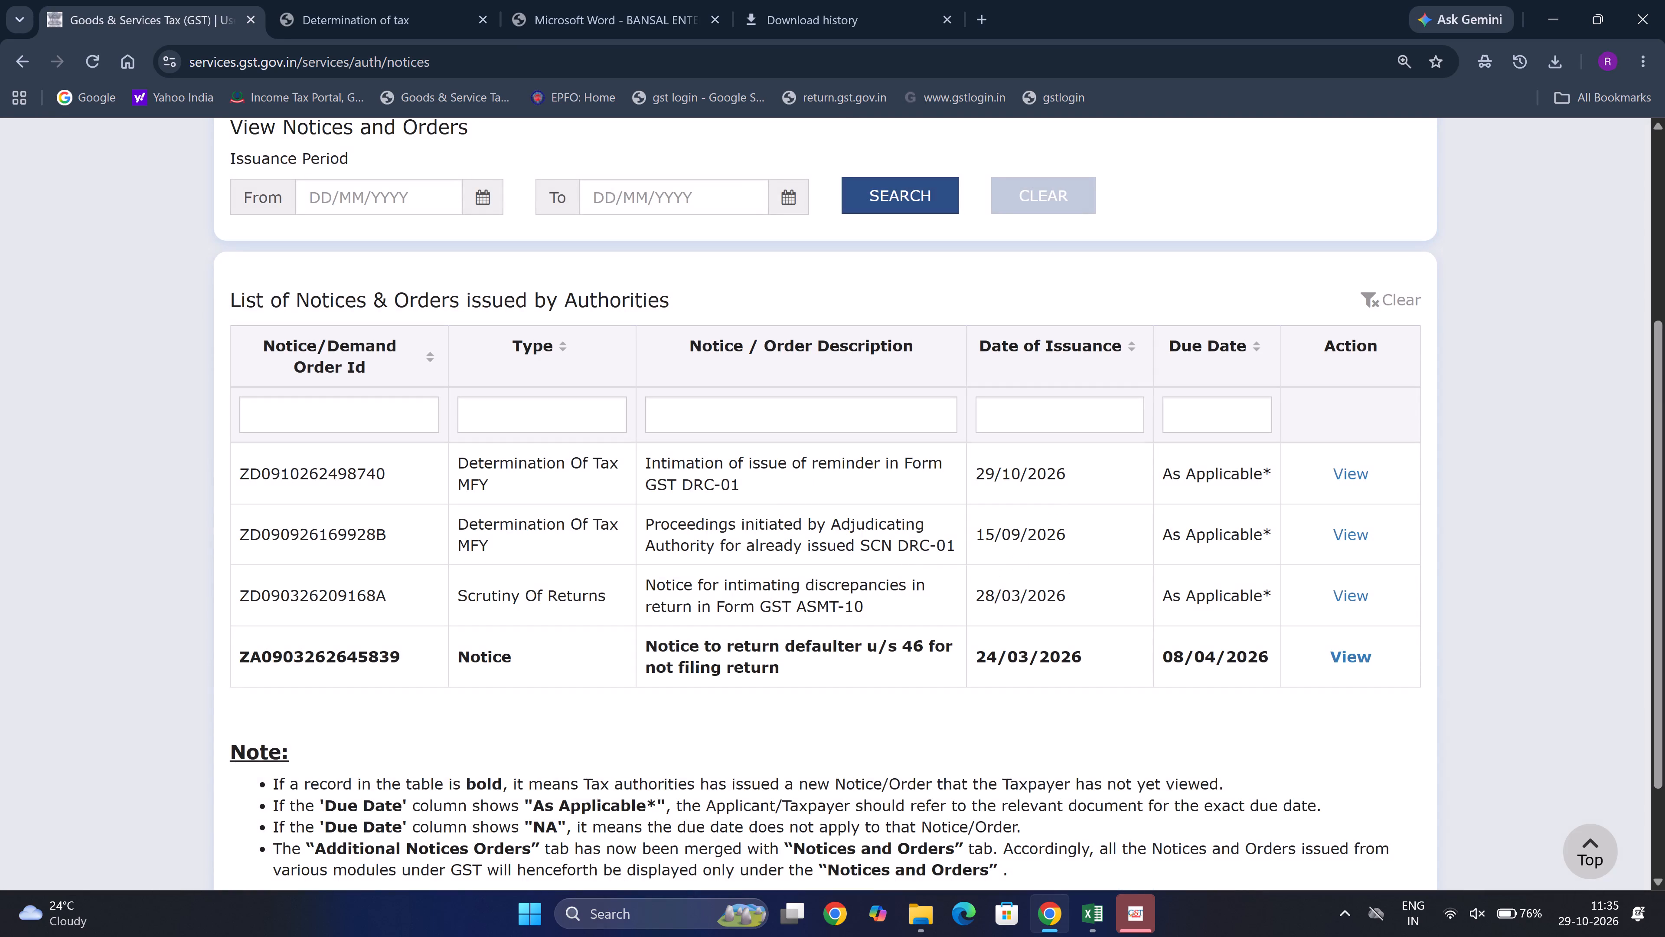
pyautogui.click(1346, 472)
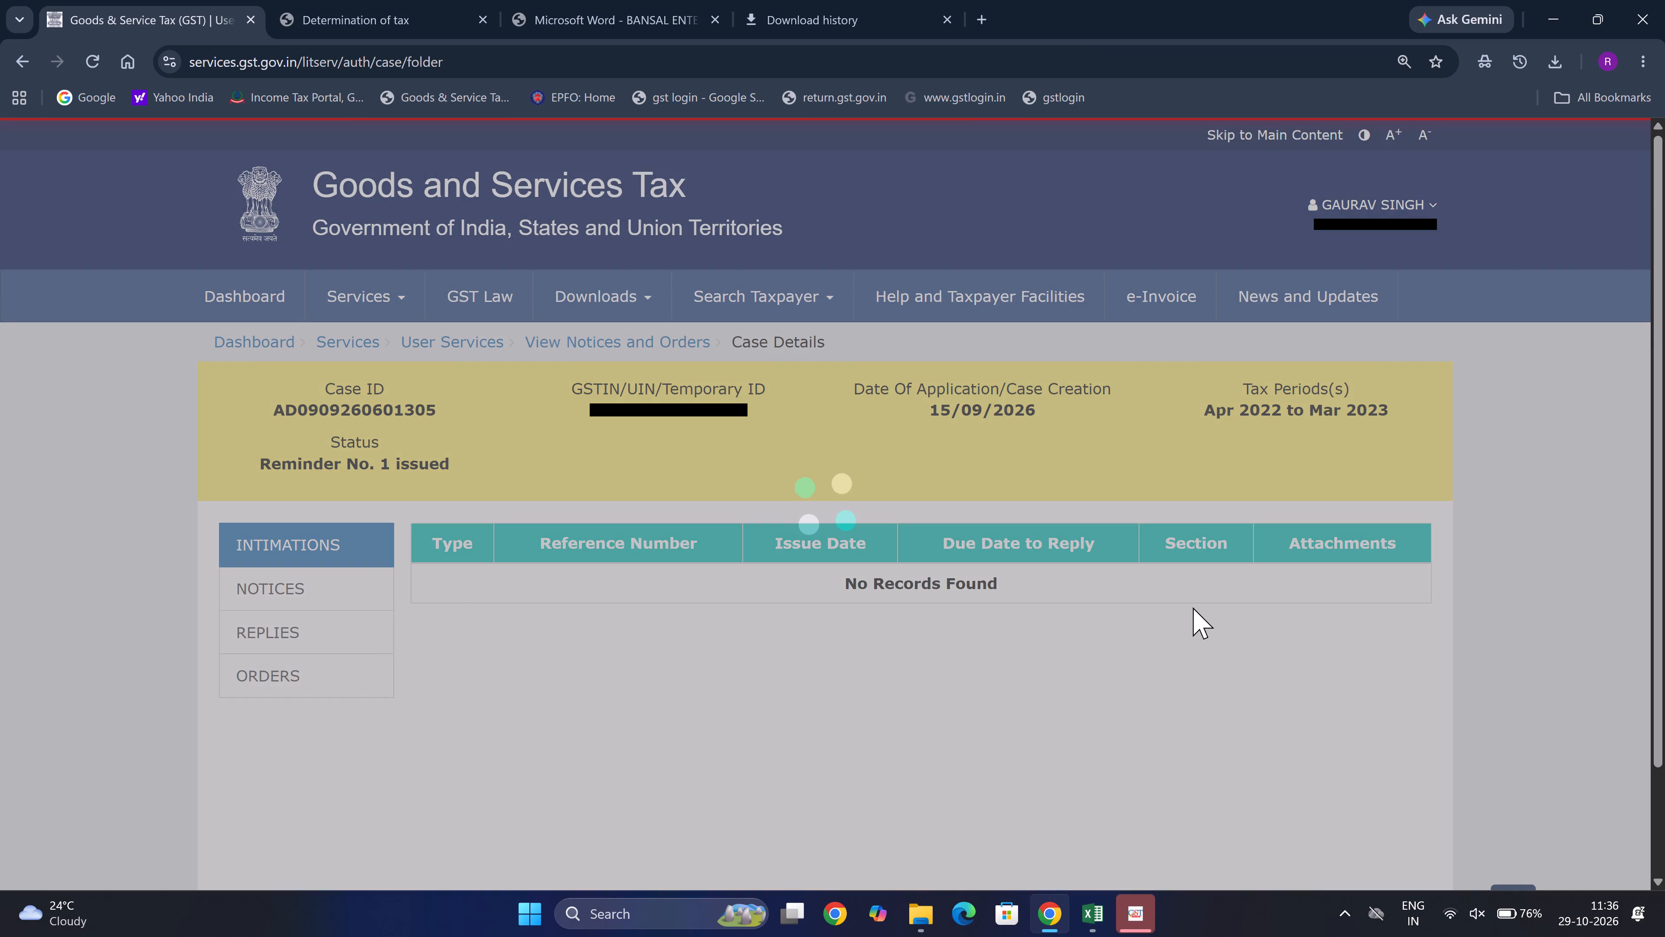
# Check the case's replies and its list of issued notices.
pyautogui.click(307, 649)
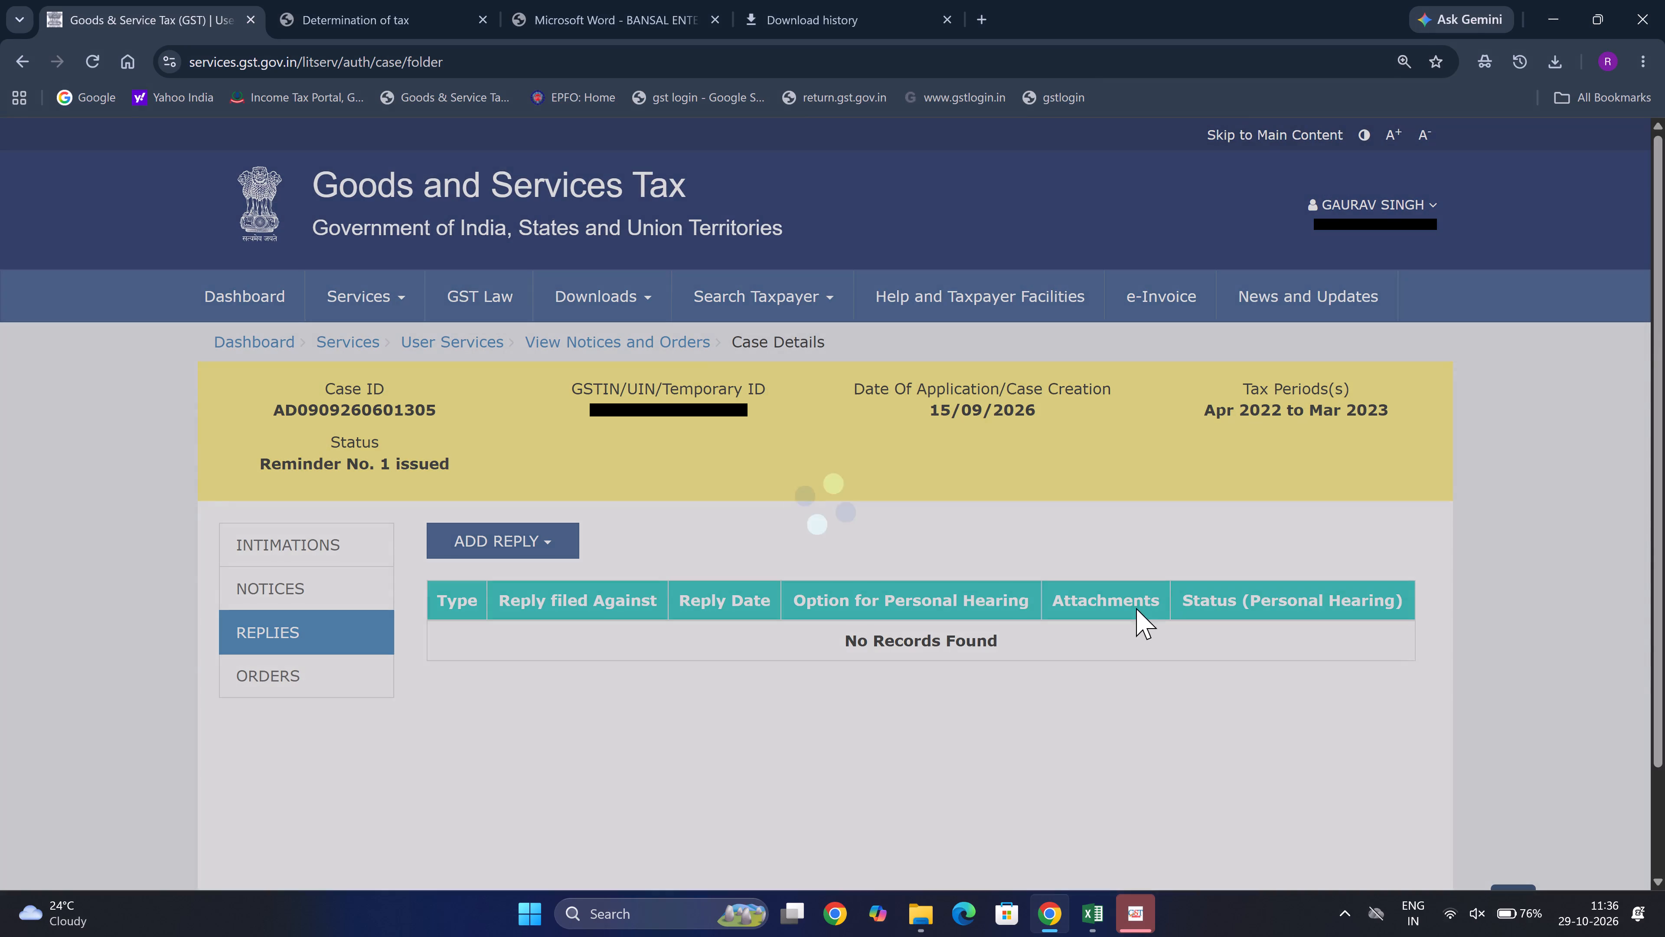
pyautogui.click(319, 605)
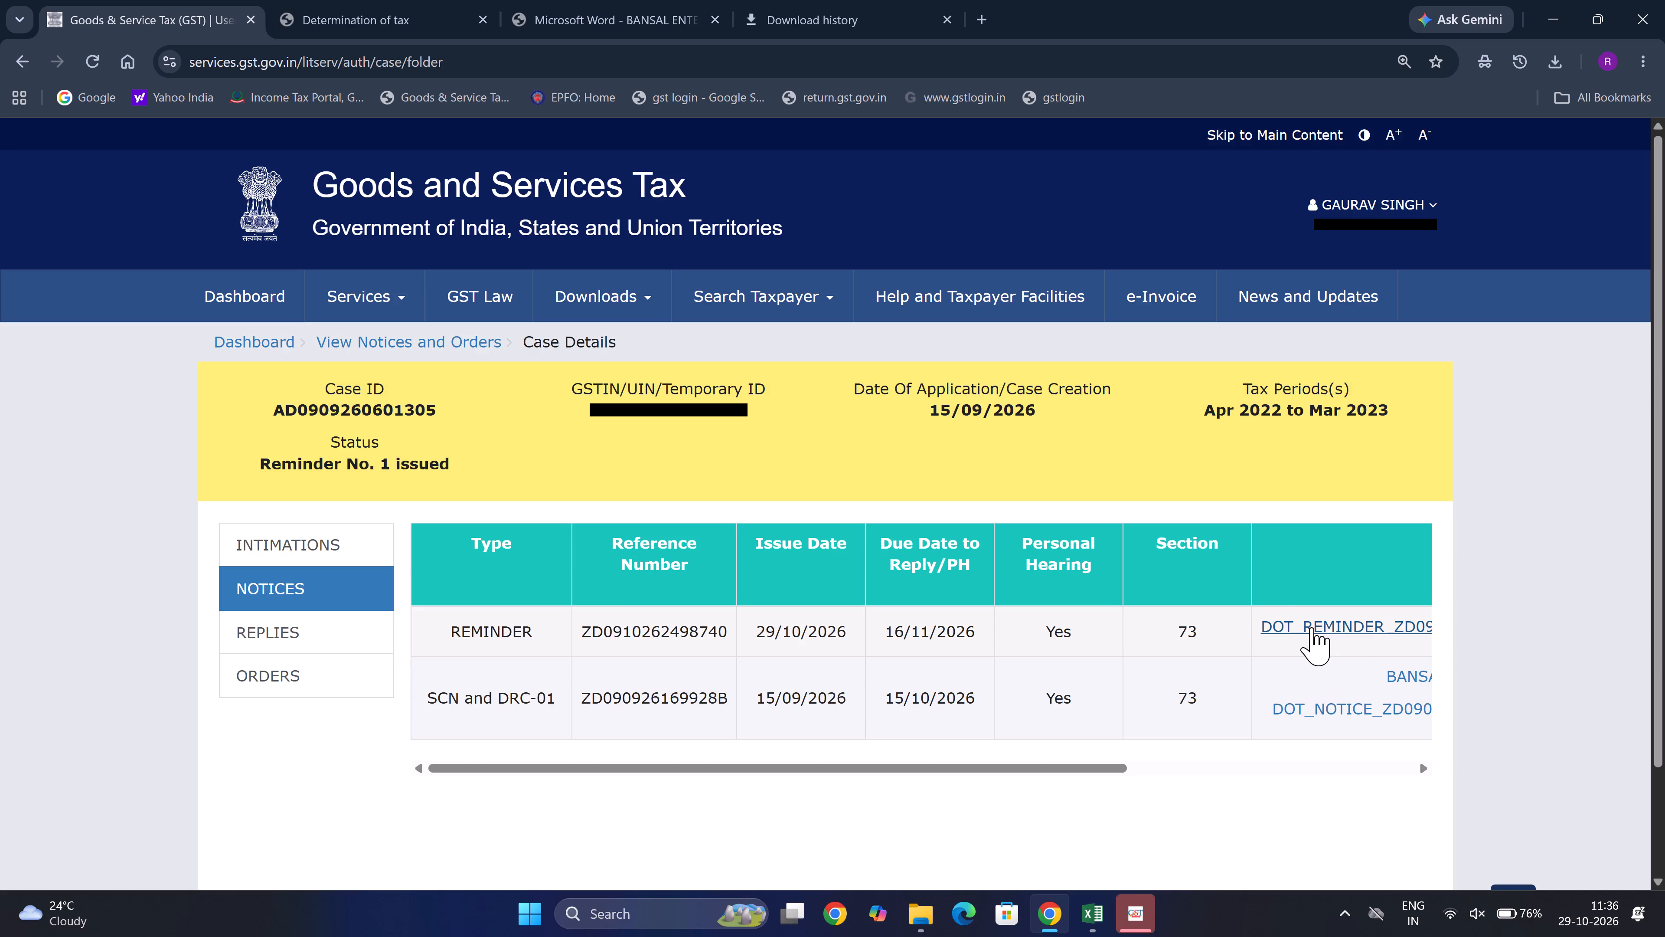
# Switch to the Table 8A workbook in Excel and examine the tax column totals beneath the last B2B invoice row.
pyautogui.click(621, 23)
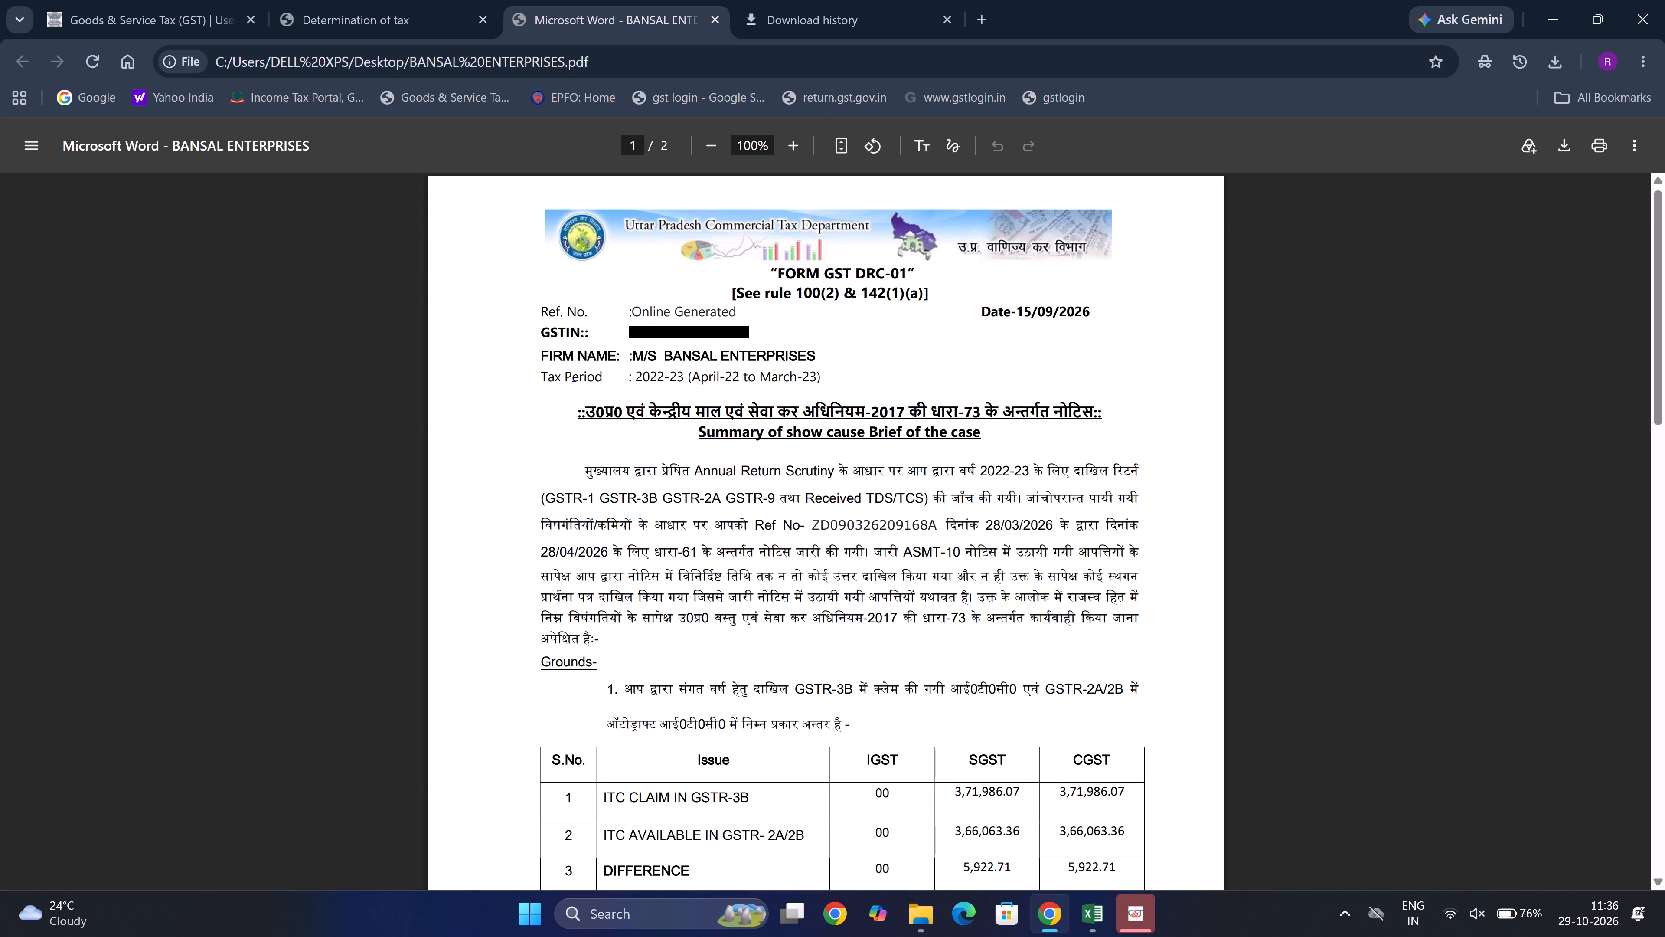
pyautogui.click(1098, 920)
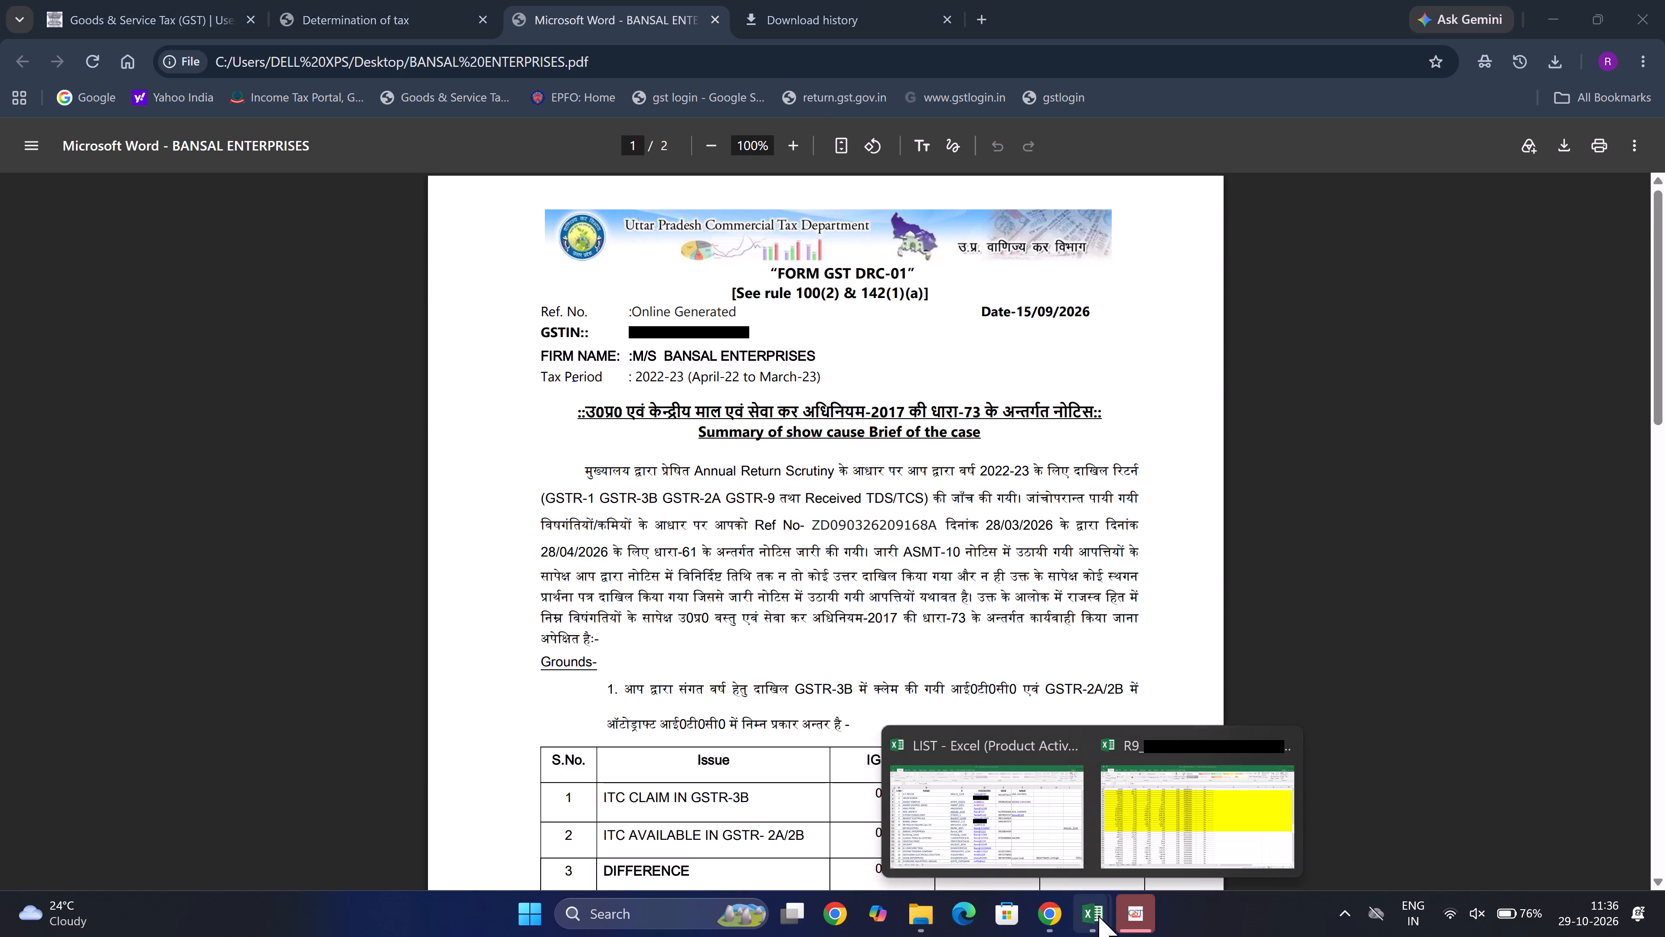
pyautogui.click(1149, 820)
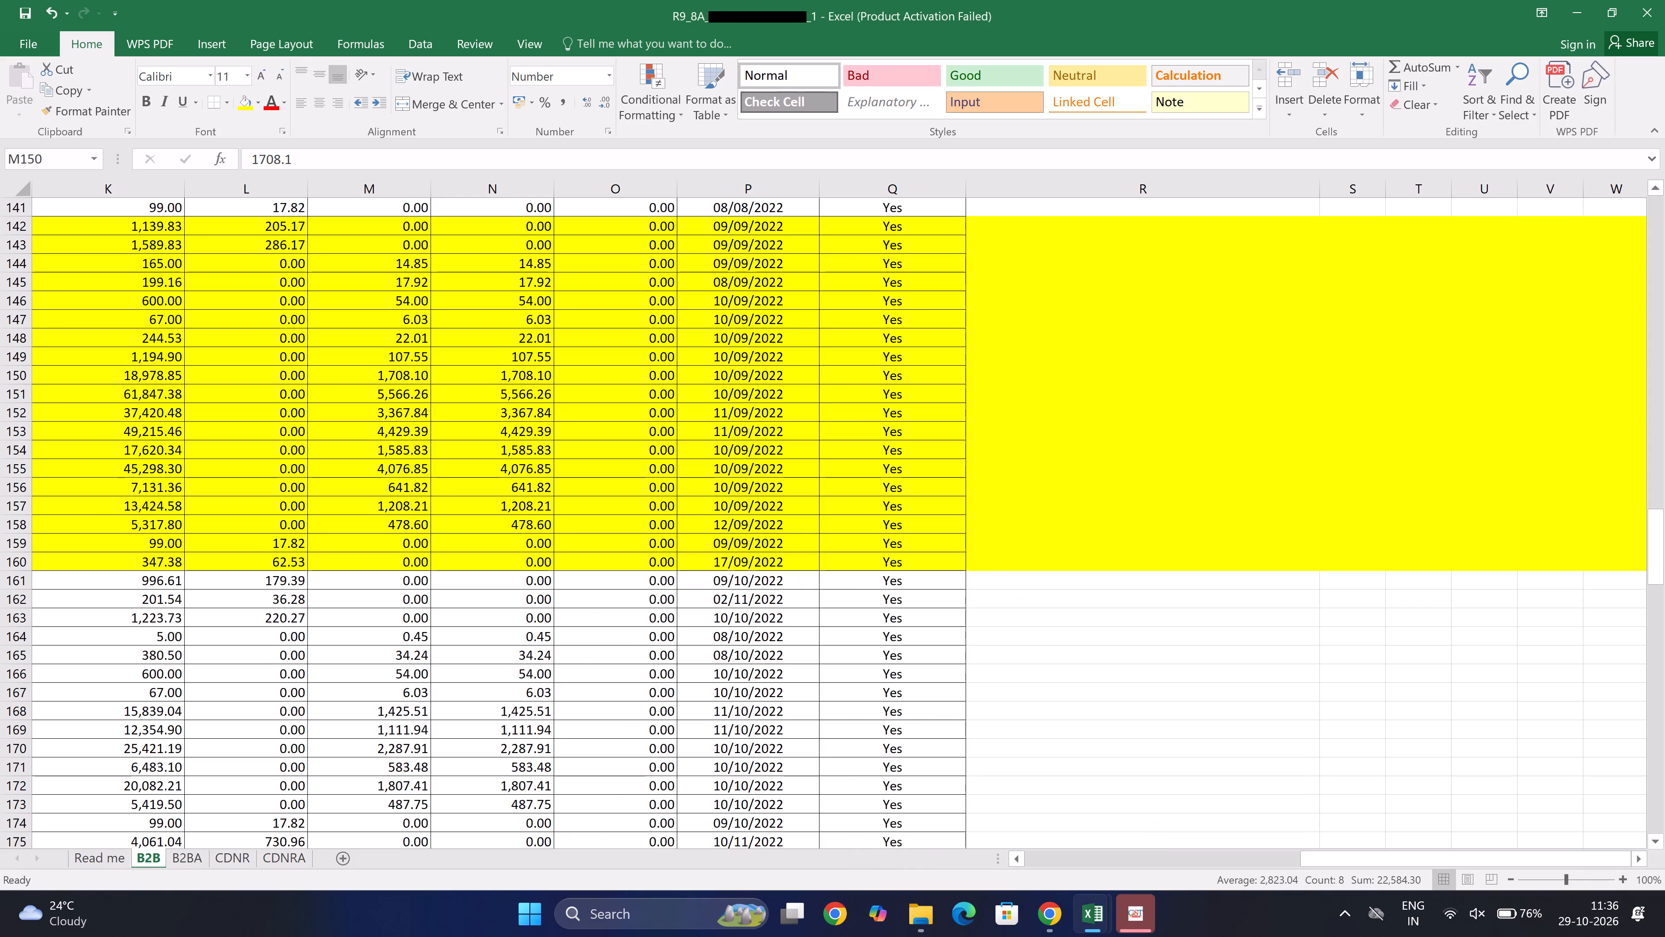
pyautogui.scroll(-4, 882, 689)
pyautogui.scroll(-2, 829, 620)
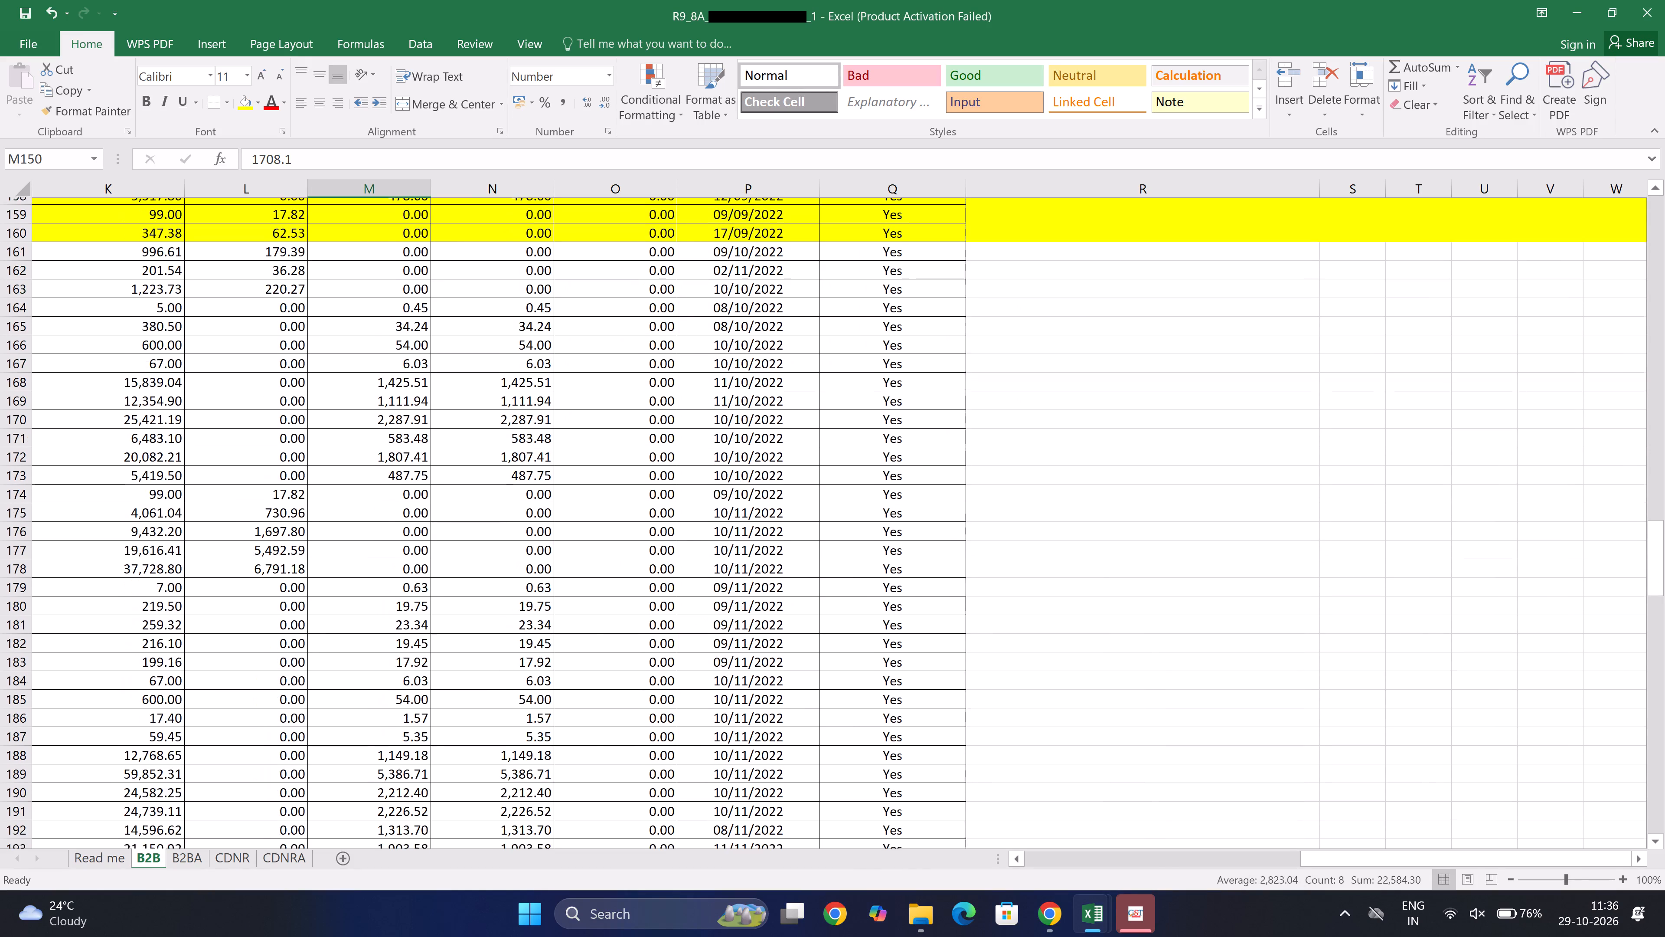
pyautogui.scroll(-10, 829, 620)
pyautogui.click(668, 633)
pyautogui.hotkey('ctrl', 'Down')
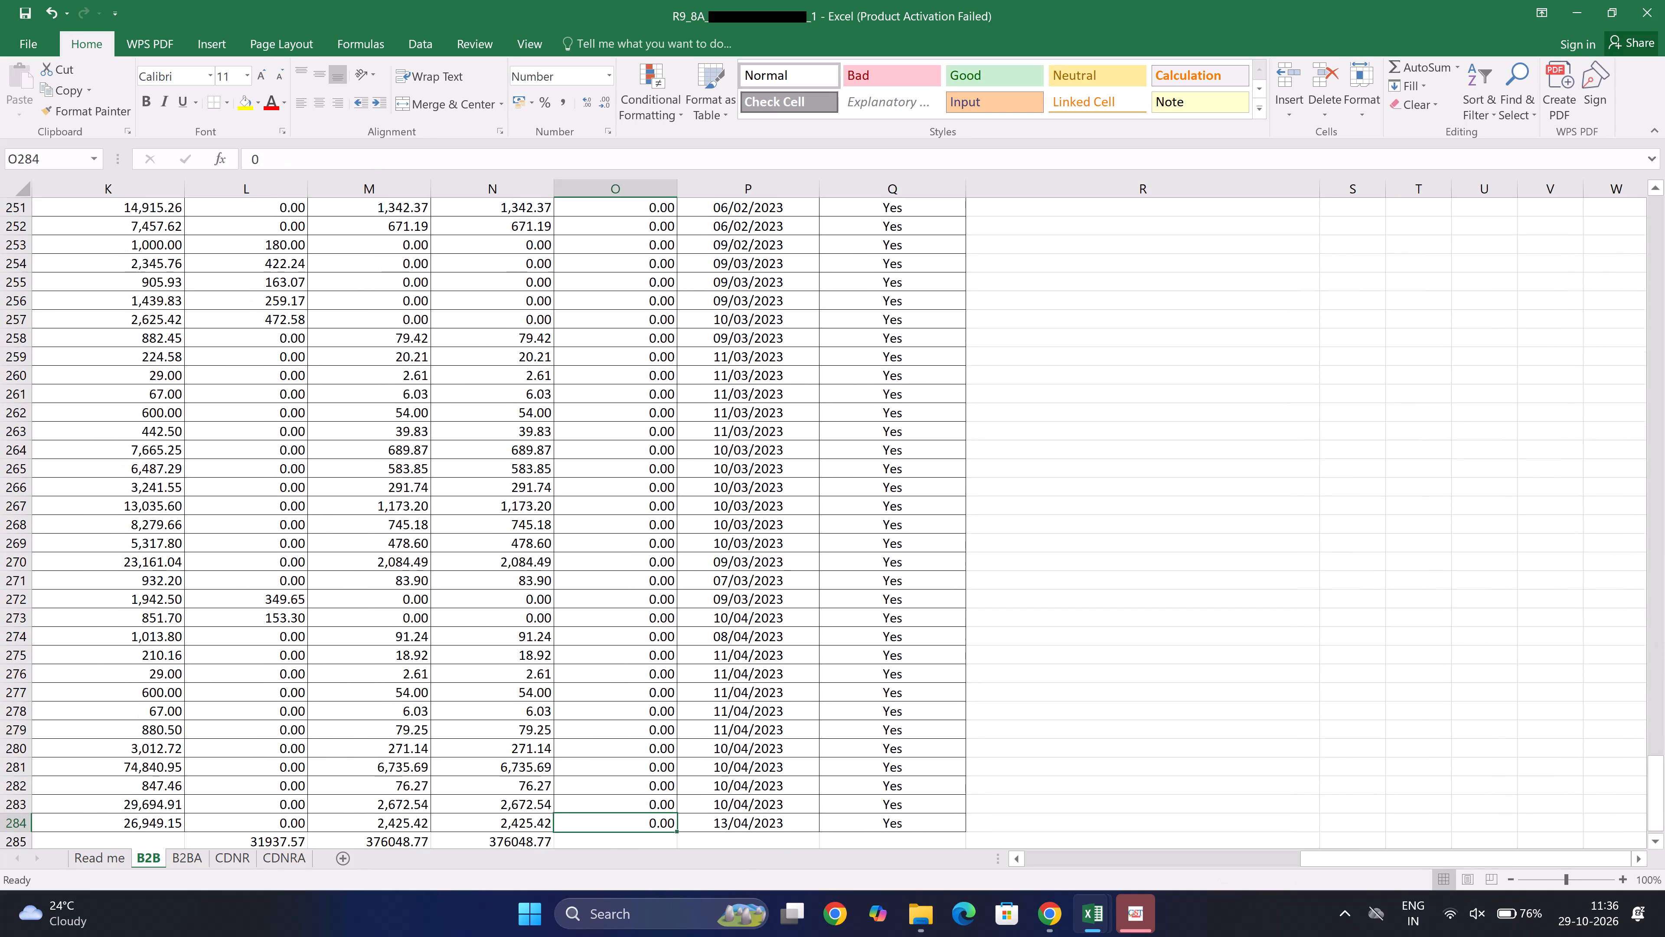
pyautogui.press('Down')
pyautogui.press('Down')
pyautogui.press('Left')
pyautogui.press('Left')
pyautogui.press('Left')
pyautogui.press('Up')
pyautogui.press('Right')
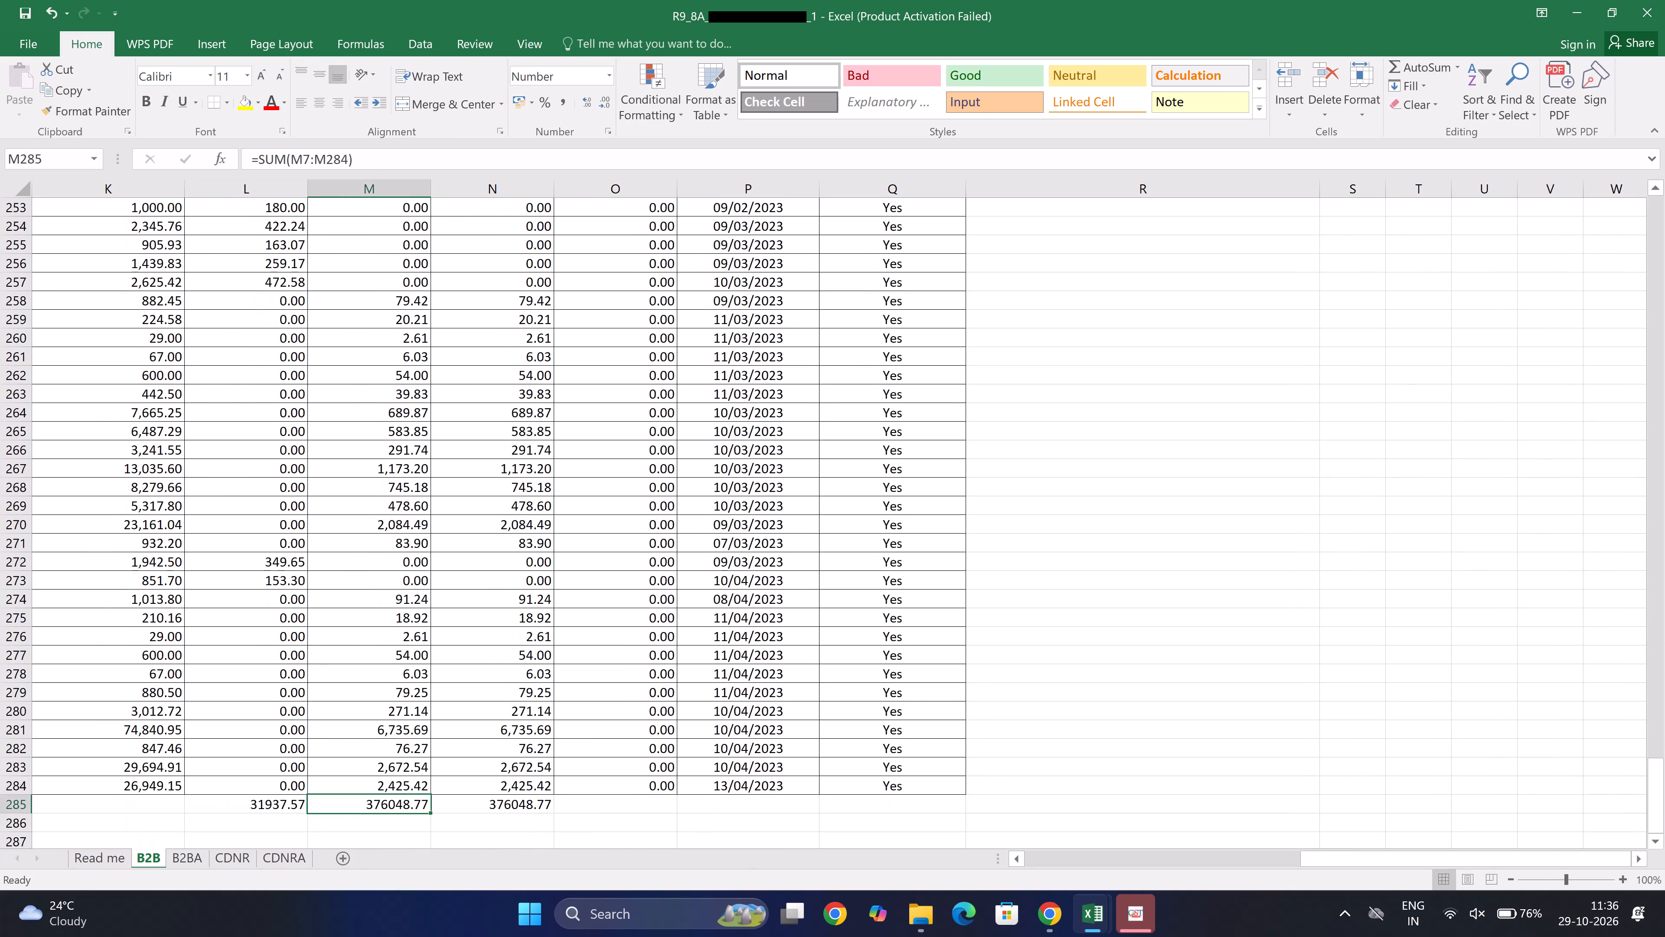
pyautogui.press('Right')
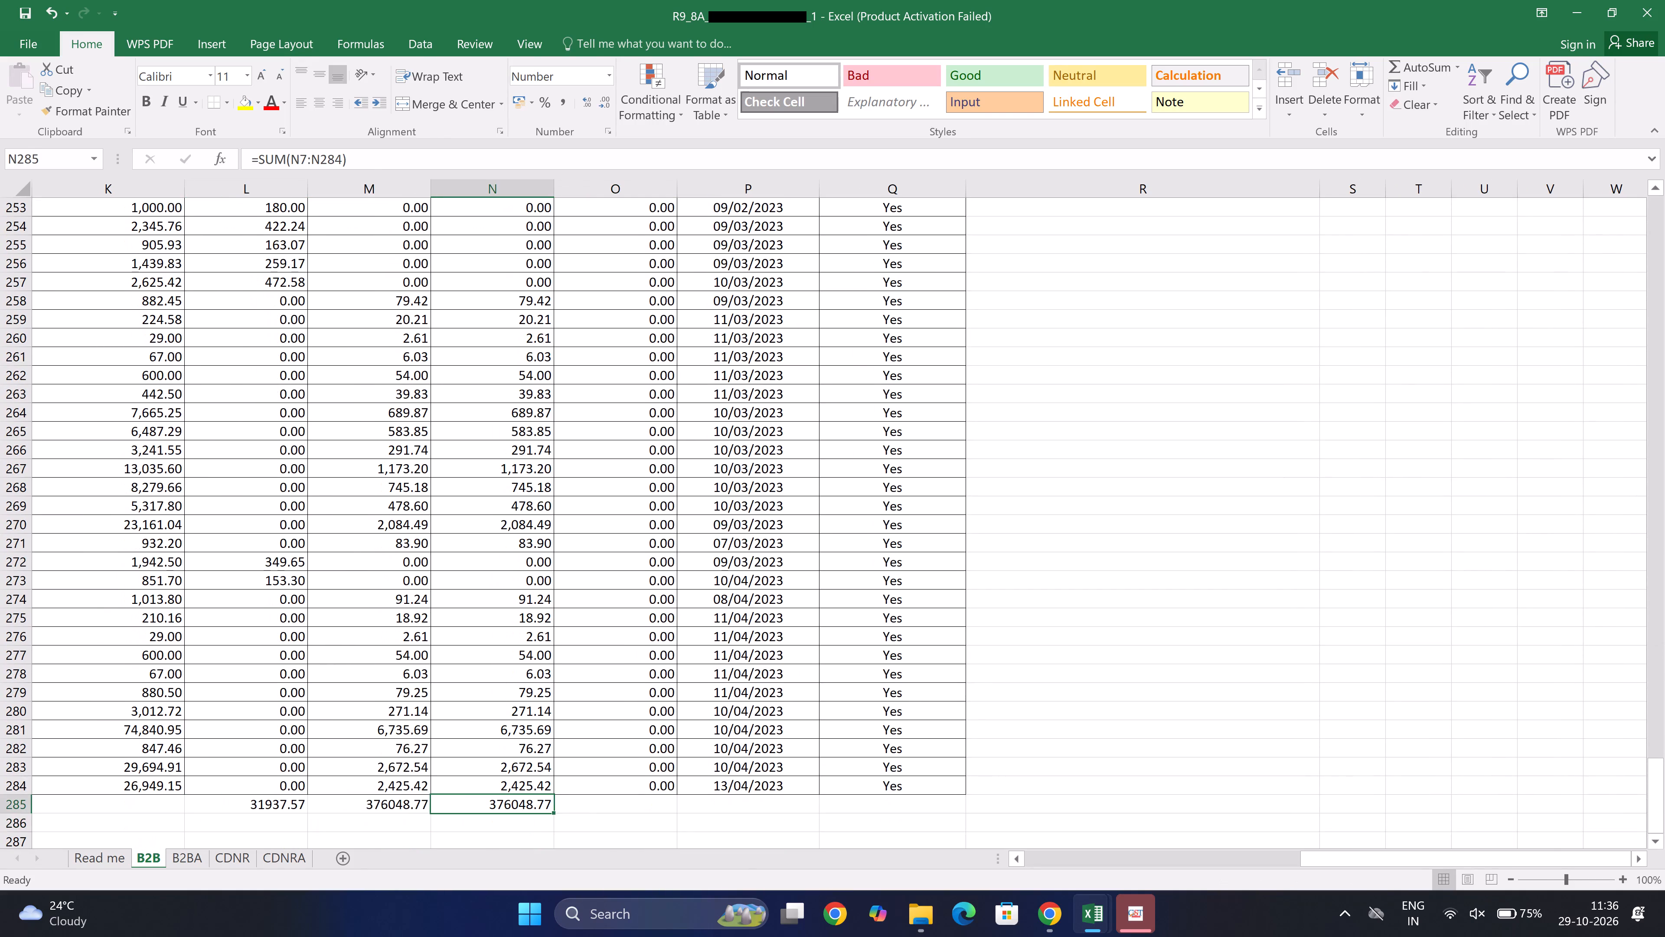
# Return to the DRC-01 notice PDF in Chrome and review its table of ITC claimed against ITC available.
pyautogui.hotkey('alt', 'Tab')
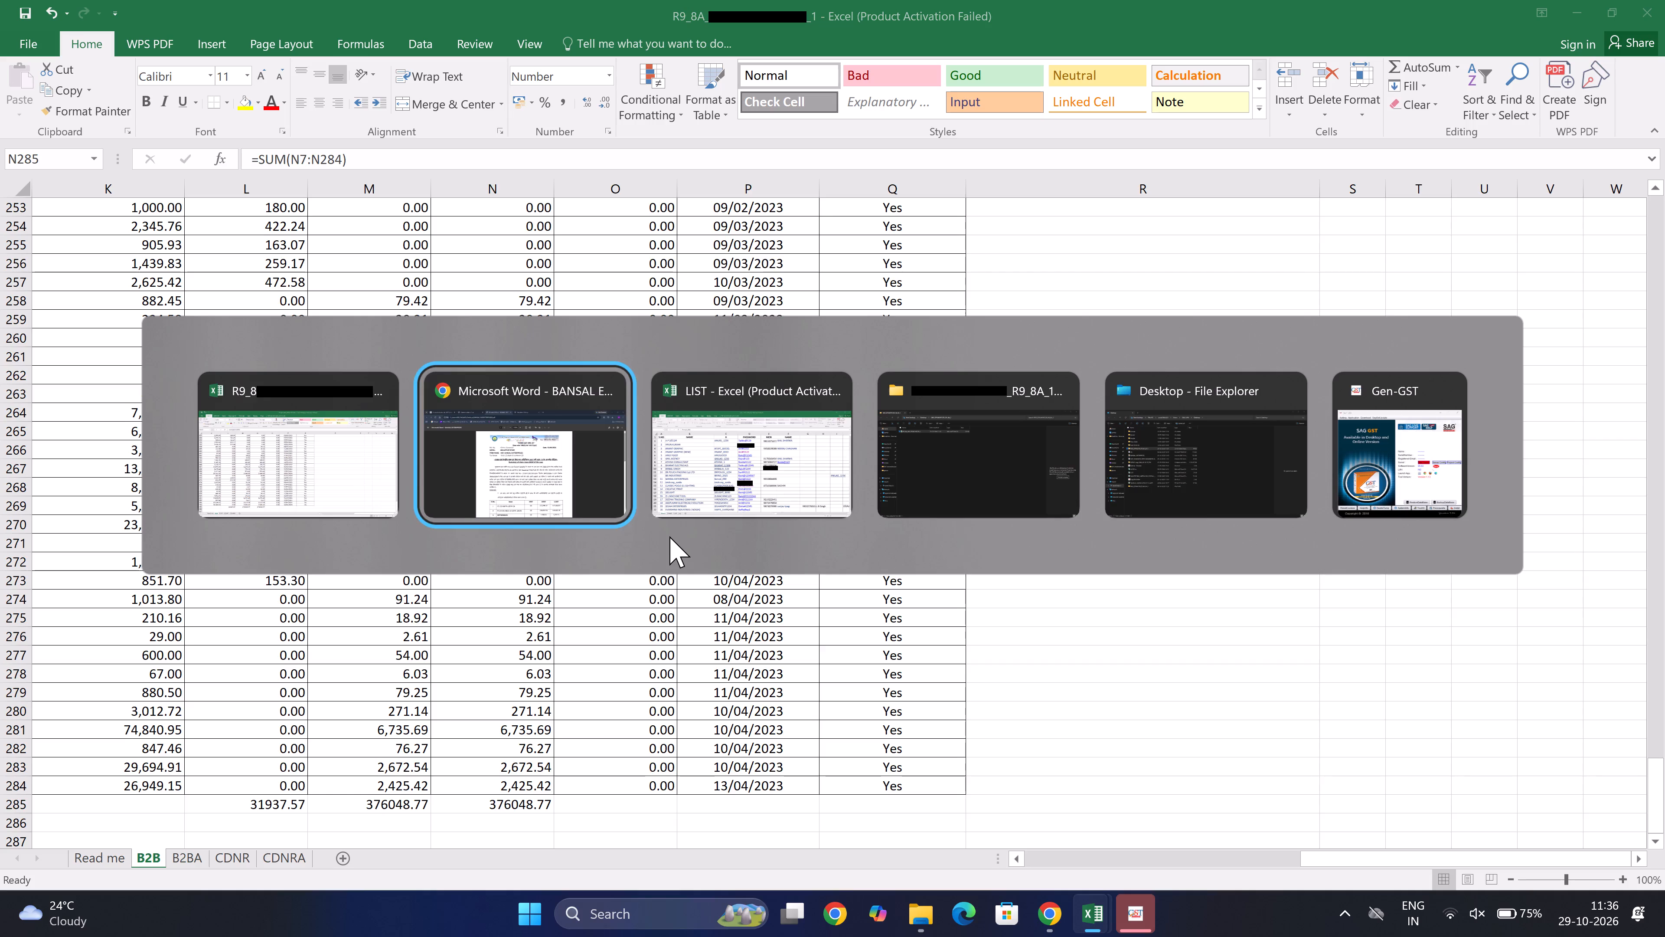
pyautogui.hotkey('alt', 'Tab')
pyautogui.hotkey('alt', 'Left')
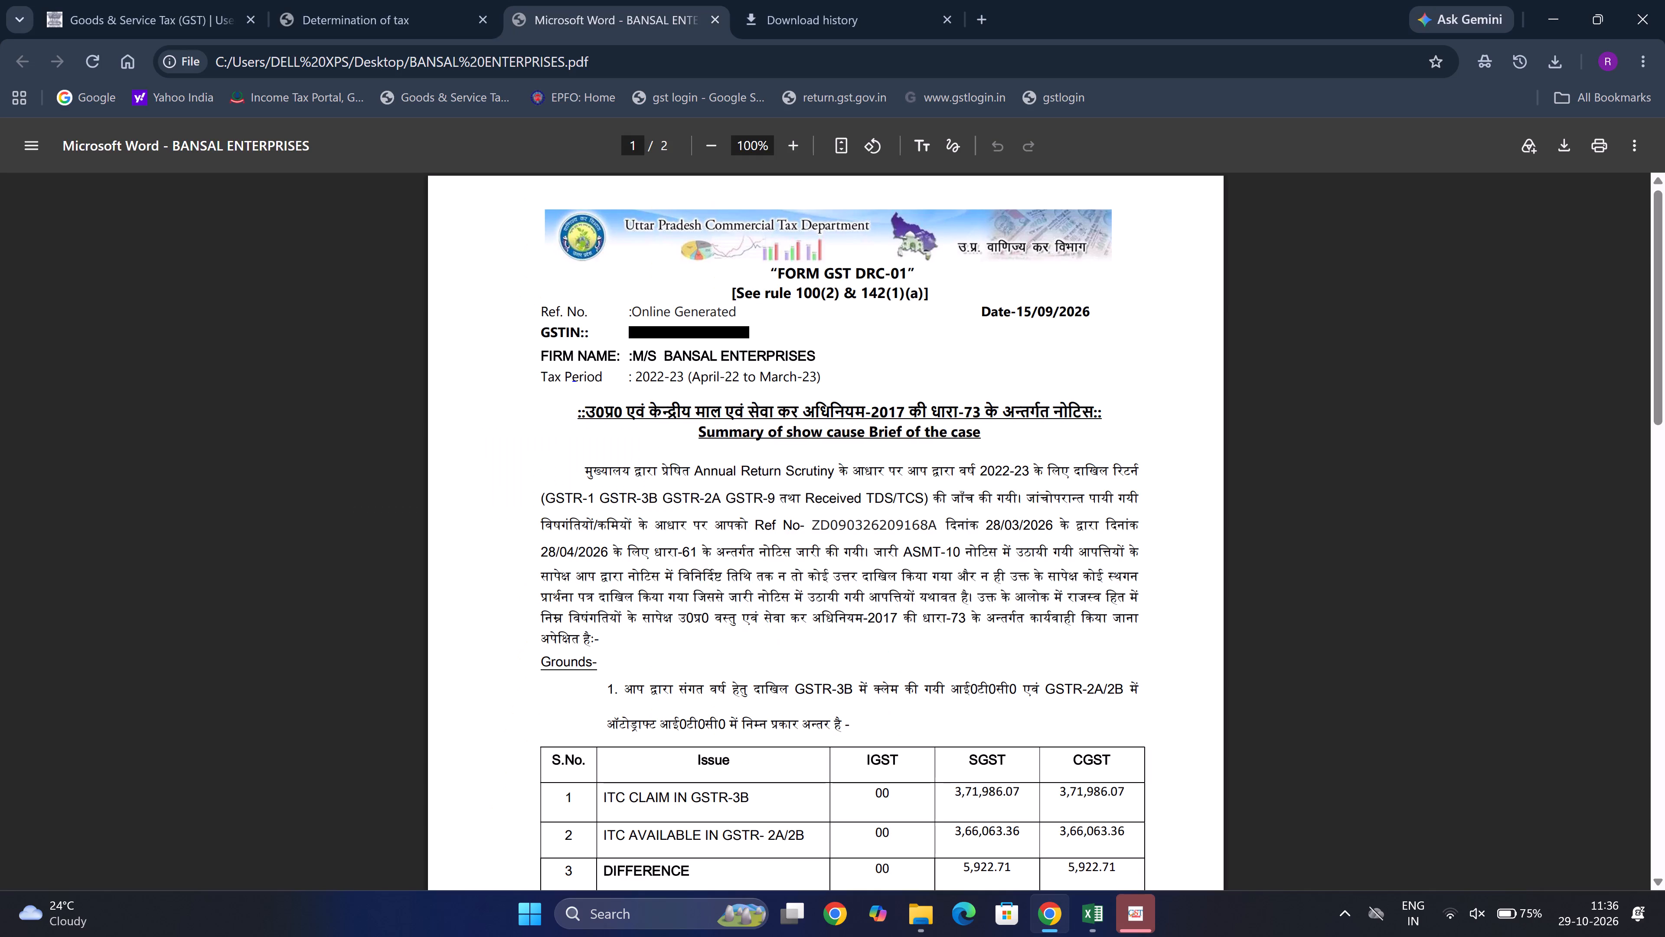
pyautogui.scroll(-1, 916, 639)
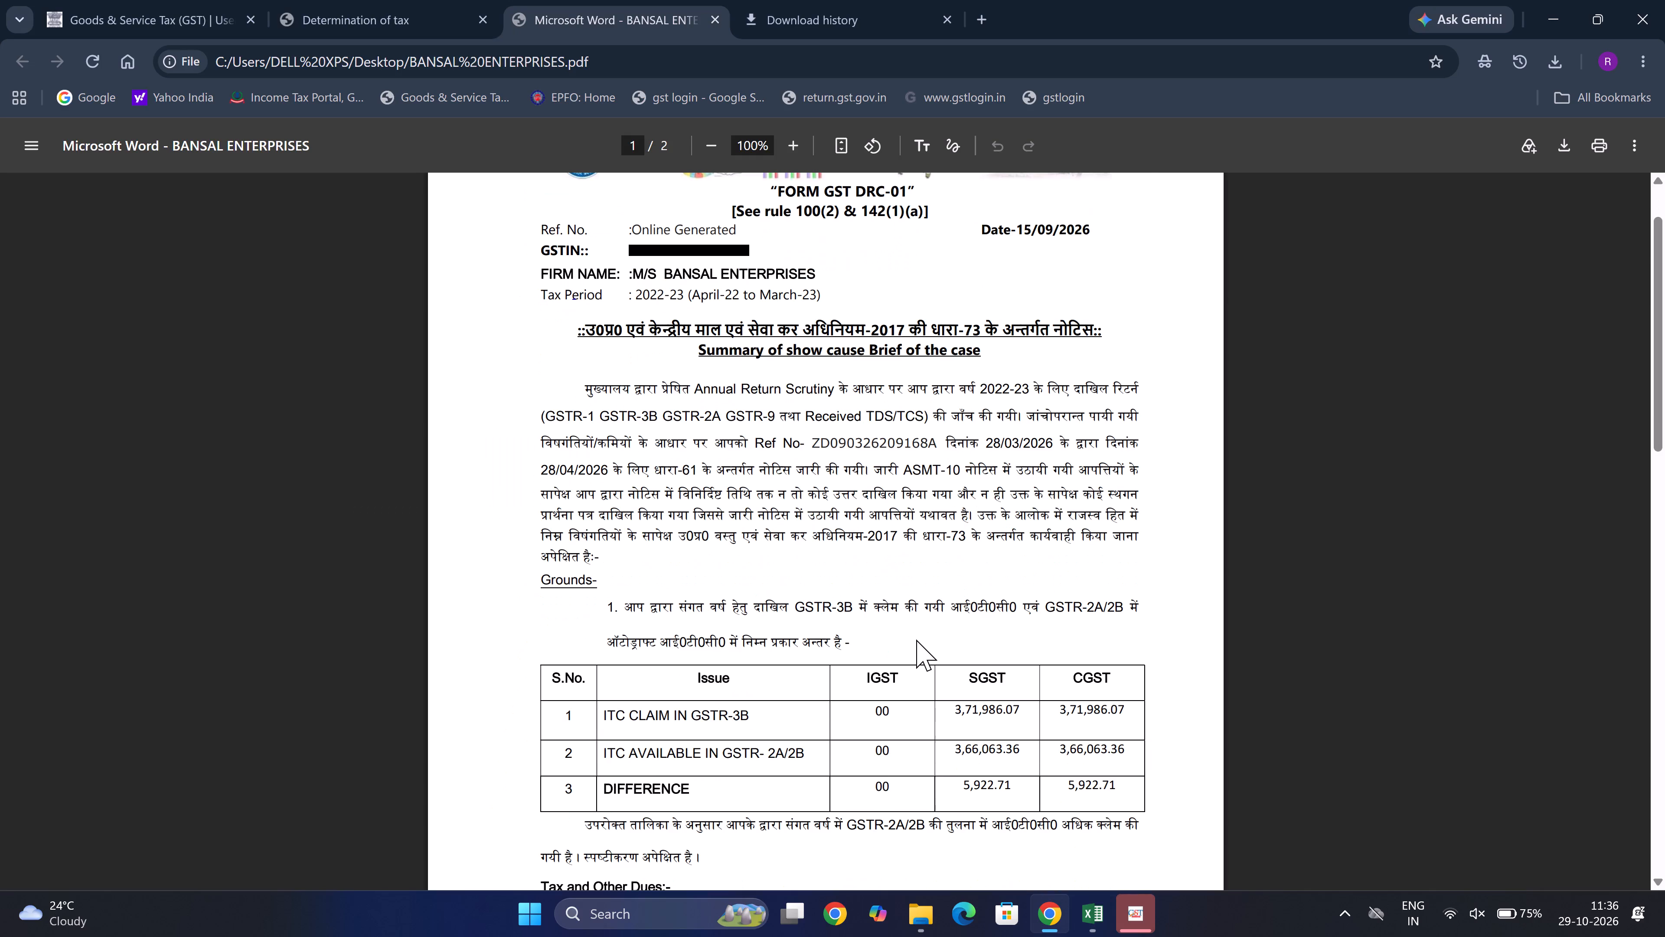
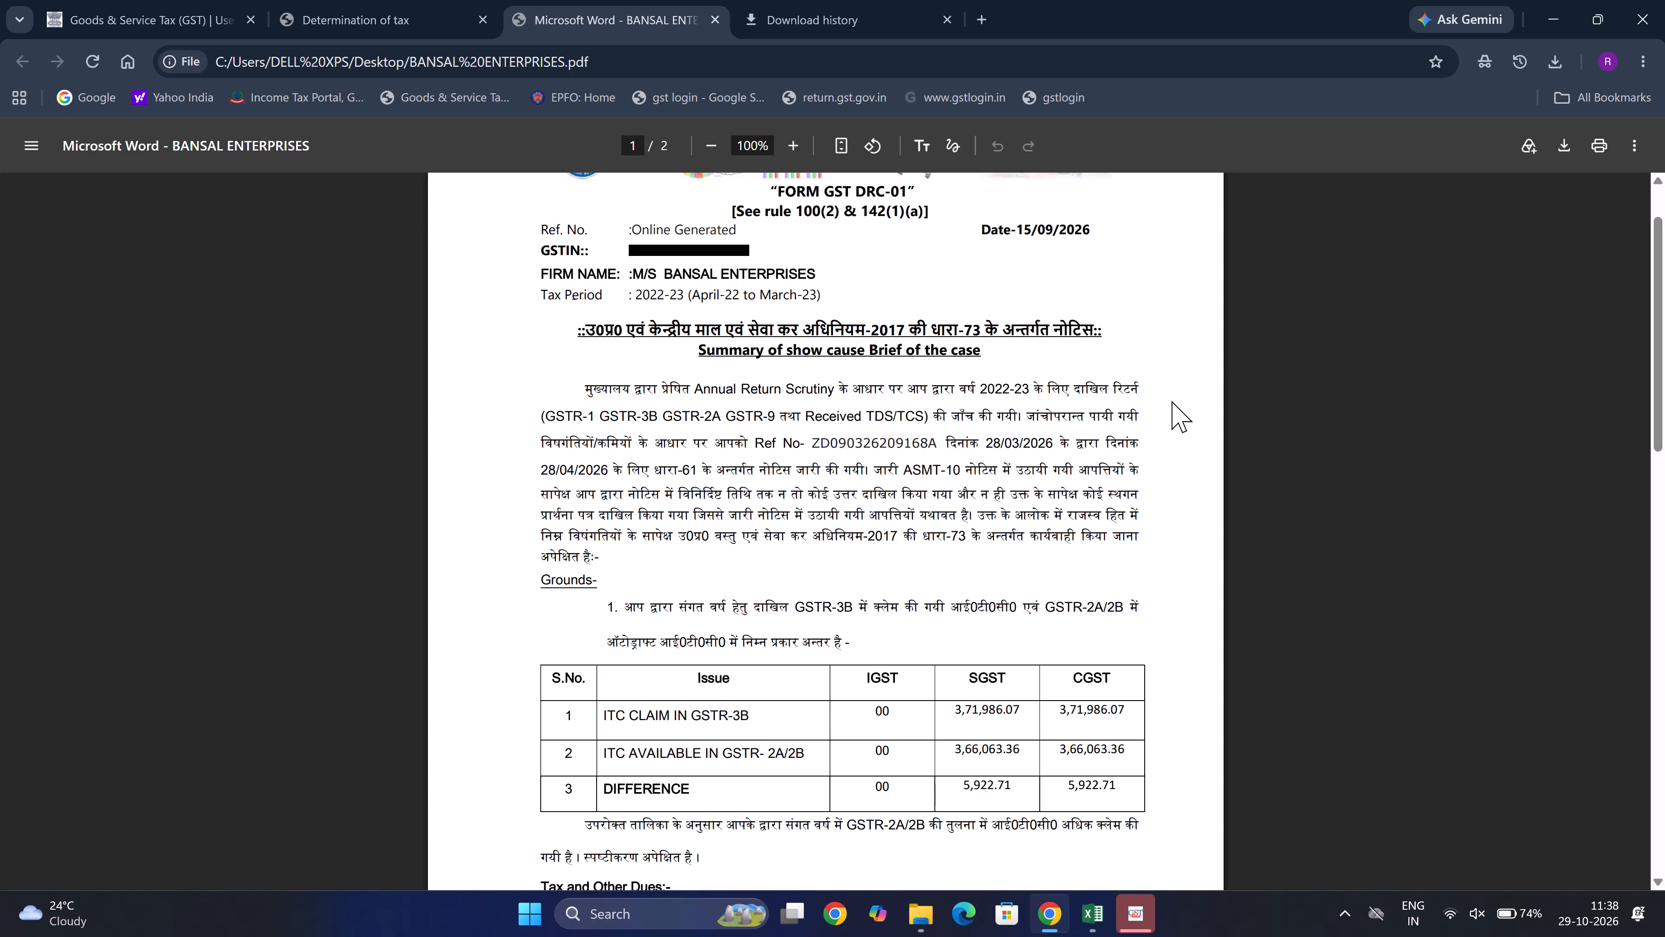
# Reread the DRC-01 notice's header, Section 73 grounds and table of ITC claimed against ITC available.
pyautogui.scroll(1, 1309, 460)
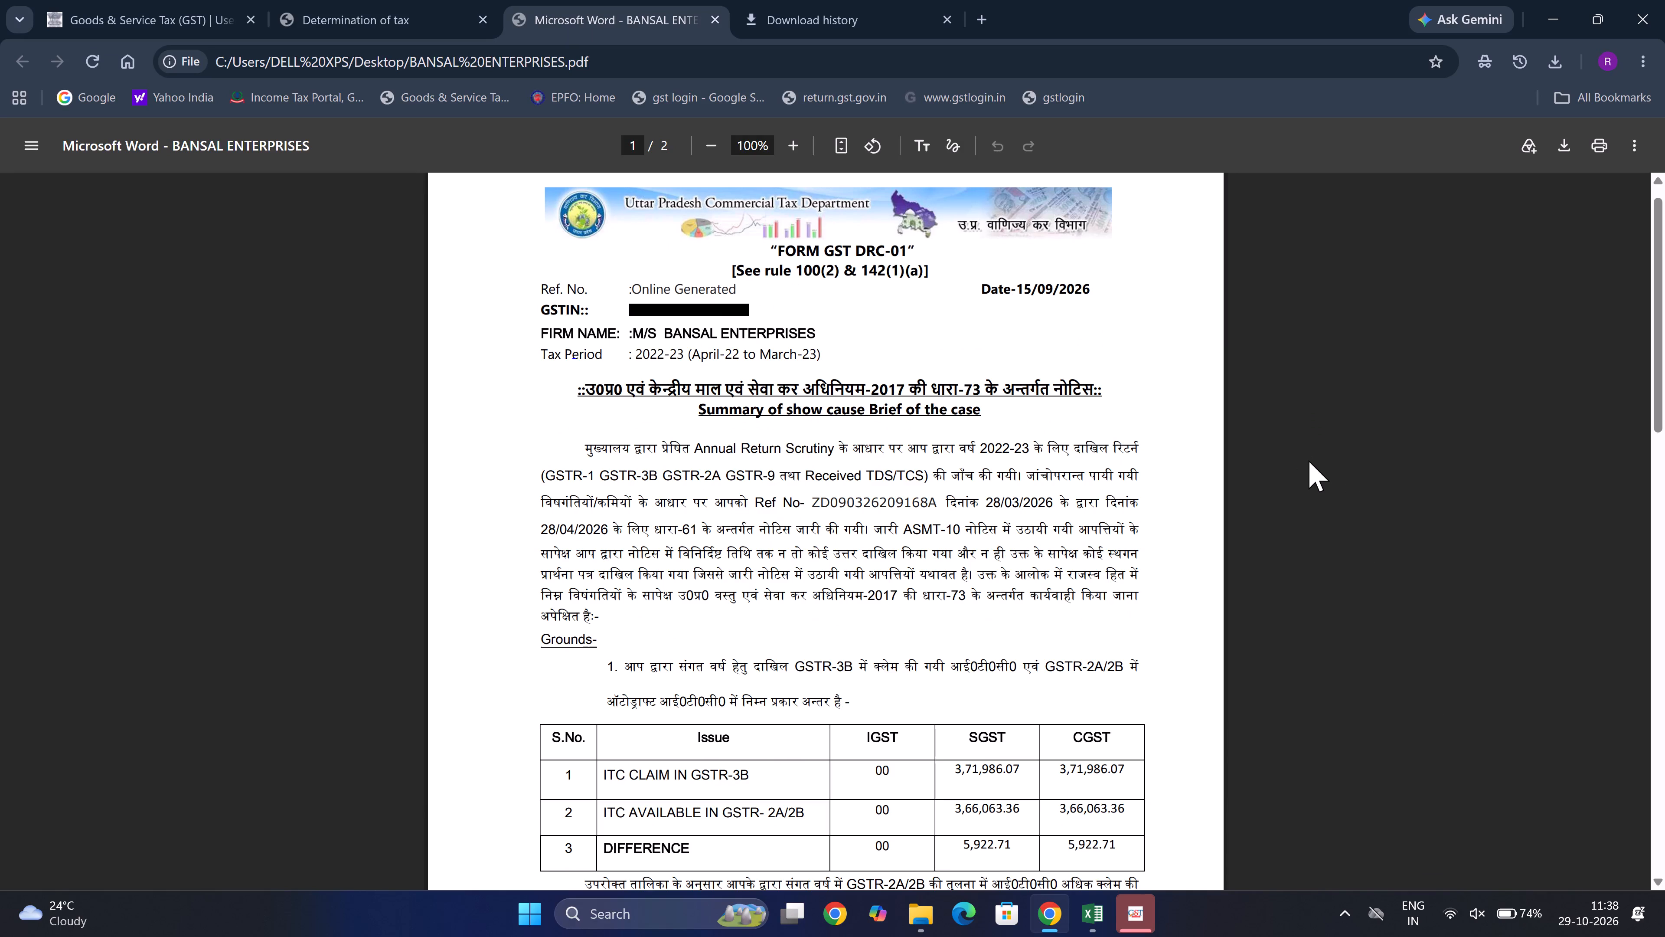
pyautogui.scroll(-2, 1309, 460)
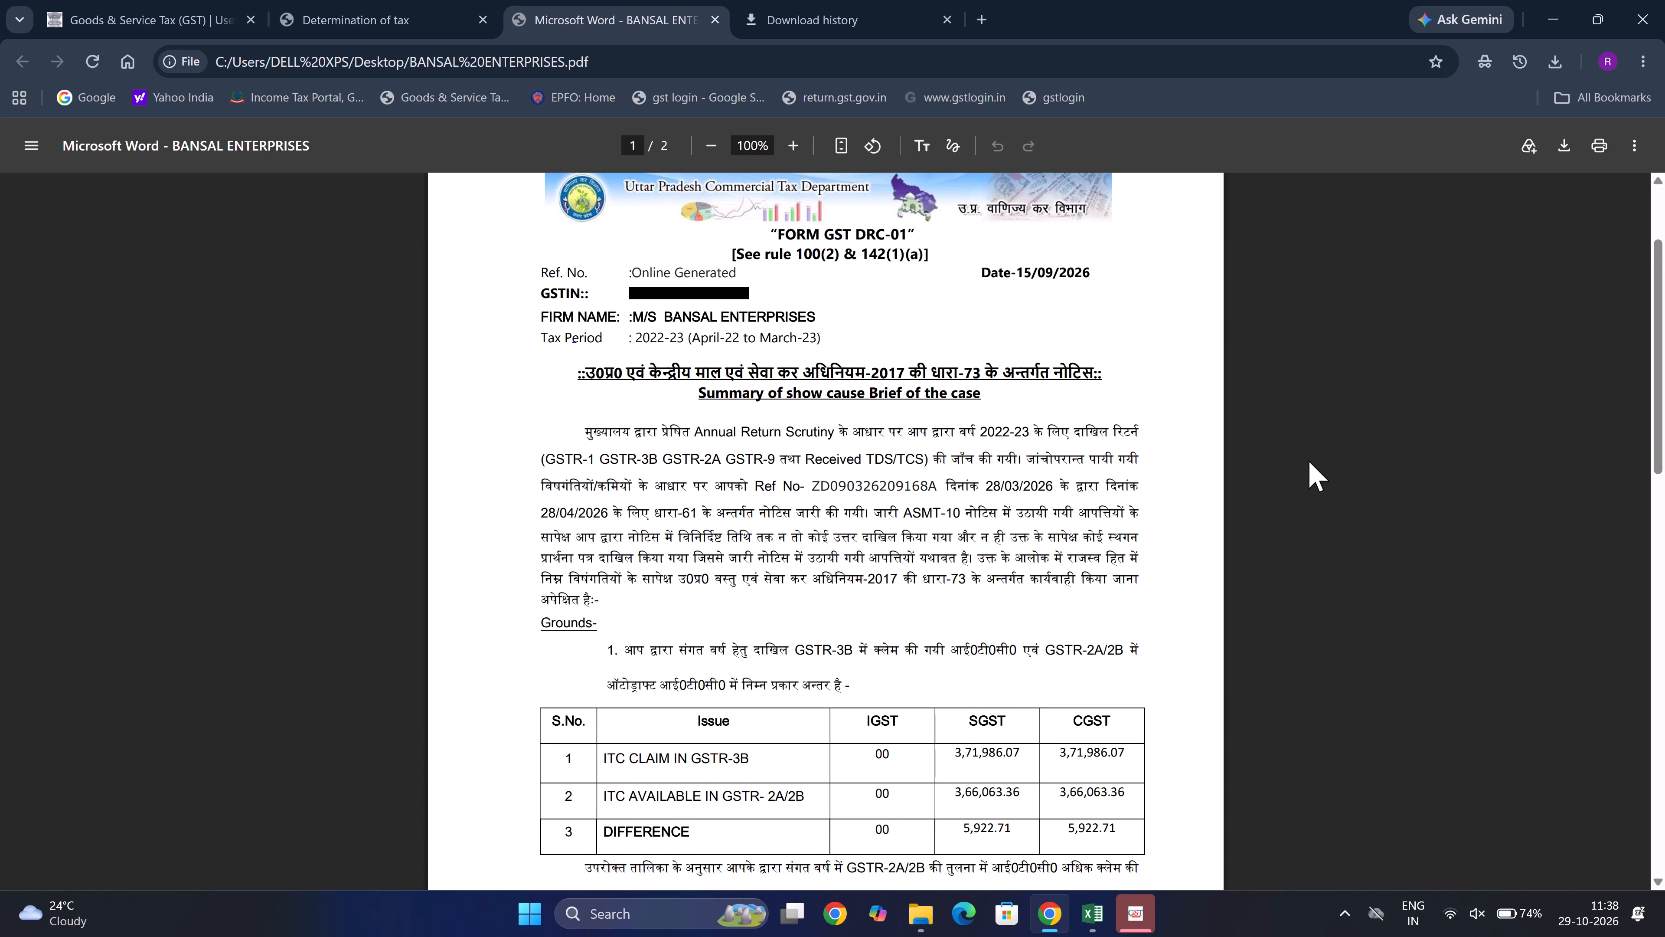
pyautogui.scroll(1, 1309, 460)
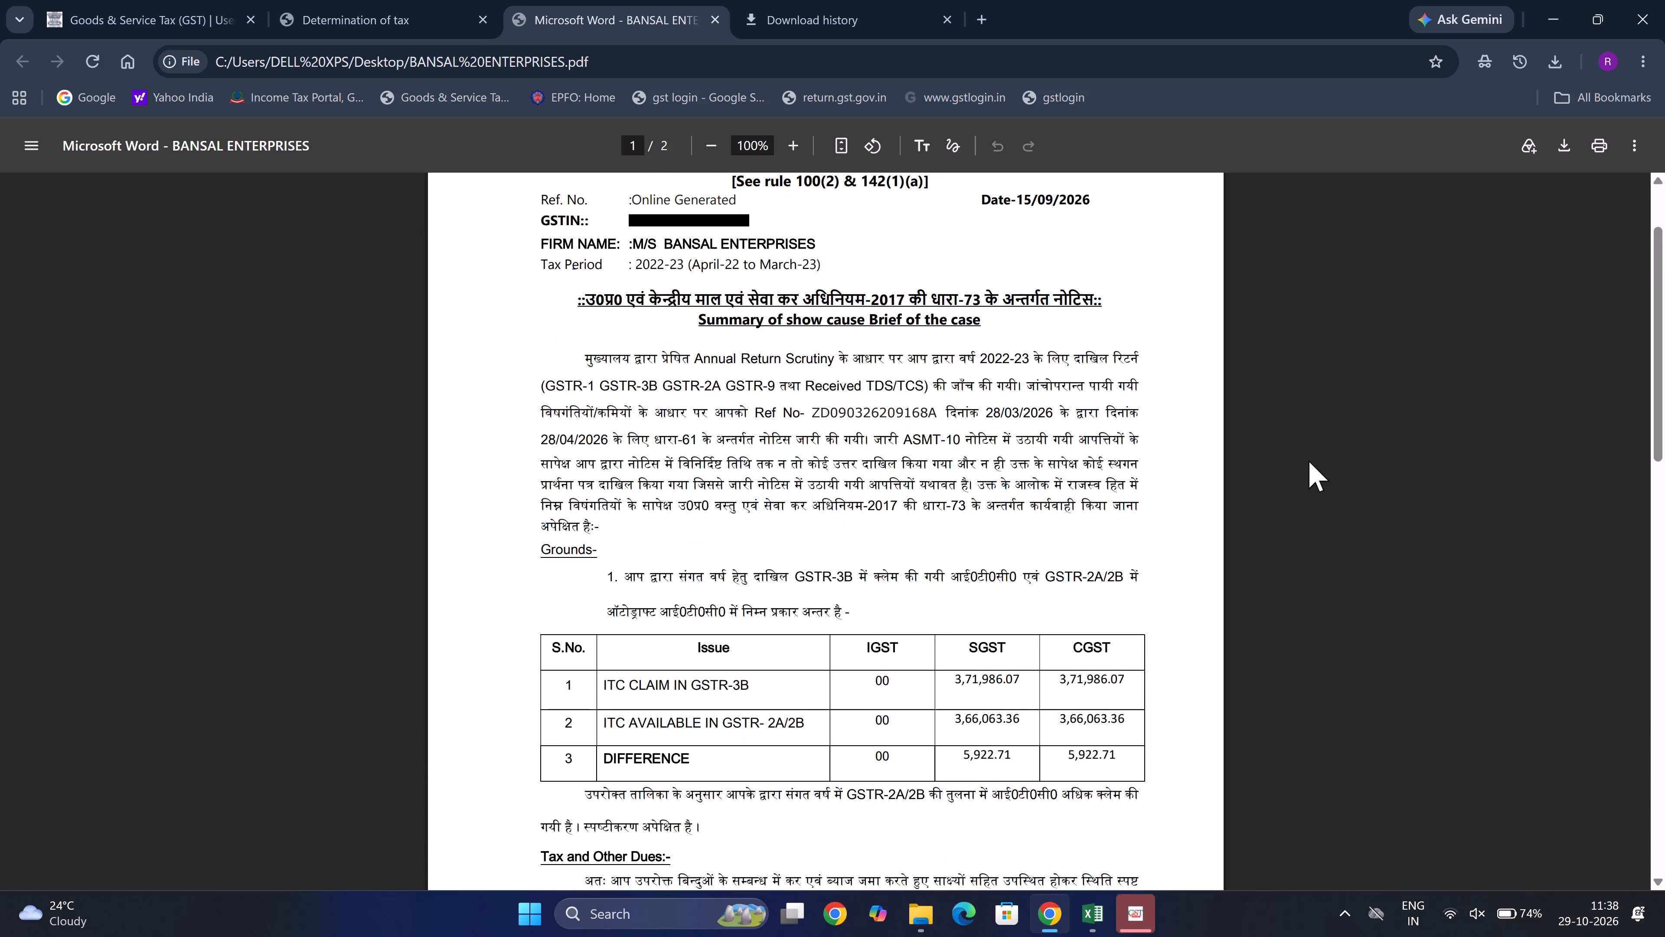
pyautogui.scroll(1, 1309, 460)
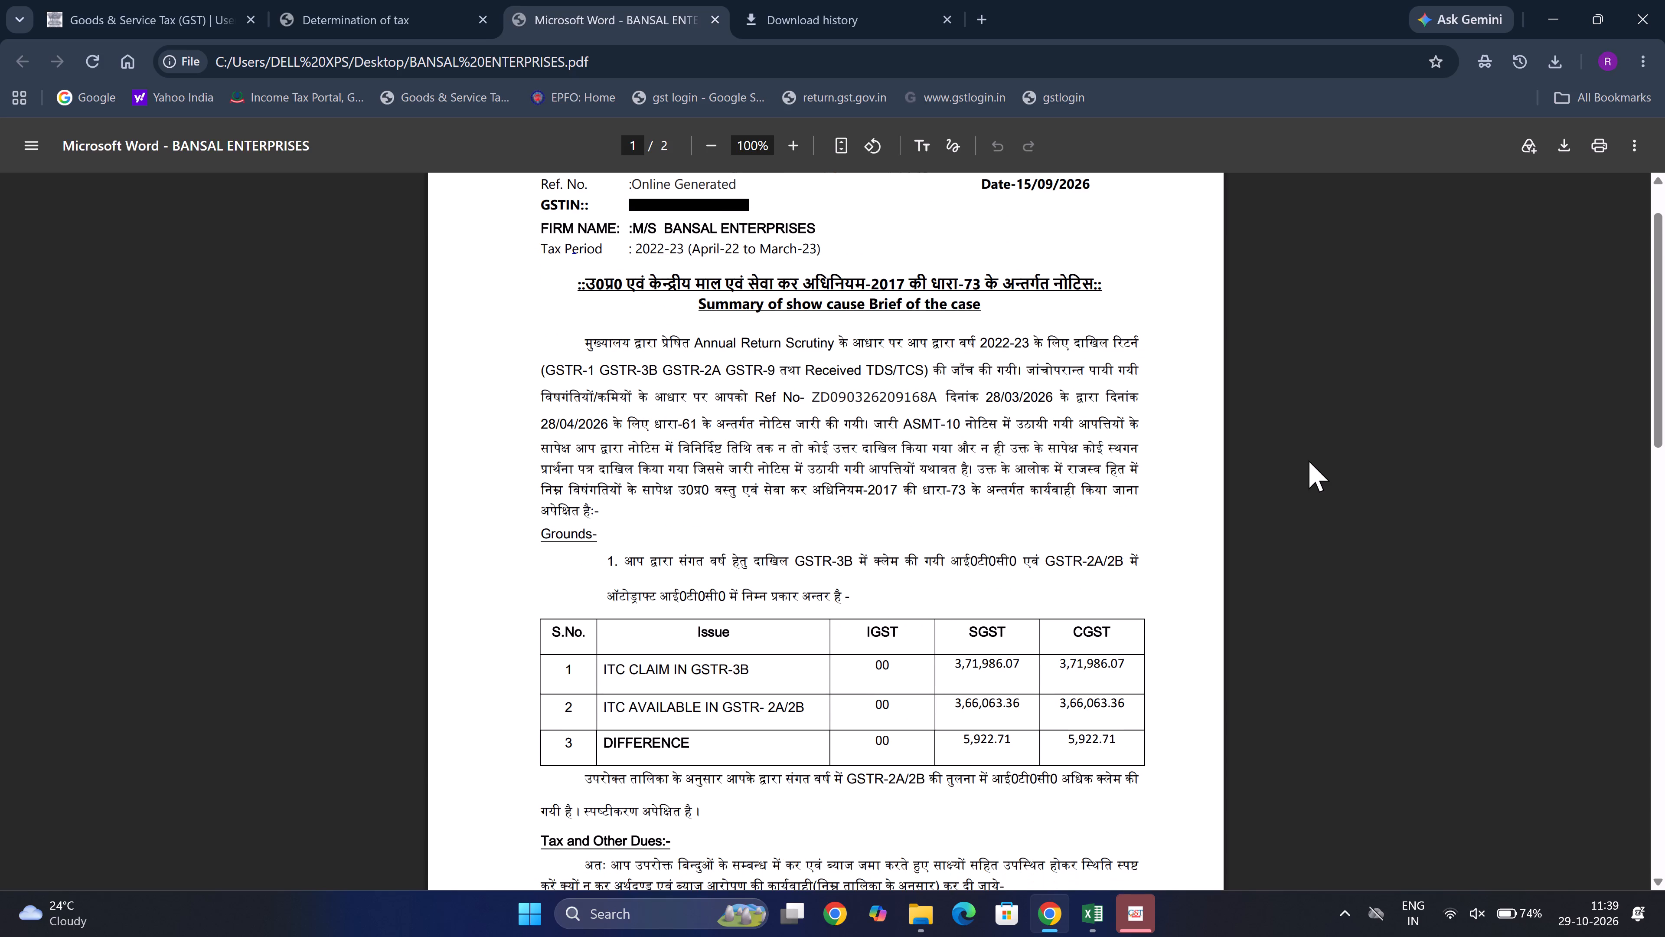
# Switch back to the GST portal, return to its dashboard and open the File Returns page.
pyautogui.click(195, 0)
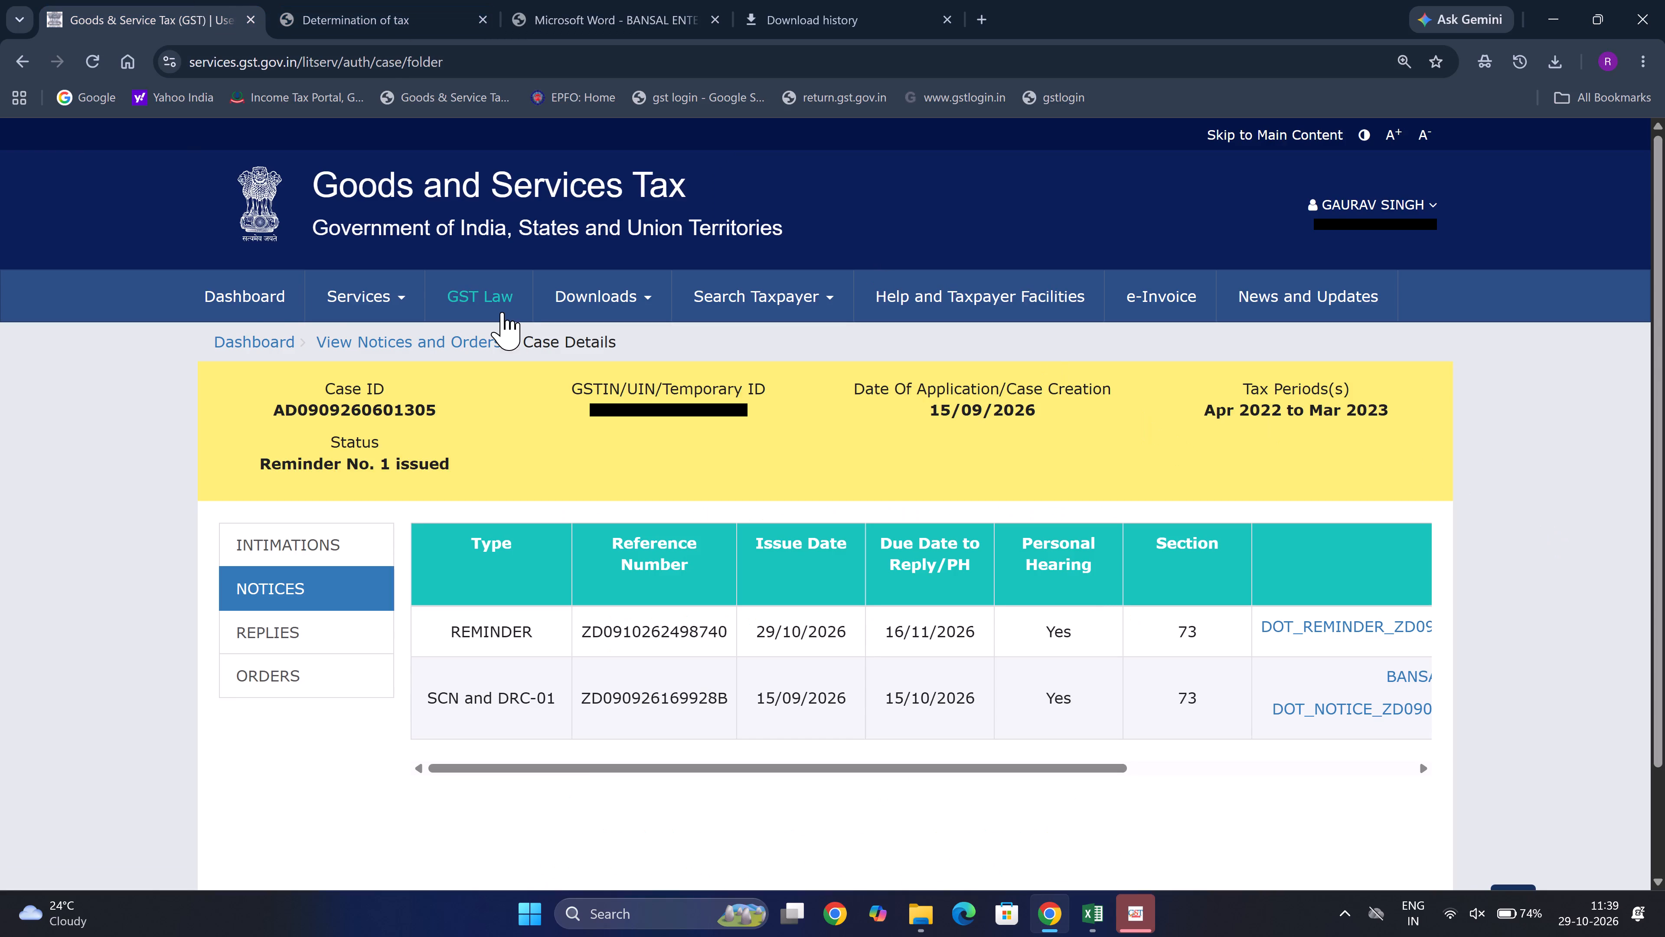
pyautogui.click(273, 298)
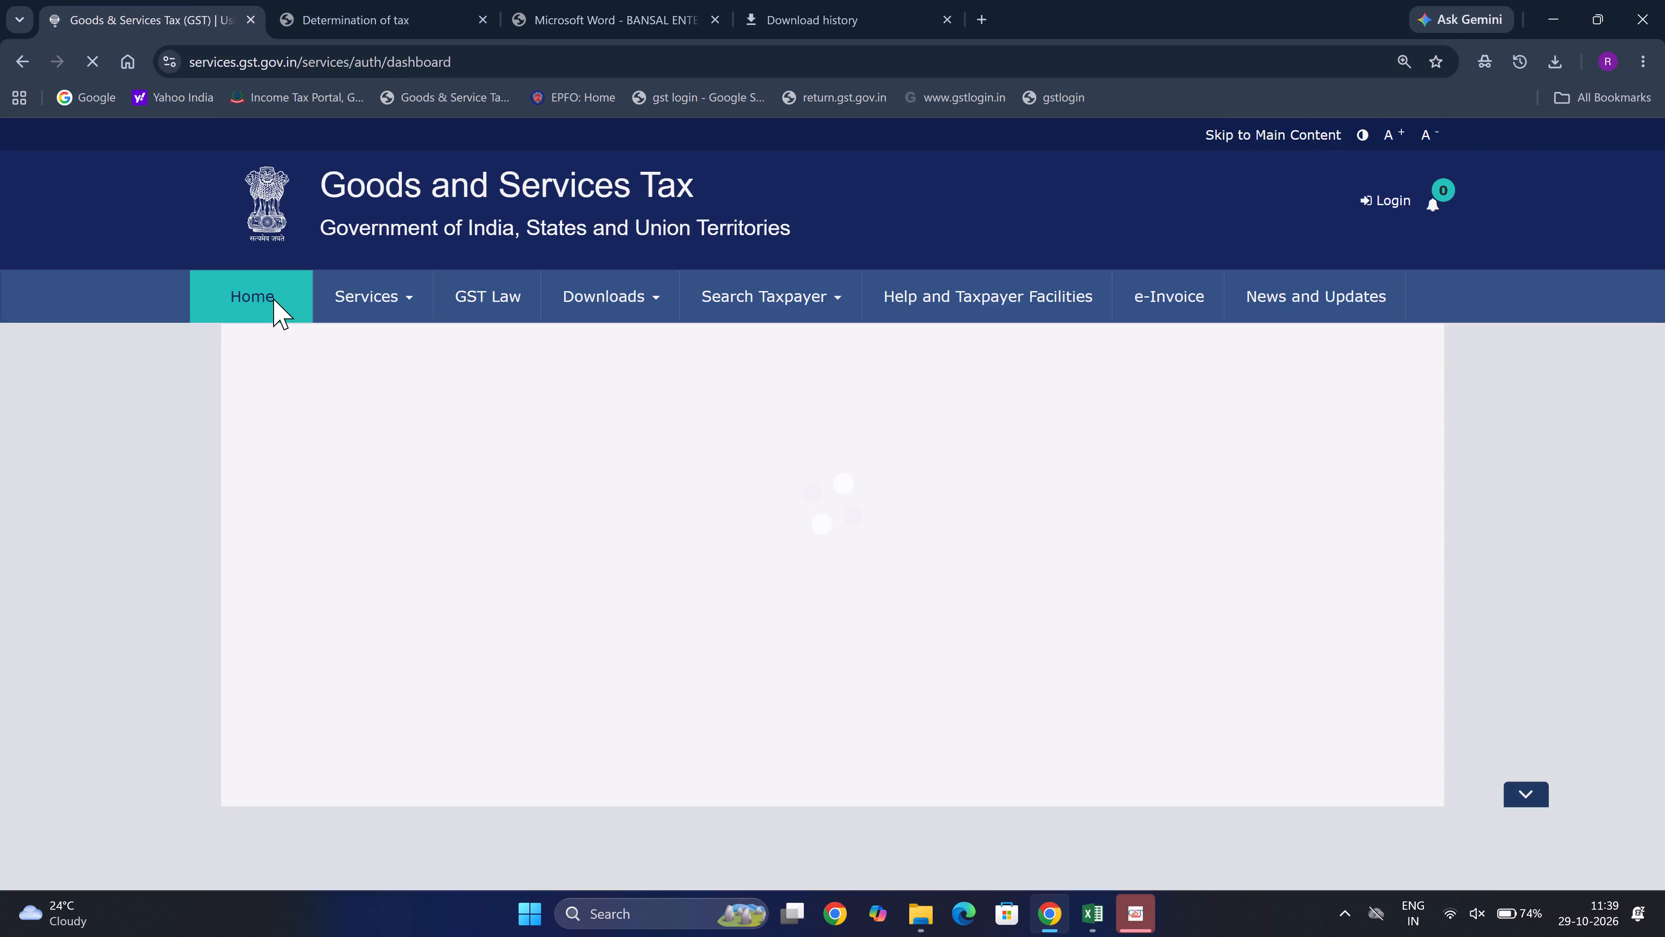
pyautogui.scroll(-7, 1091, 497)
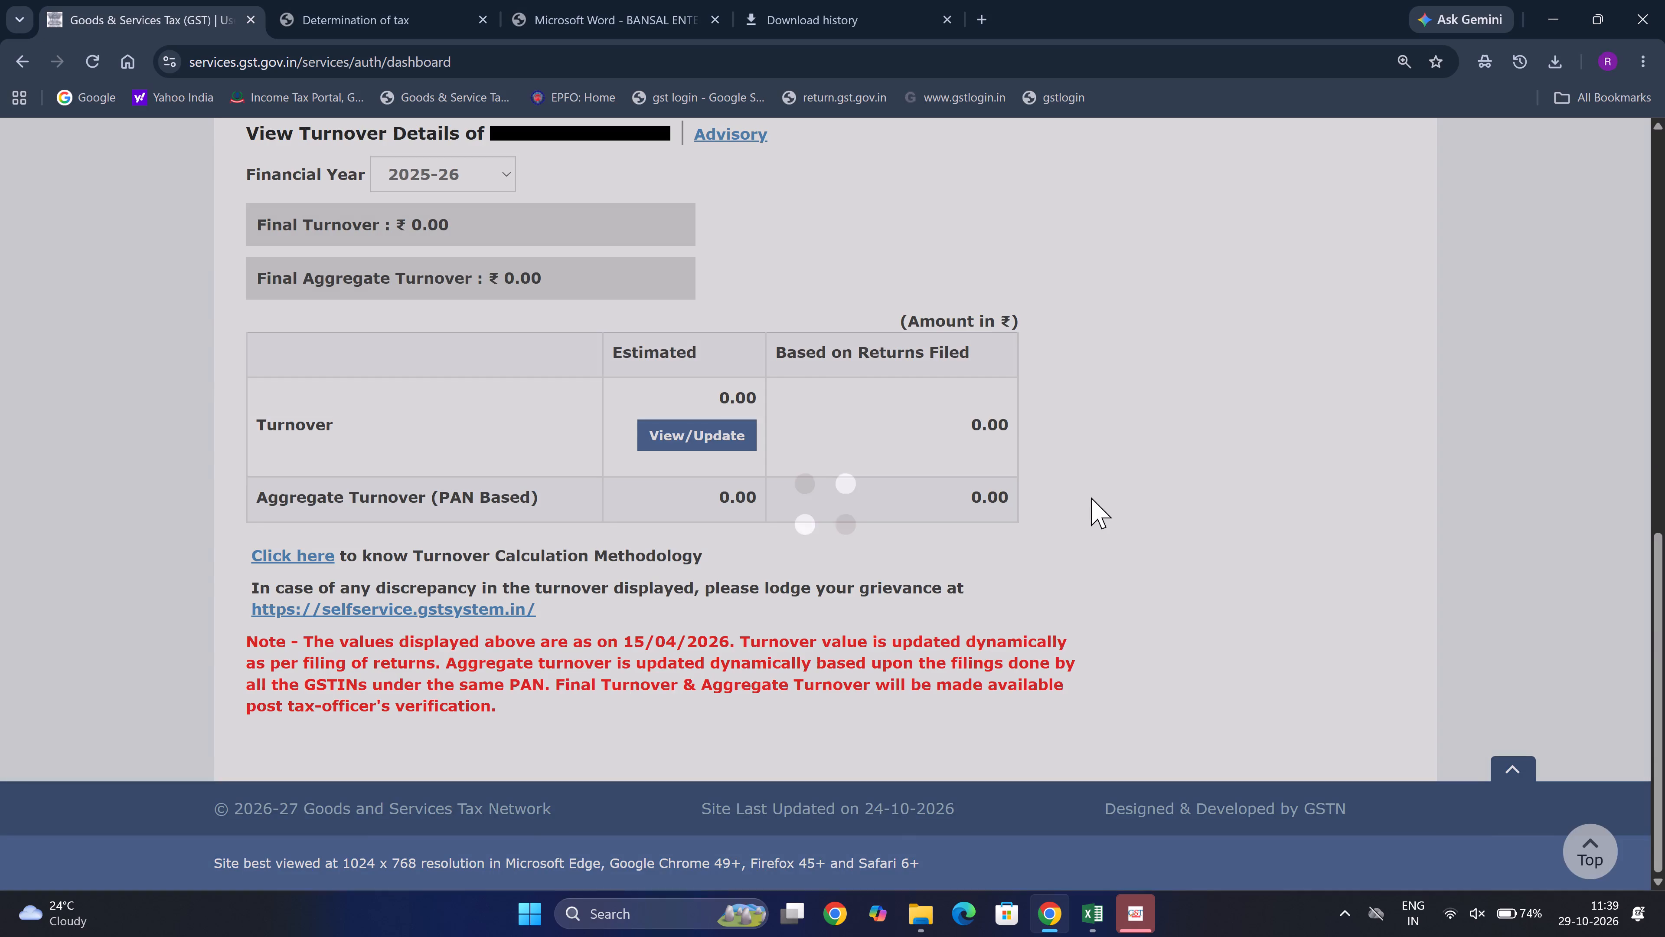
pyautogui.scroll(6, 934, 114)
pyautogui.scroll(2, 934, 185)
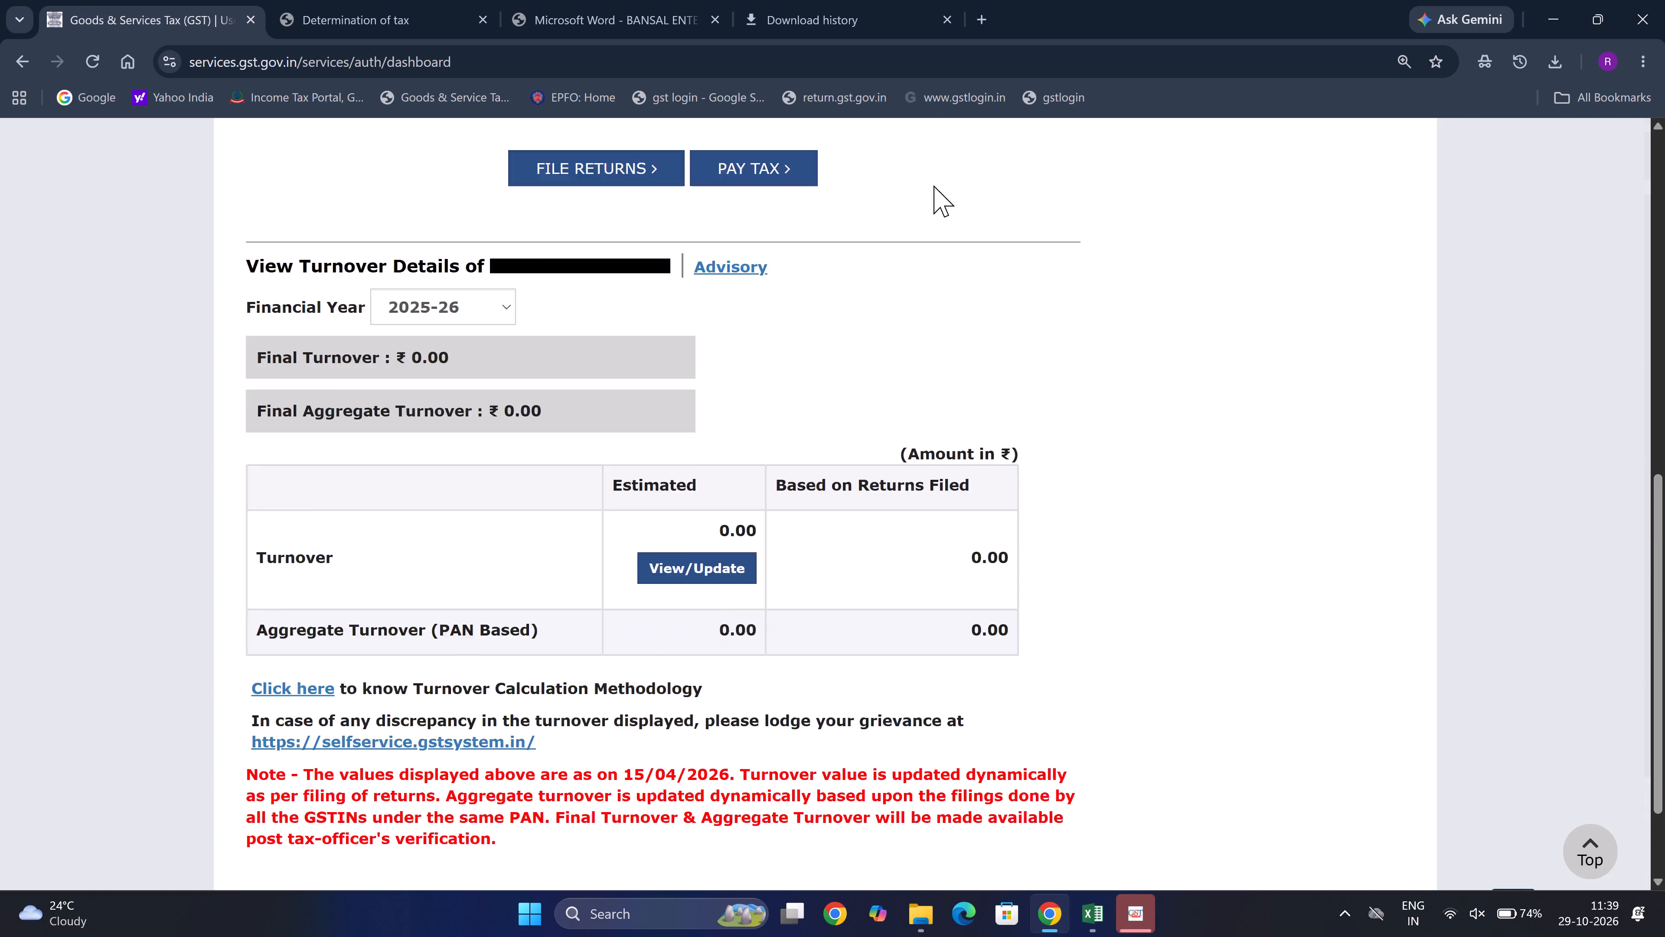
pyautogui.click(613, 266)
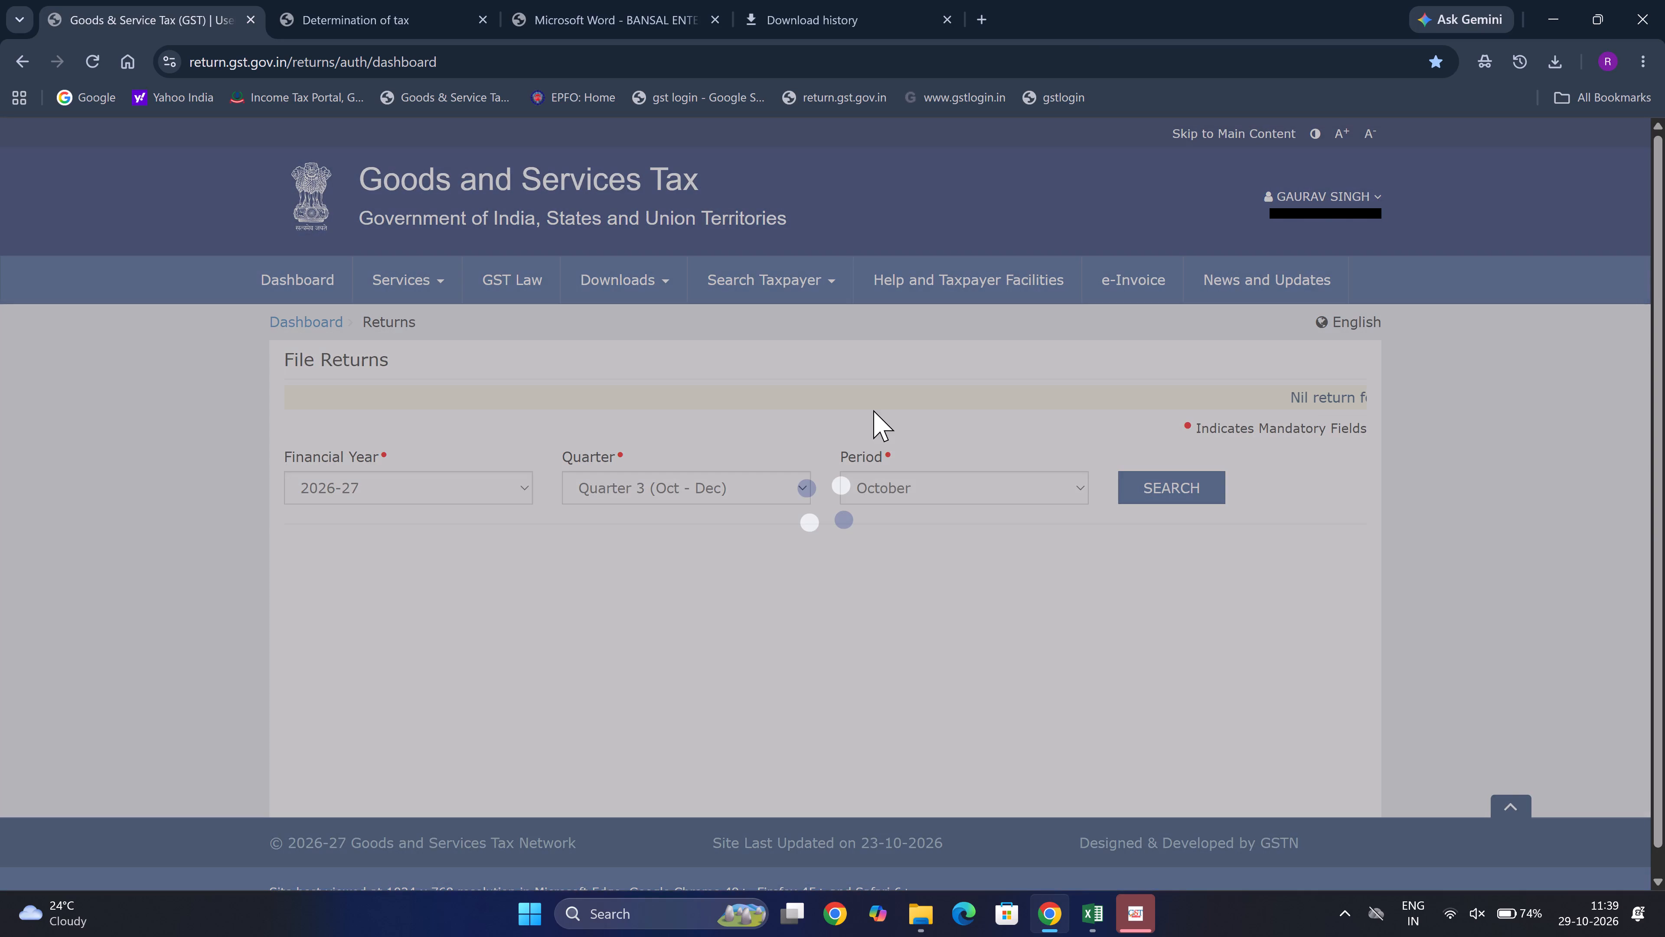
# Search the filed returns for financial year 2022-23, Quarter 1 (Apr - Jun), period April.
pyautogui.click(430, 487)
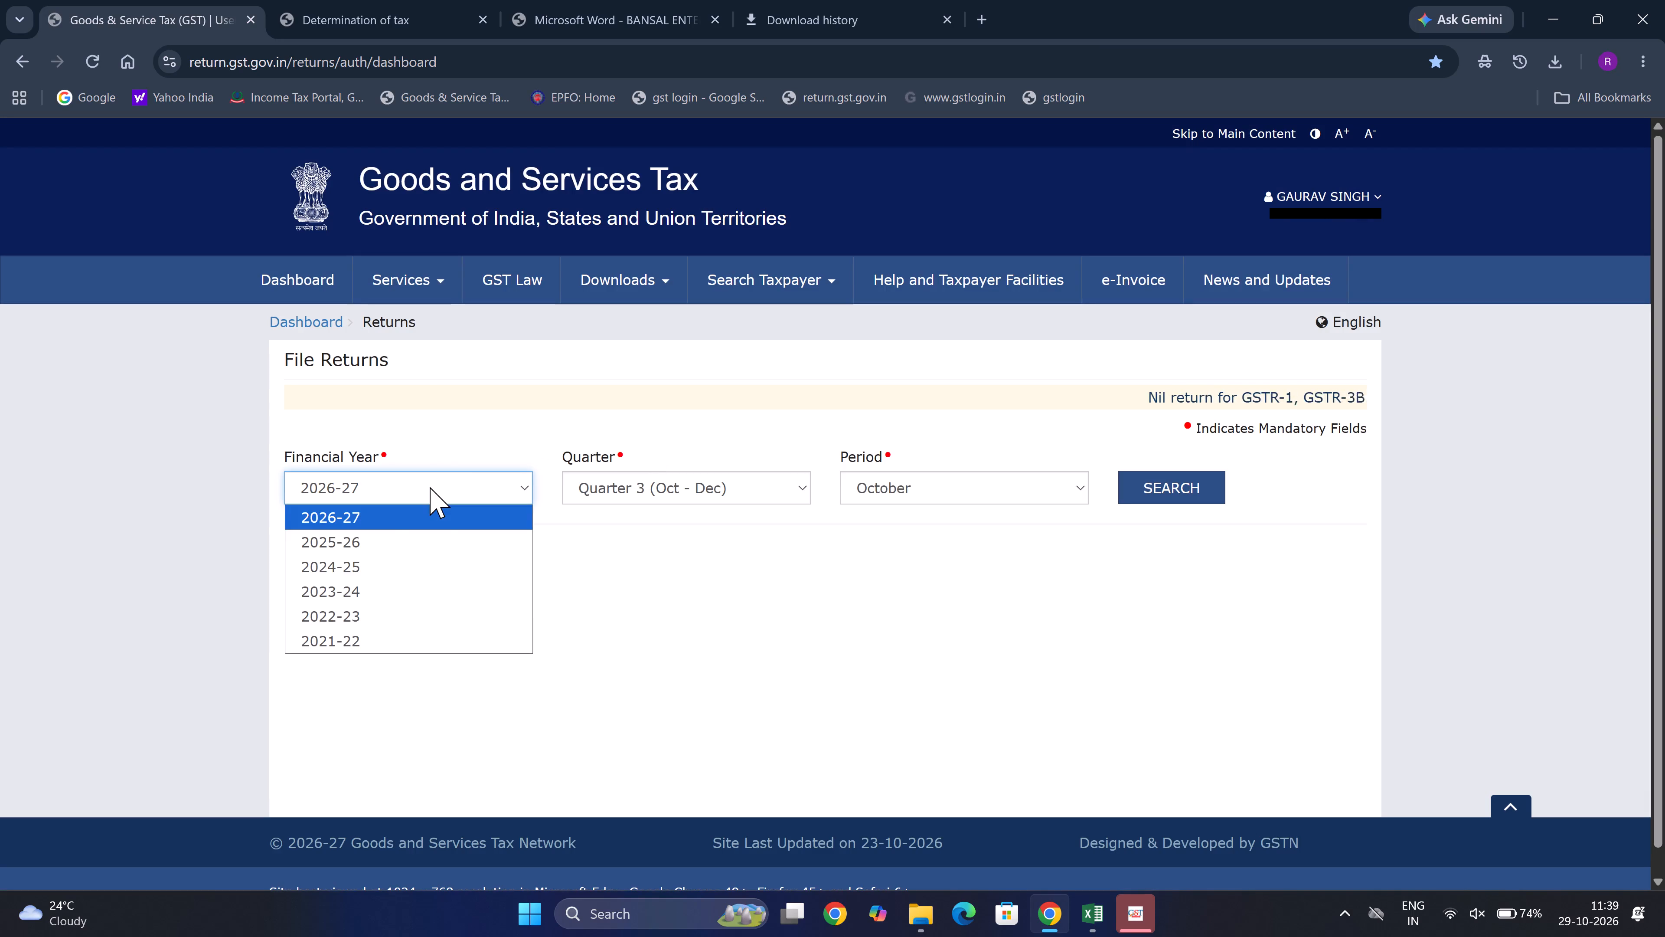
pyautogui.click(413, 606)
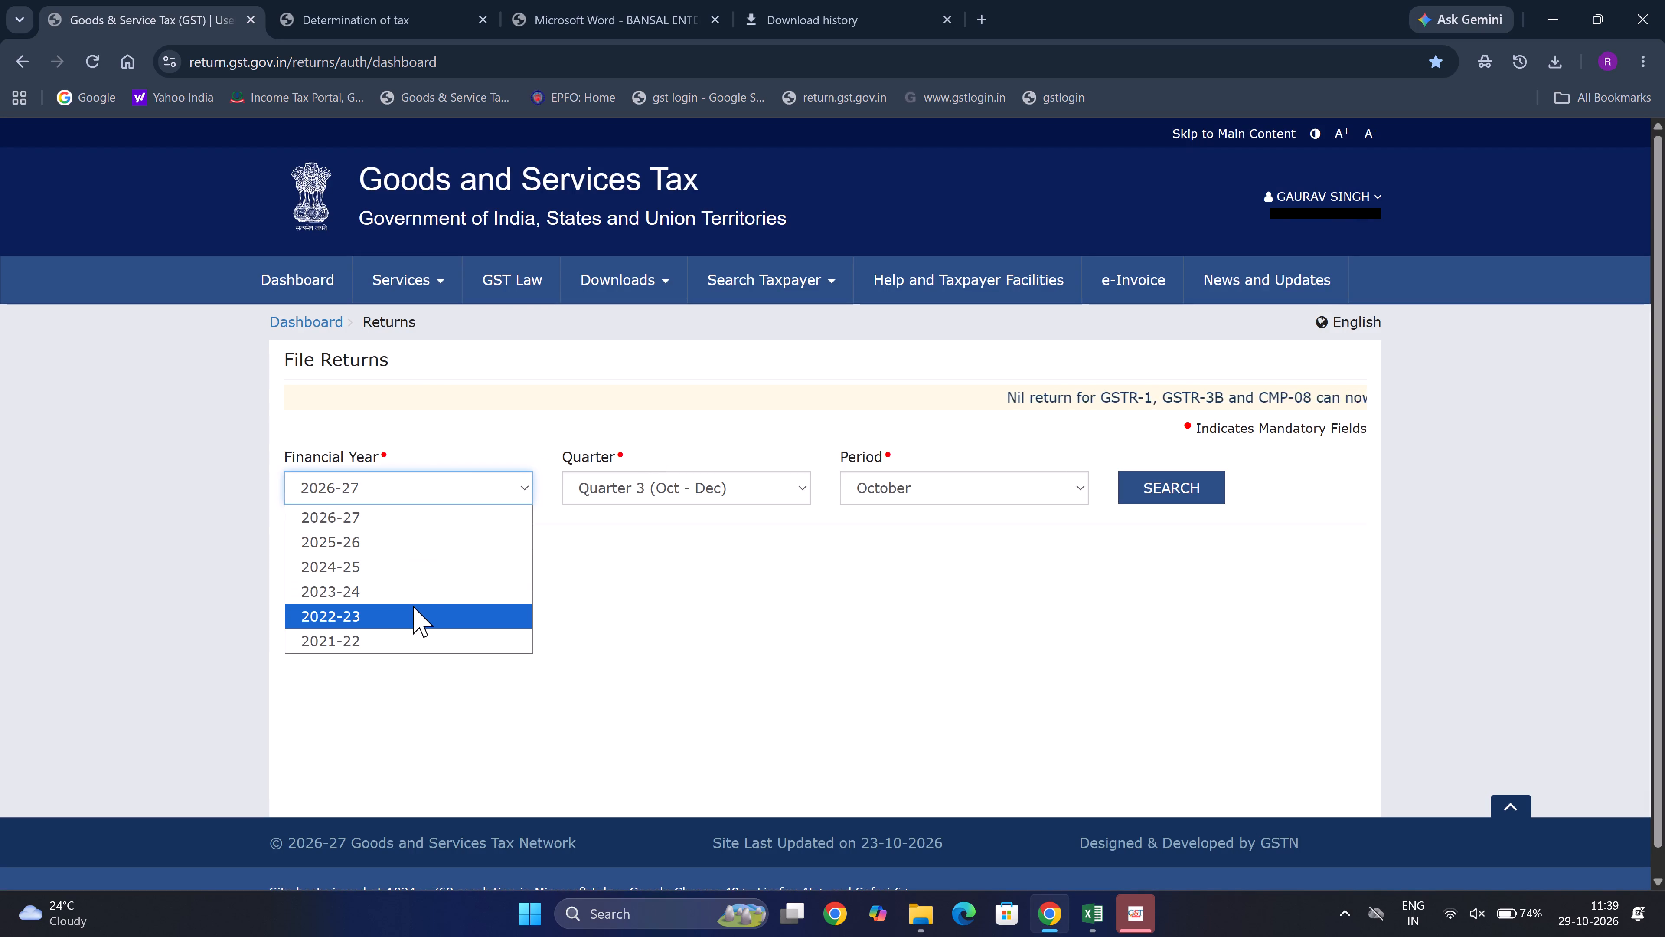
pyautogui.click(1139, 485)
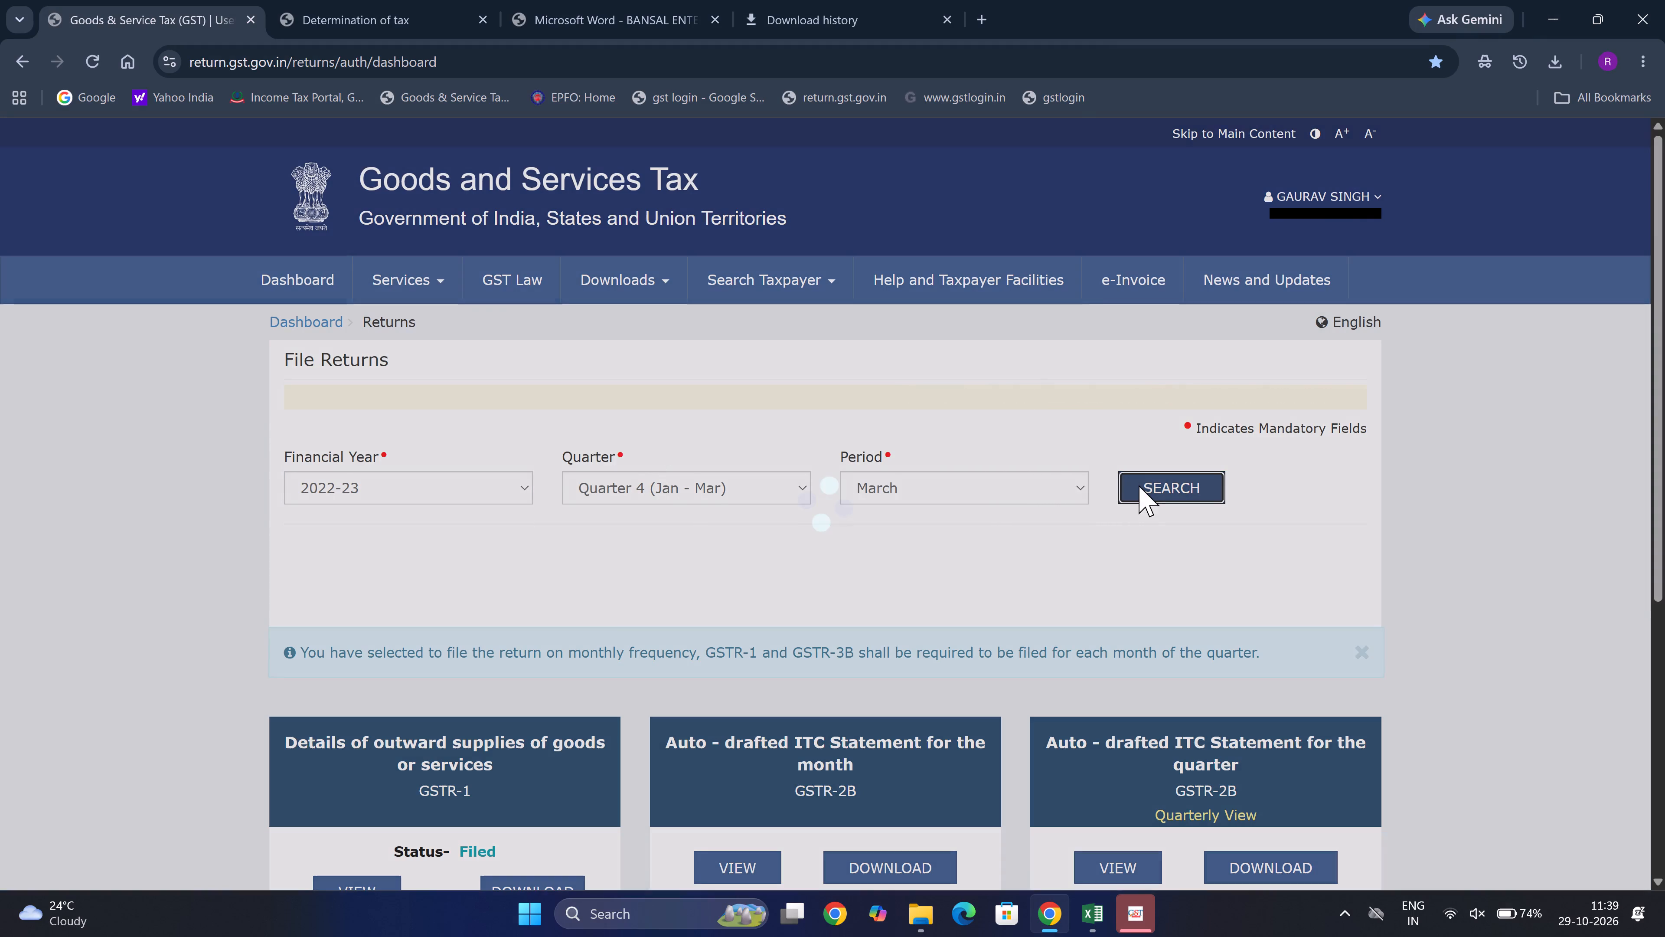
pyautogui.click(782, 484)
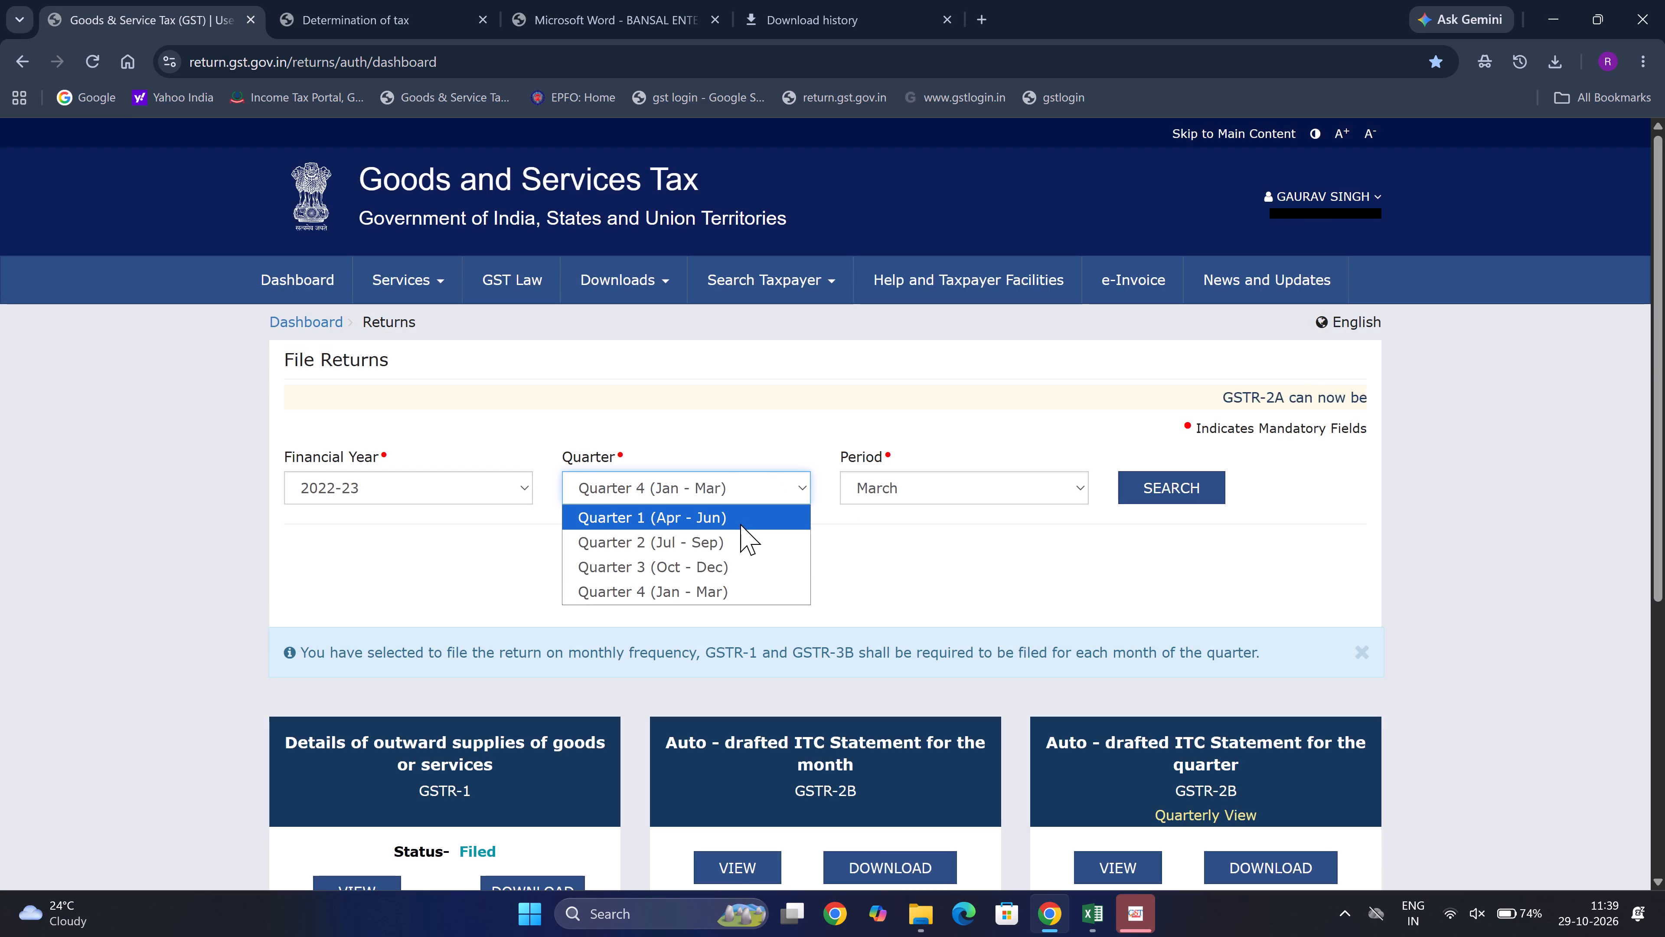
pyautogui.click(740, 524)
pyautogui.click(864, 487)
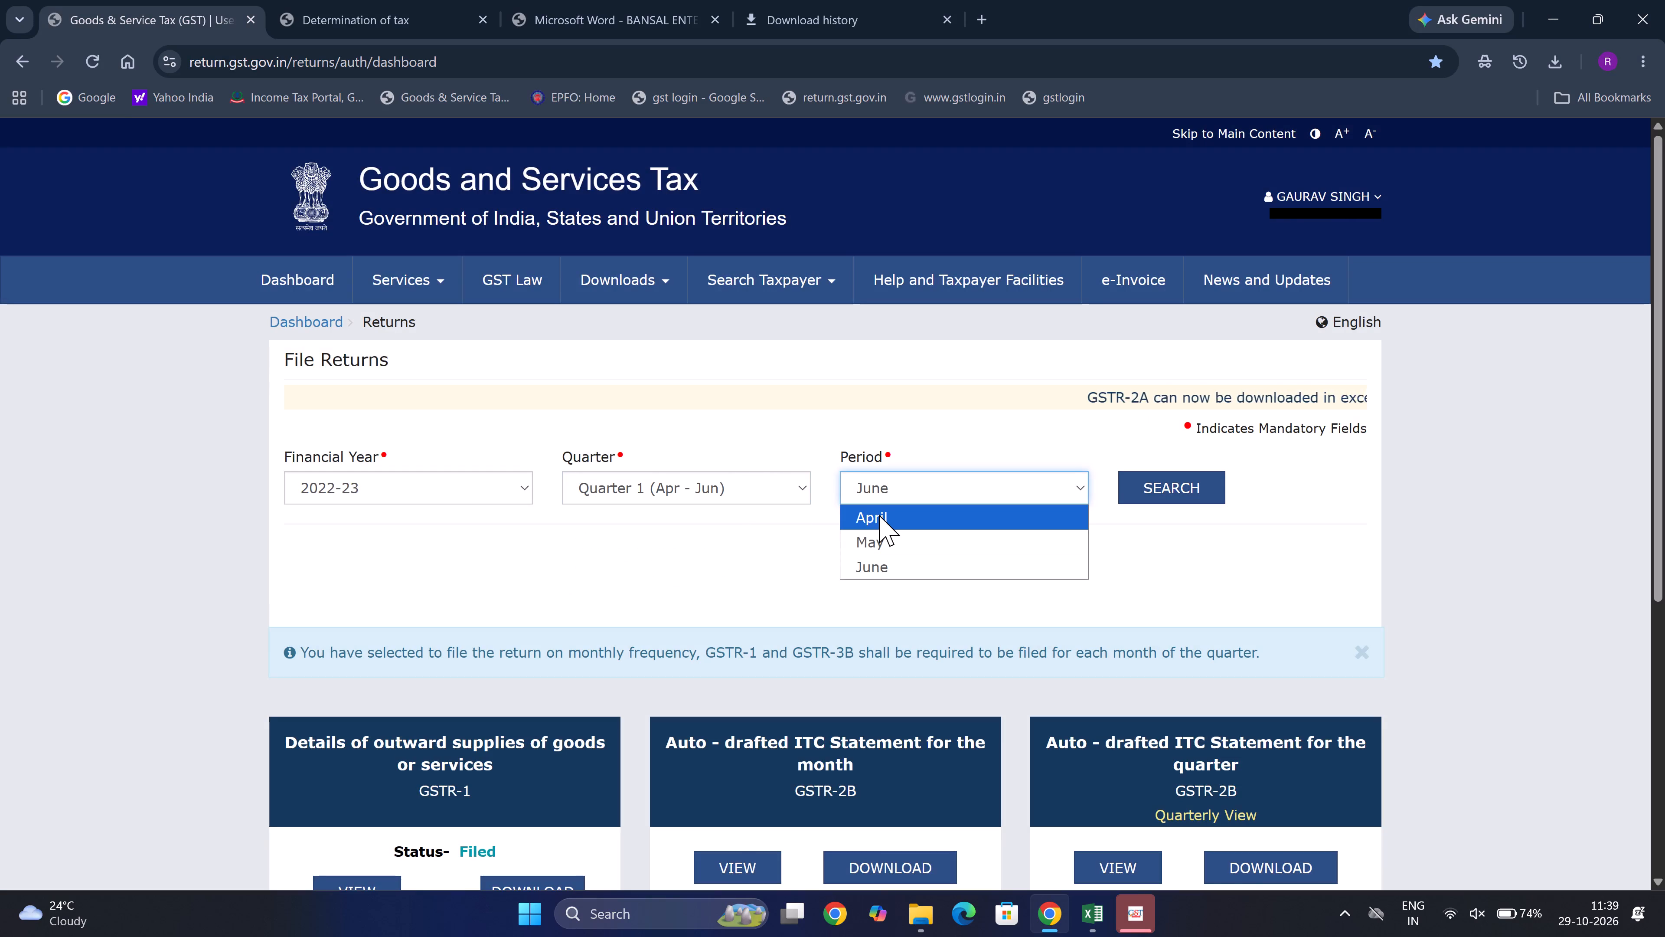
pyautogui.click(879, 514)
pyautogui.click(1151, 483)
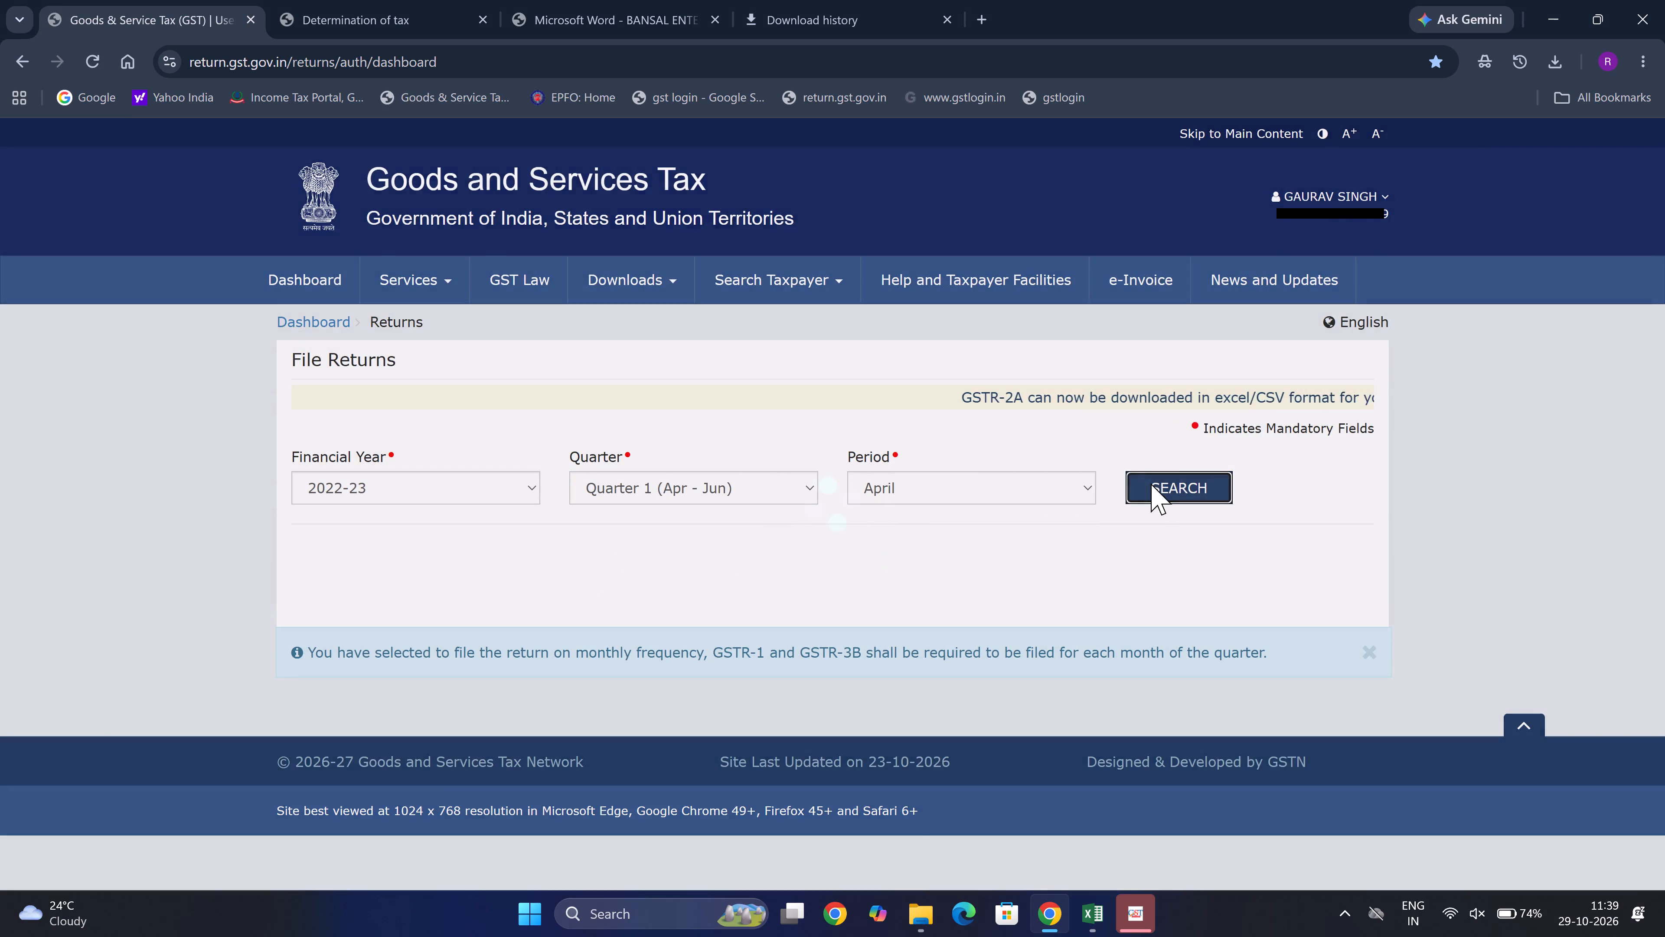
# Open the filed April GSTR-3B monthly return for viewing and dismiss its system generated summary.
pyautogui.scroll(-4, 1151, 483)
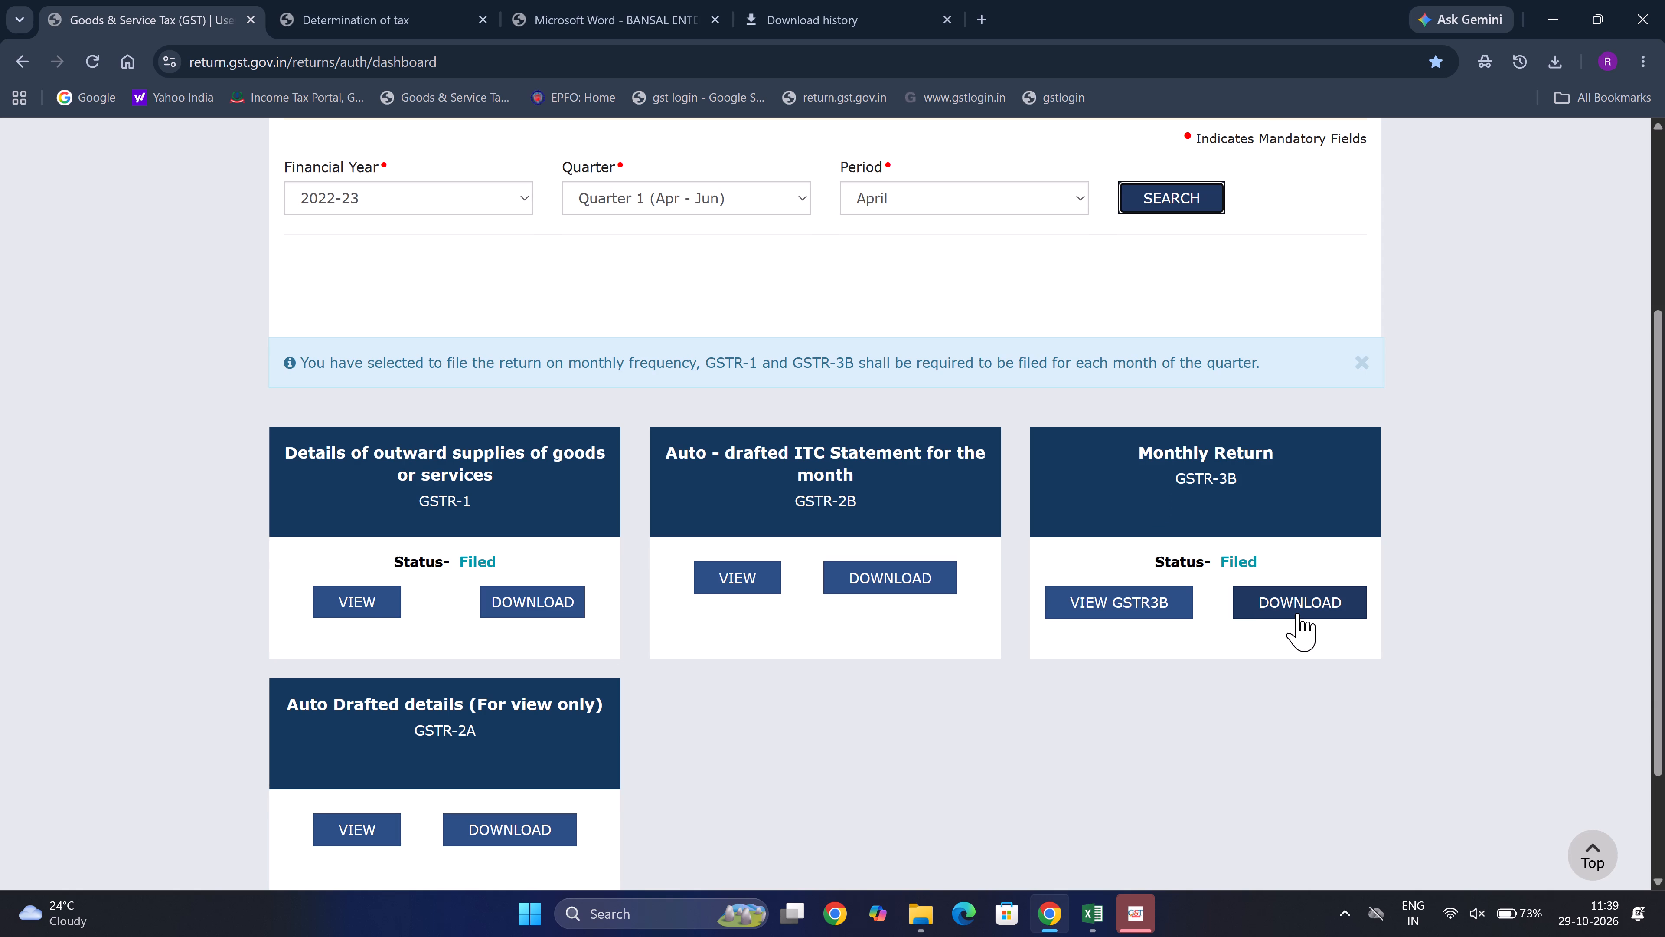
pyautogui.click(1158, 608)
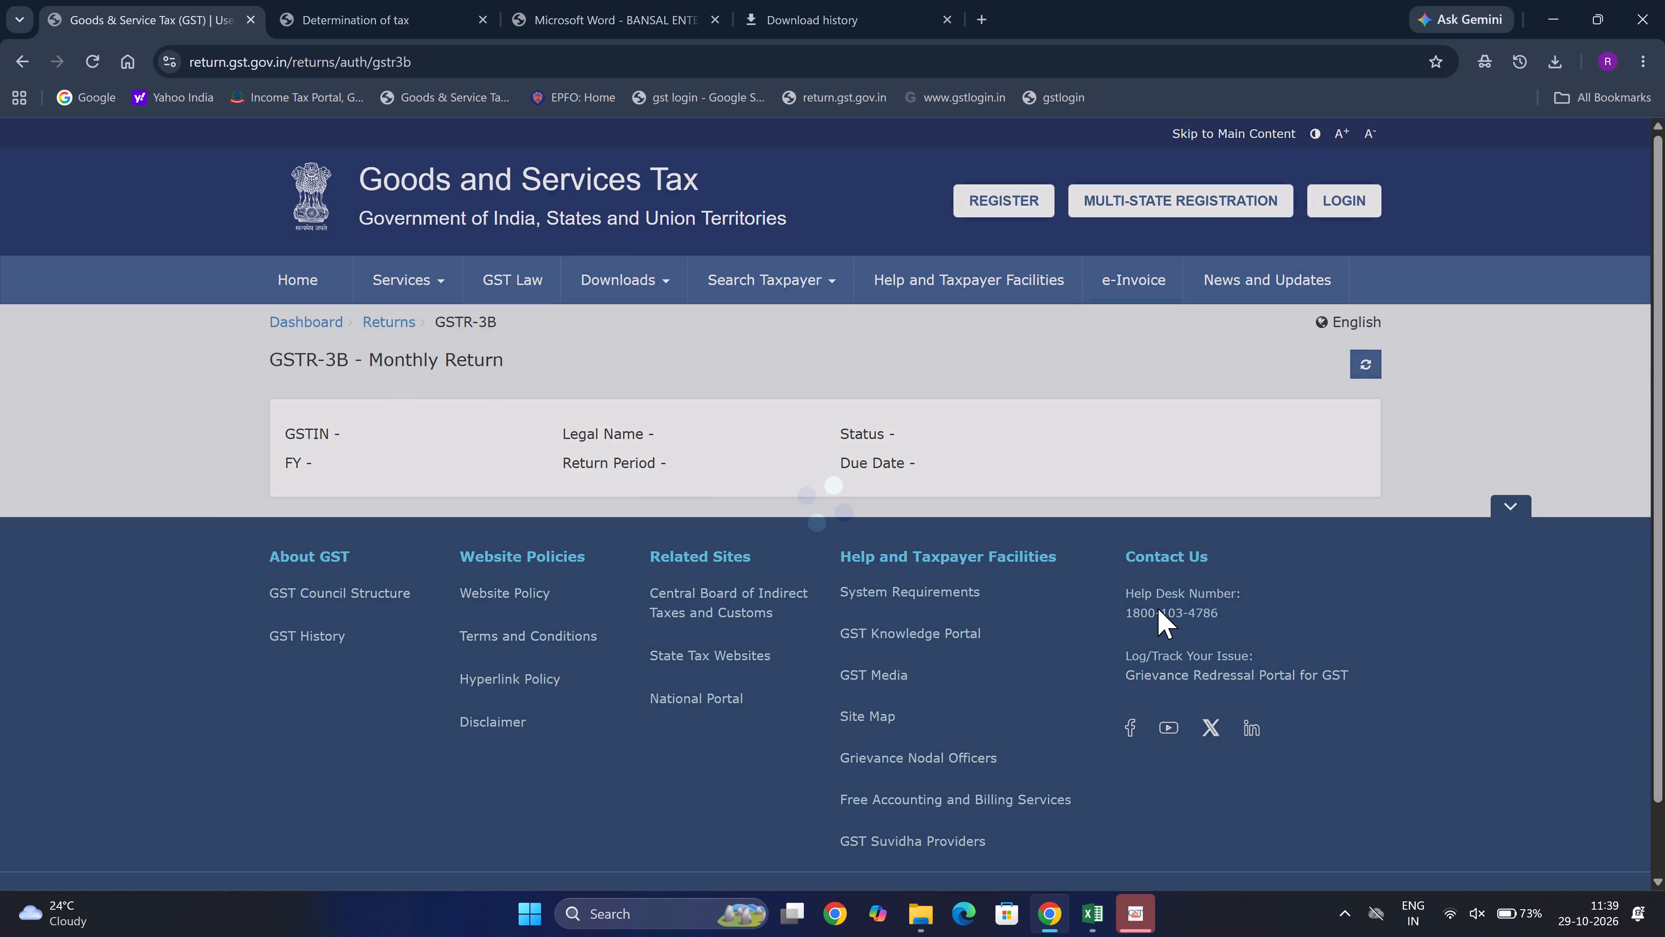
pyautogui.scroll(-1, 1158, 608)
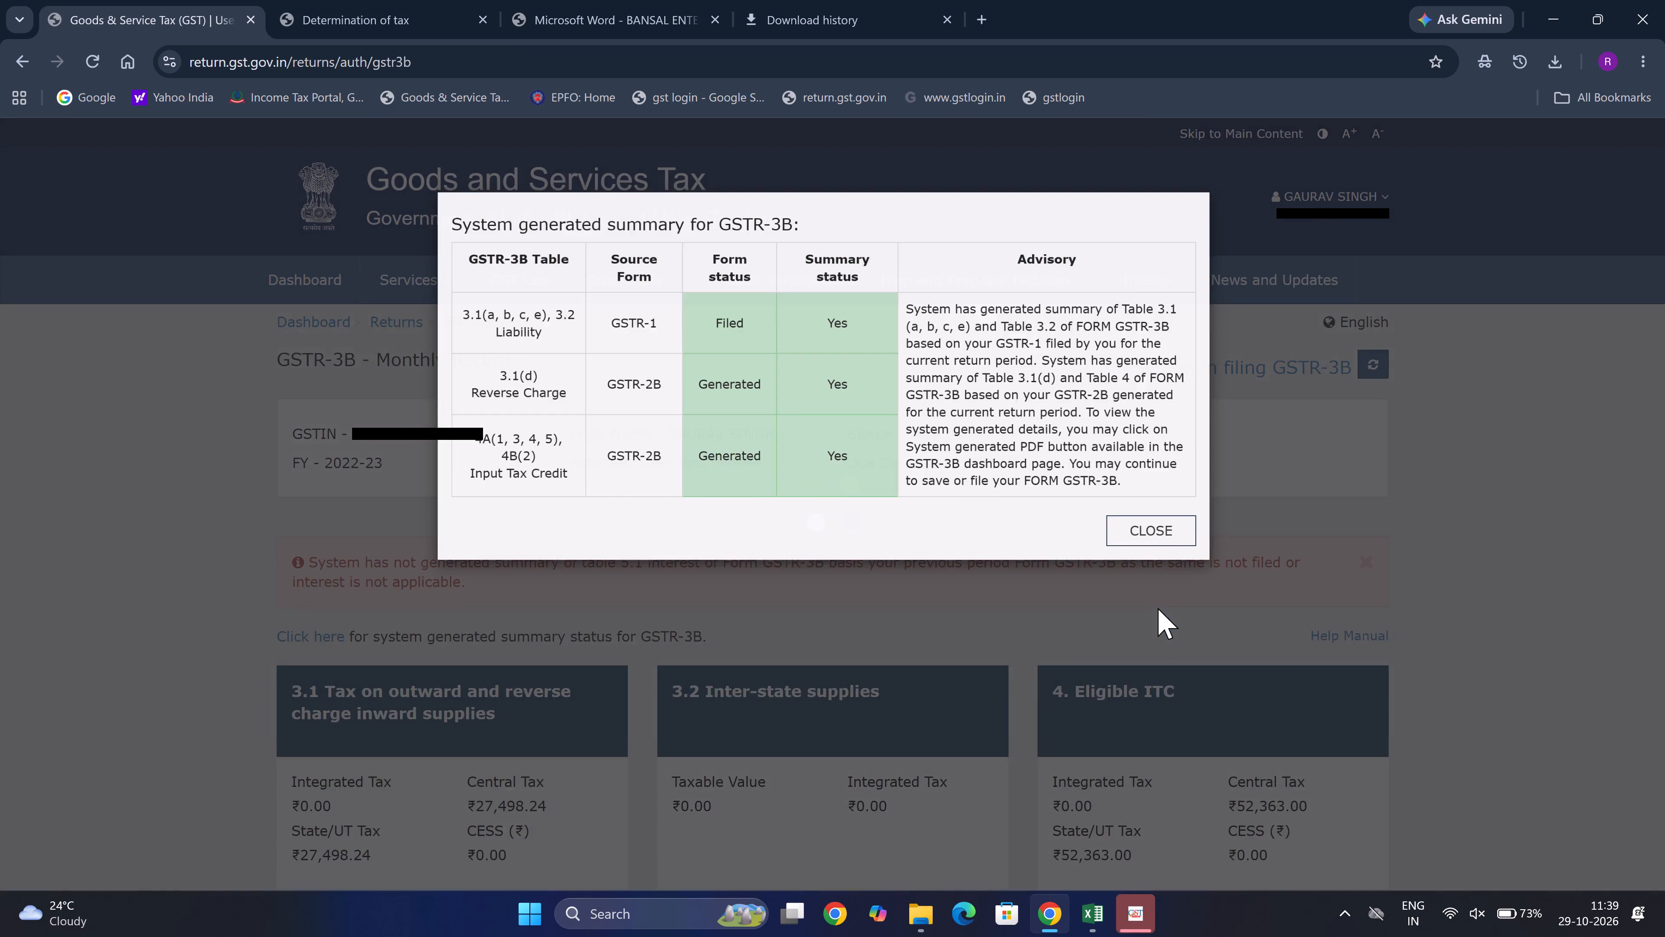
pyautogui.scroll(-1, 1158, 608)
pyautogui.click(1179, 534)
# Open table 4, Eligible ITC, of the April GSTR-3B and examine the ITC available, reversed and net rows.
pyautogui.scroll(-4, 1179, 534)
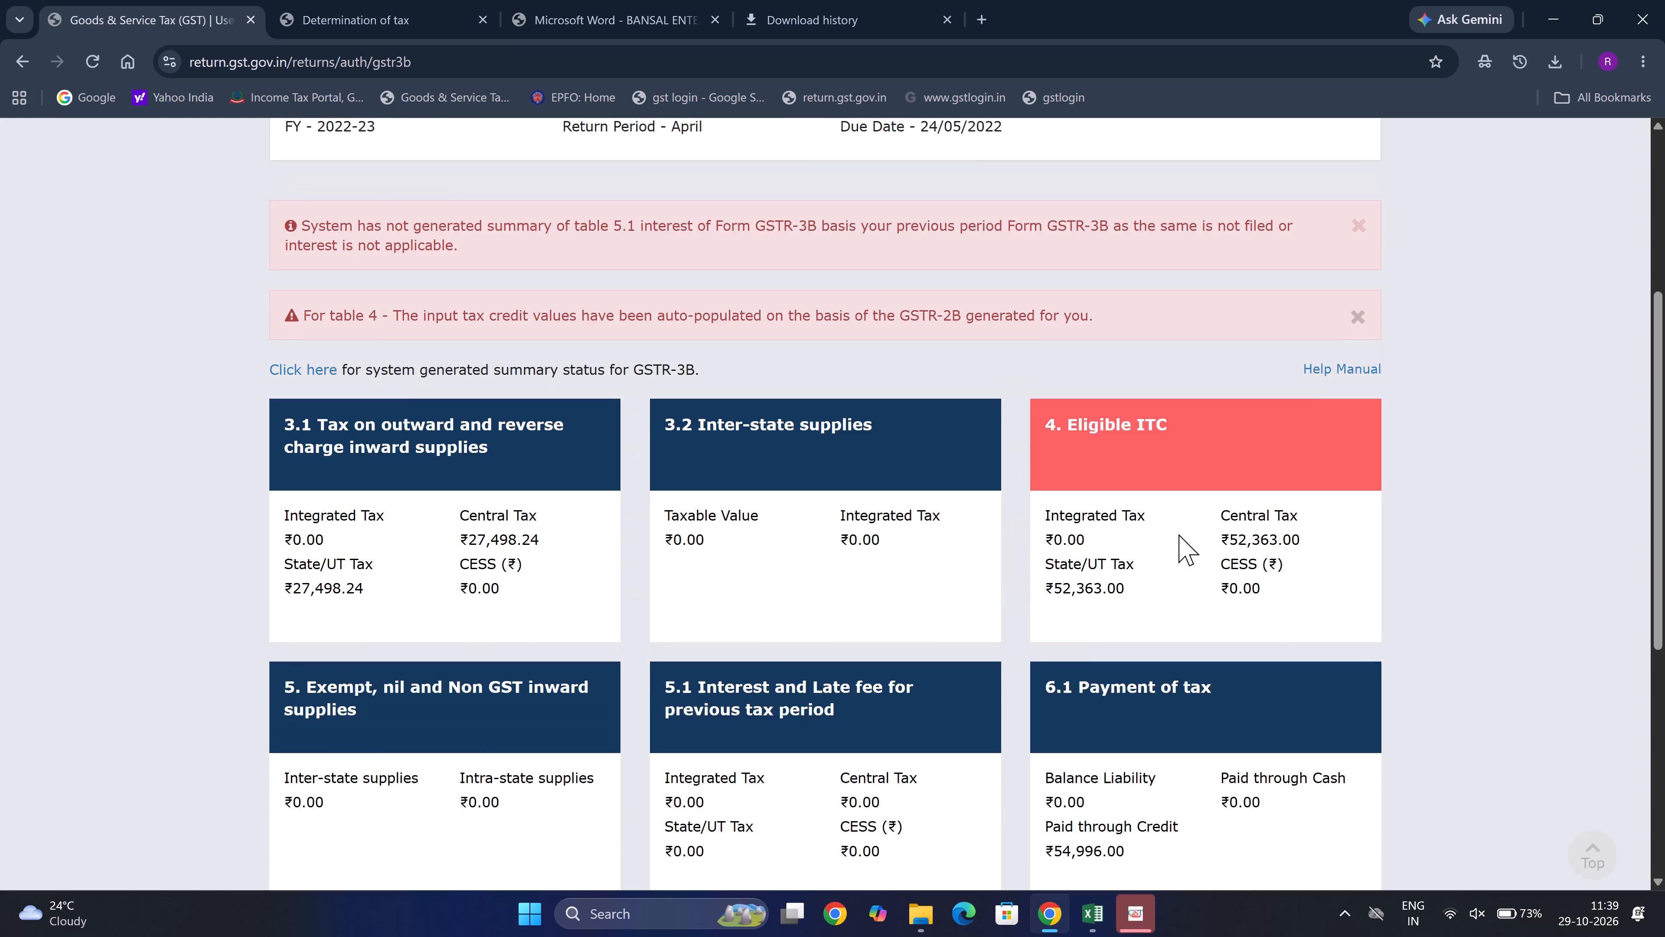
pyautogui.scroll(-1, 1182, 539)
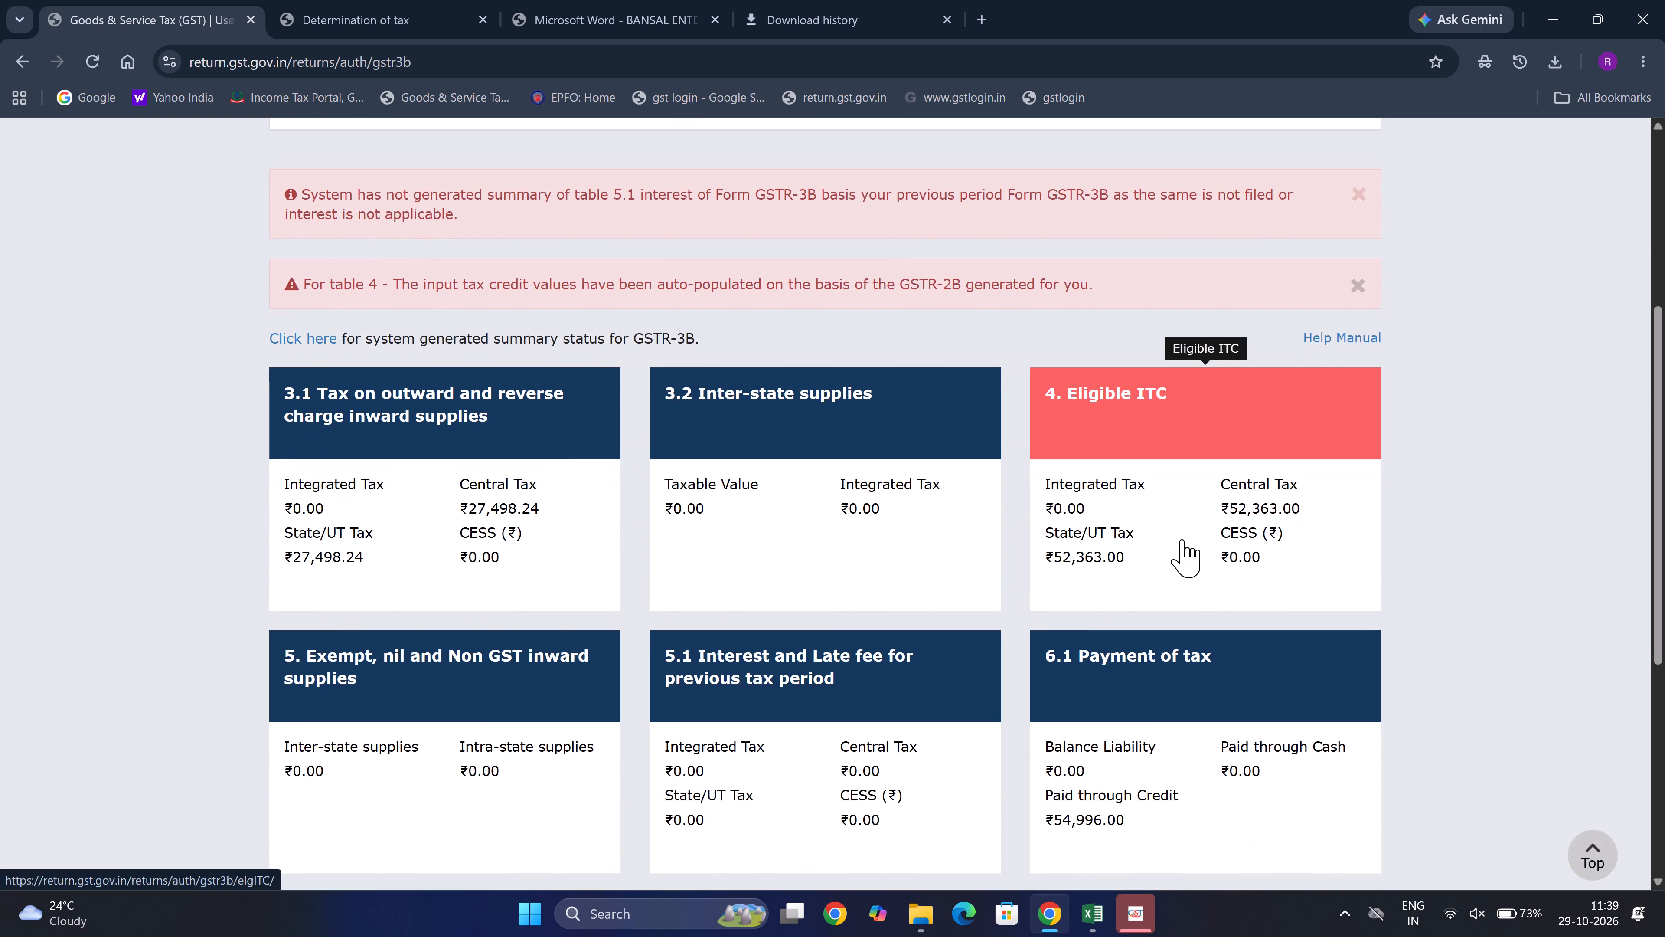
pyautogui.scroll(-1, 1182, 539)
pyautogui.click(1199, 487)
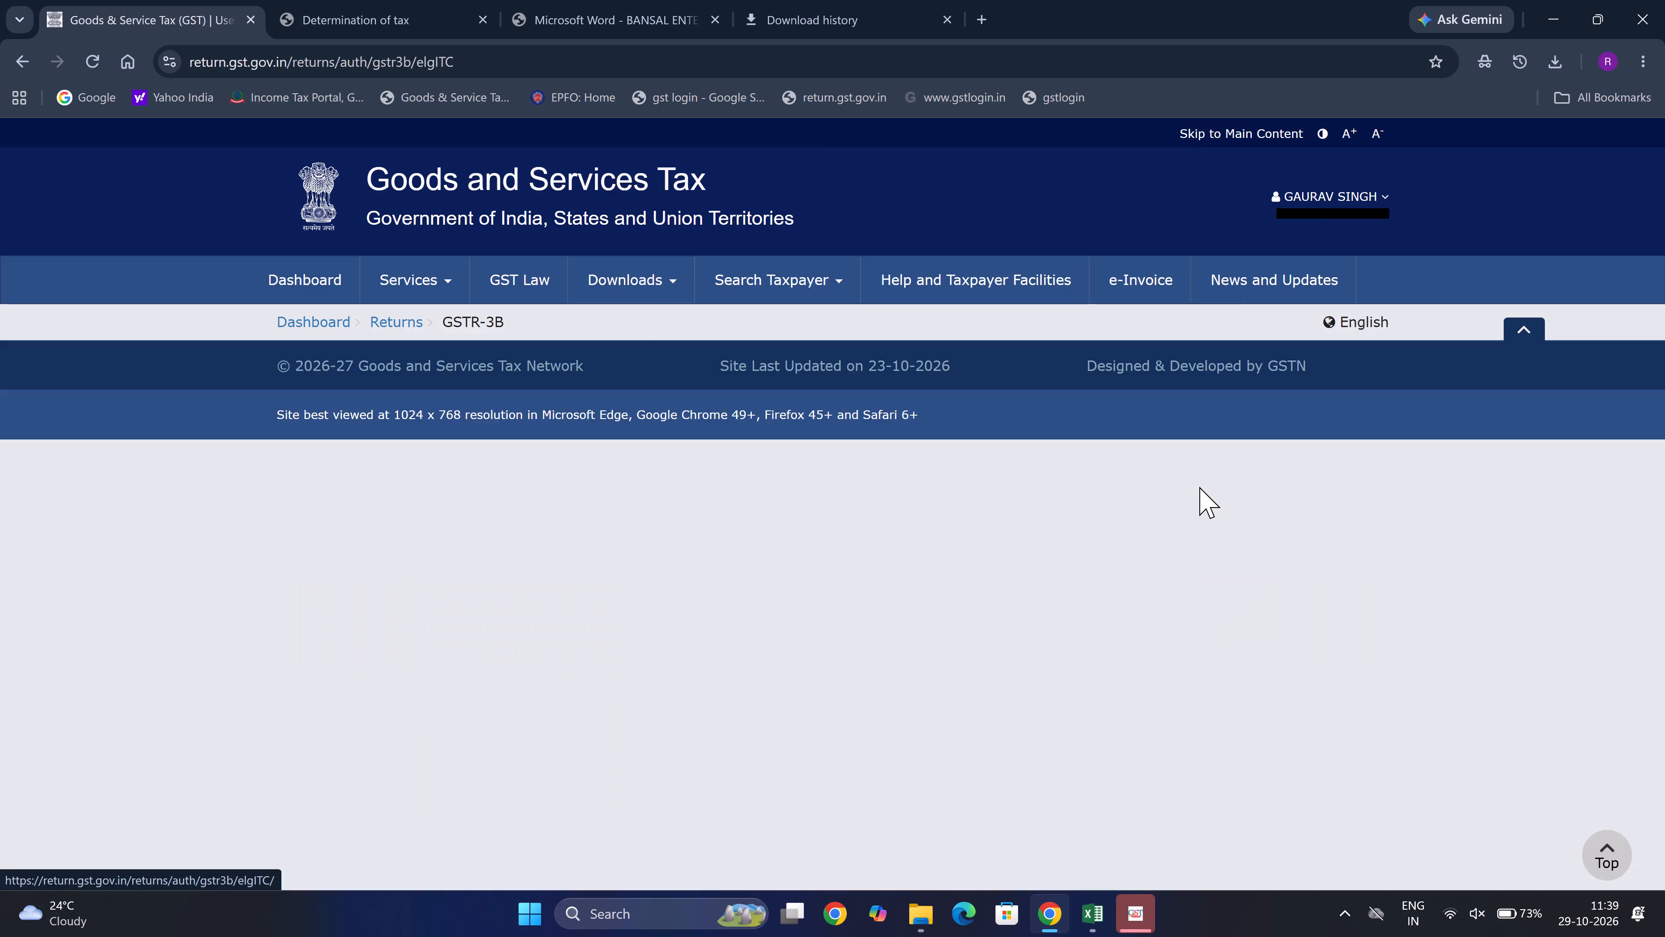
pyautogui.scroll(-4, 1199, 487)
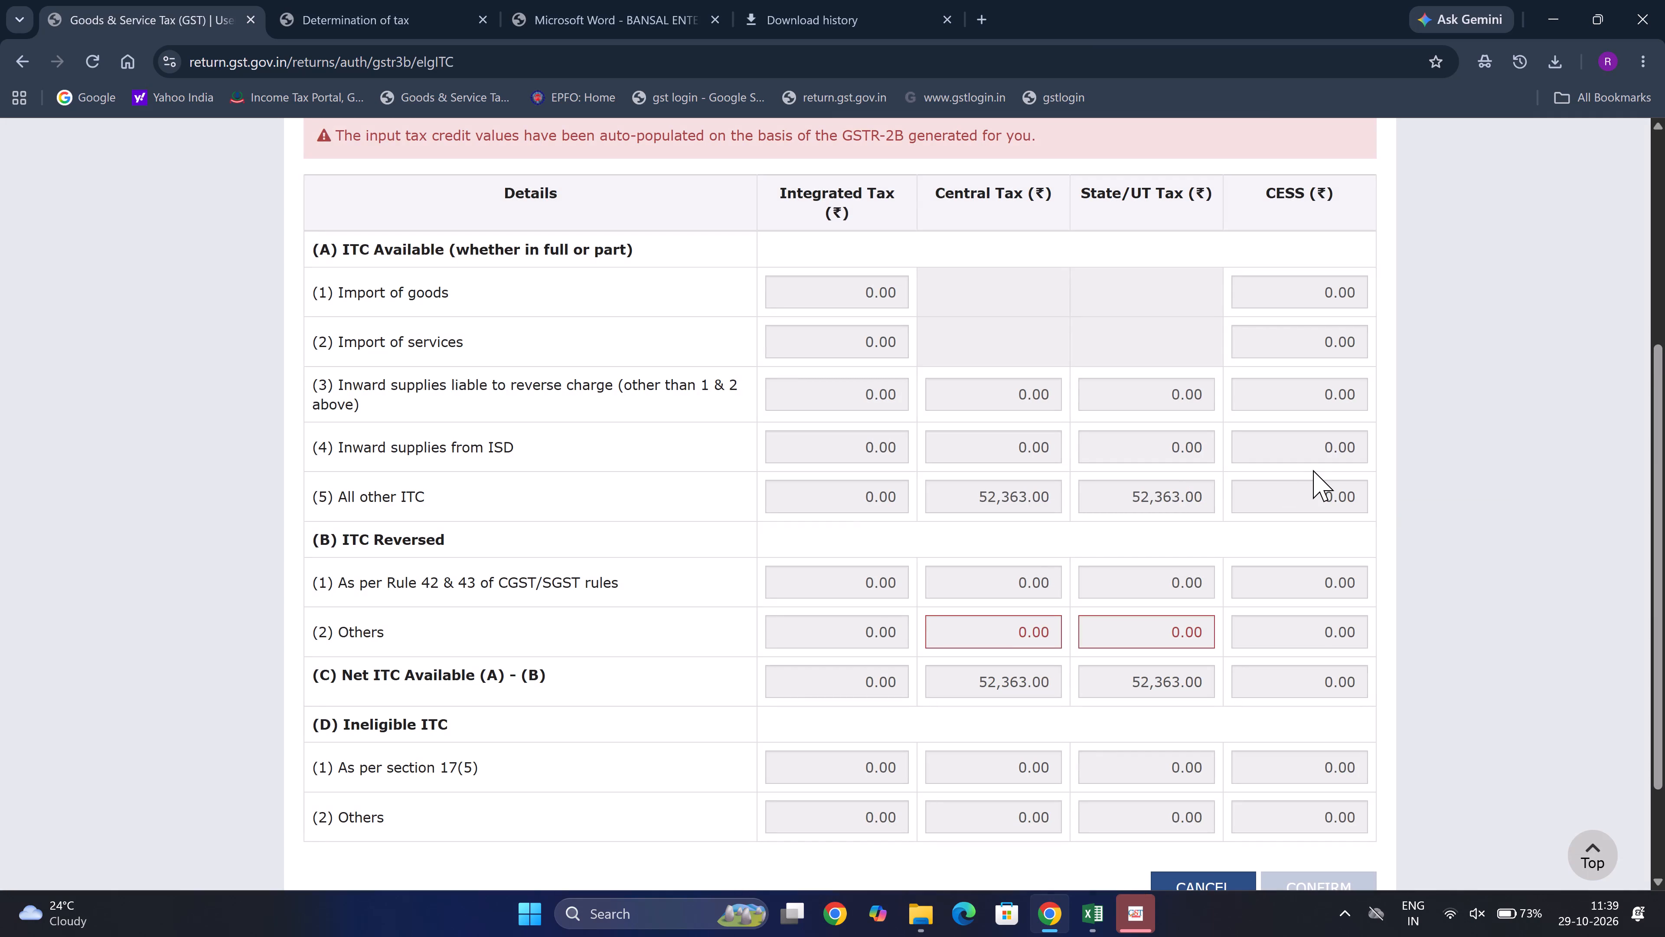
# Search Windows for "kuro" and launch the Kuro app.
pyautogui.click(645, 922)
pyautogui.write('kuro')
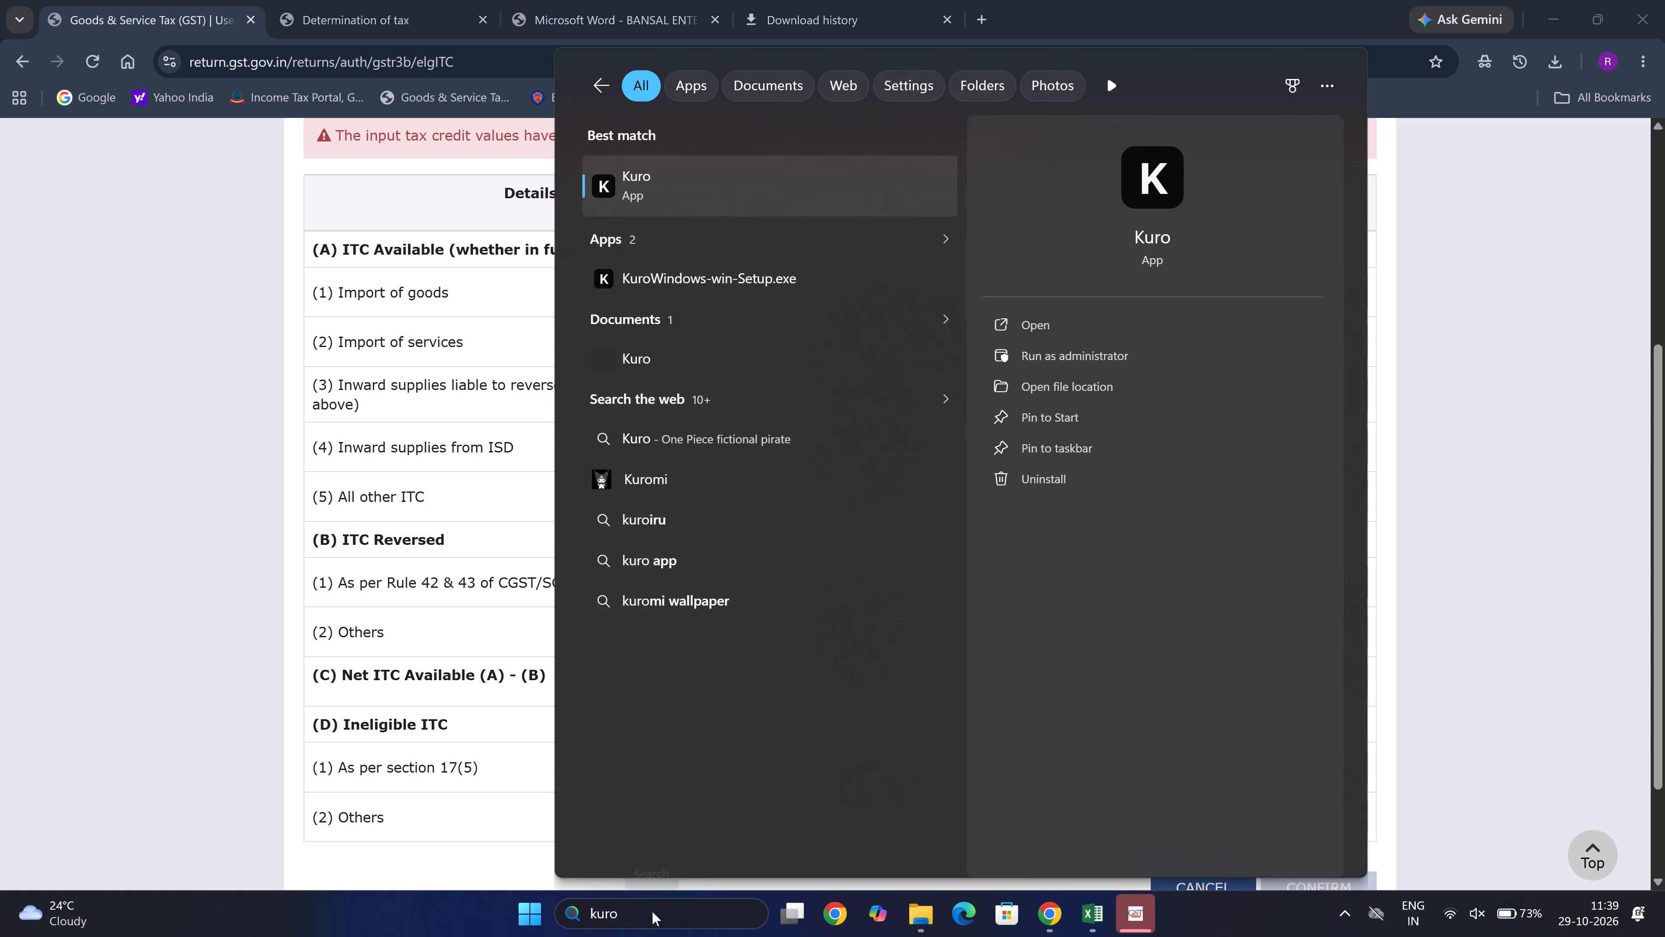
pyautogui.click(1158, 158)
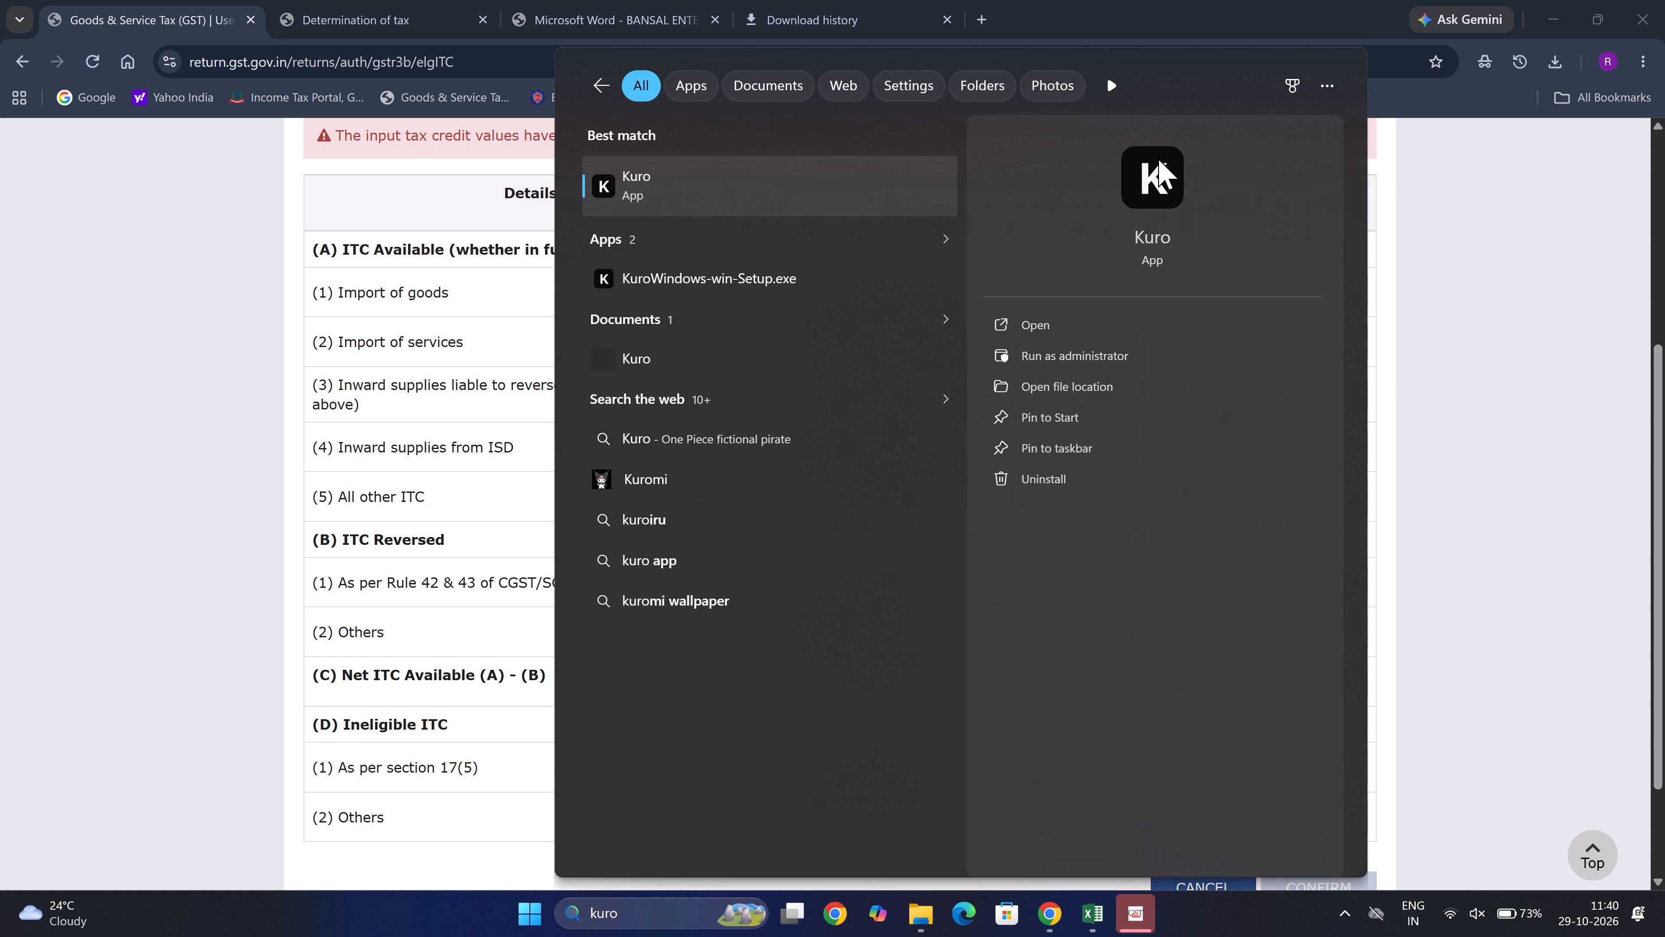